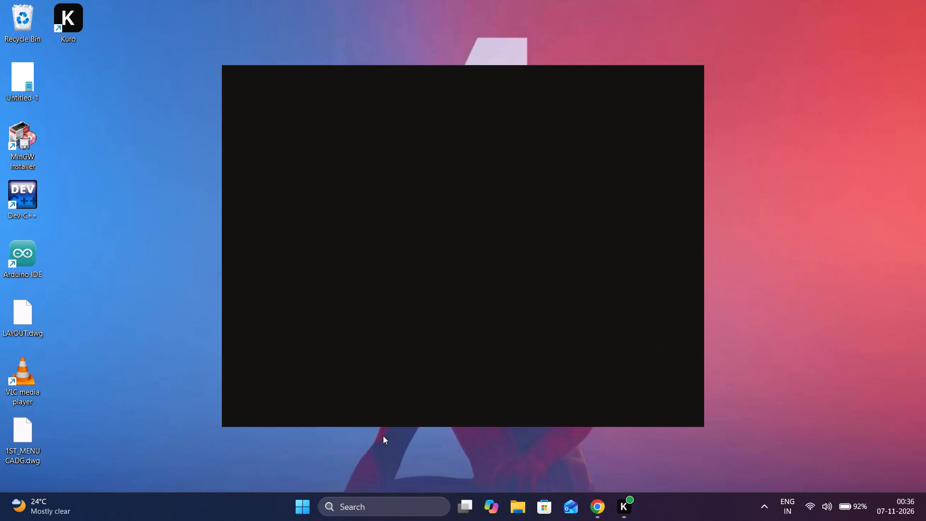
Bring up the system's list of pinned and installed applications from the desktop.
left_click(294, 508)
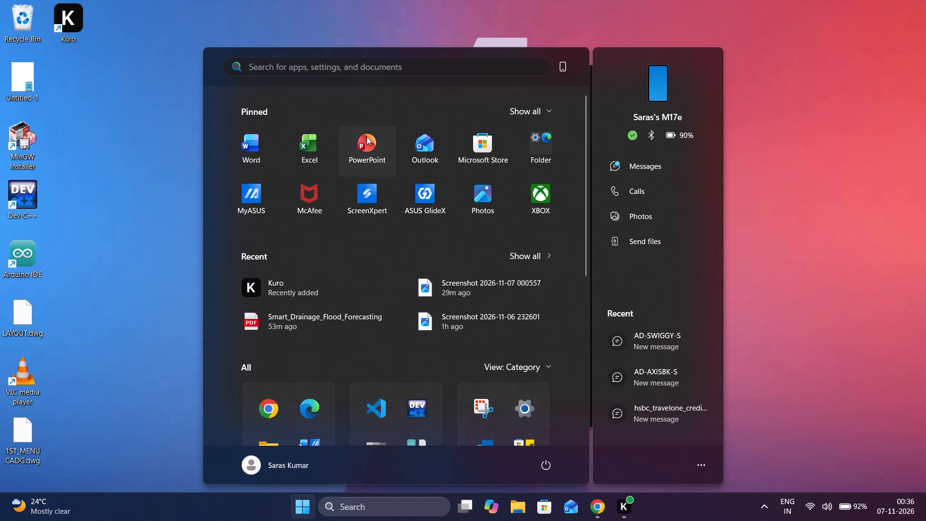
Open PowerPoint and create a new blank presentation.
left_click(367, 137)
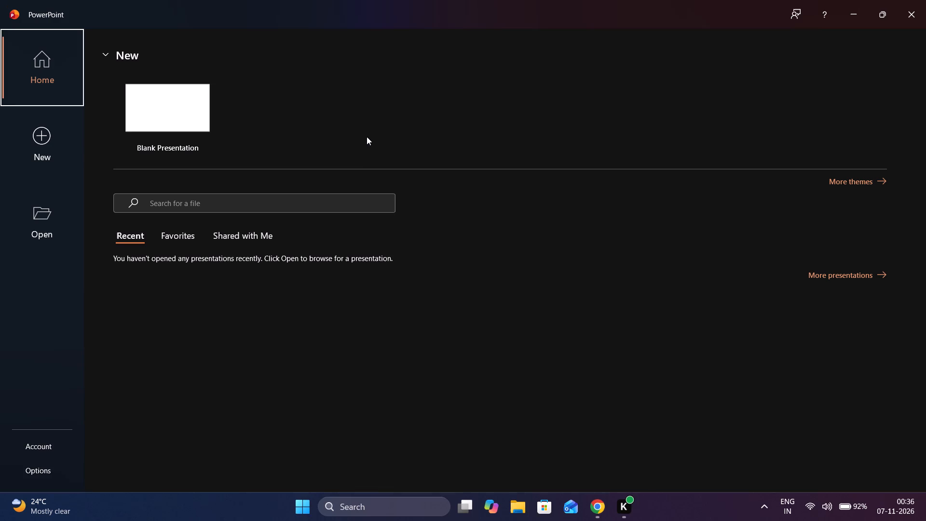
left_click(181, 137)
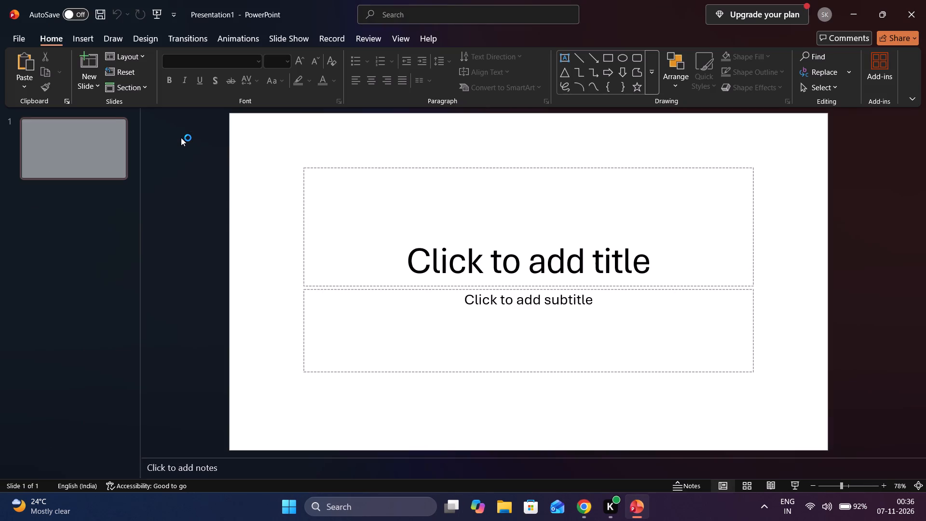
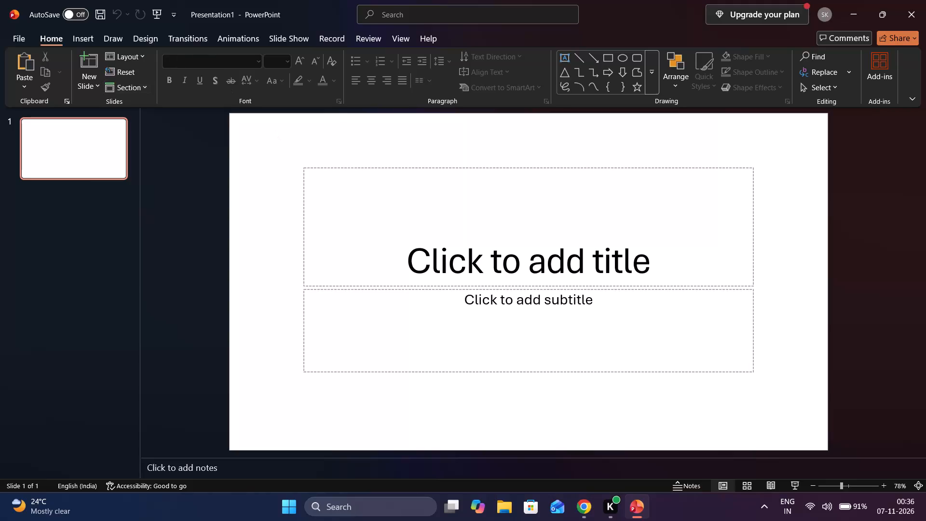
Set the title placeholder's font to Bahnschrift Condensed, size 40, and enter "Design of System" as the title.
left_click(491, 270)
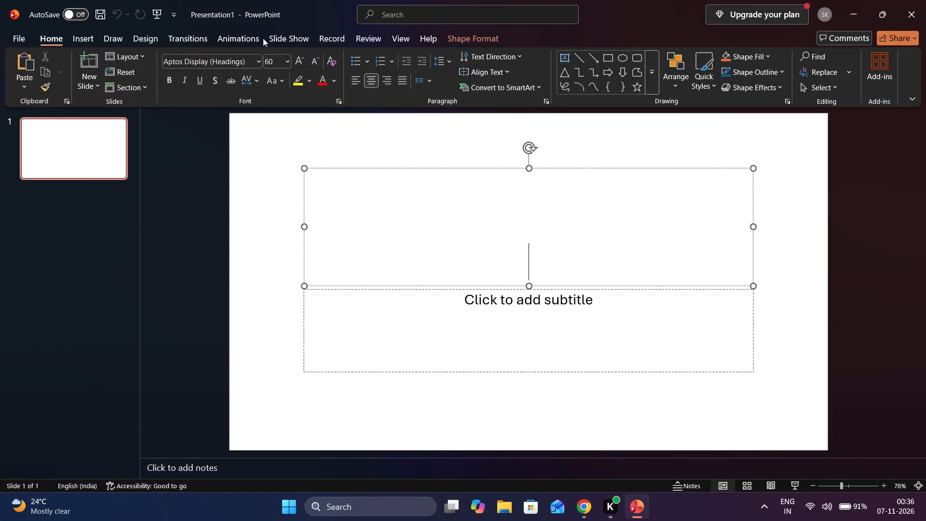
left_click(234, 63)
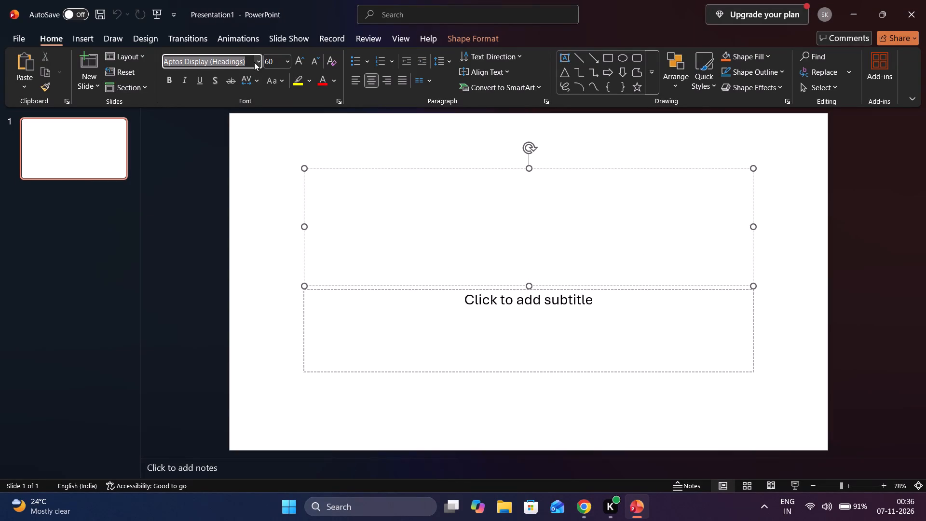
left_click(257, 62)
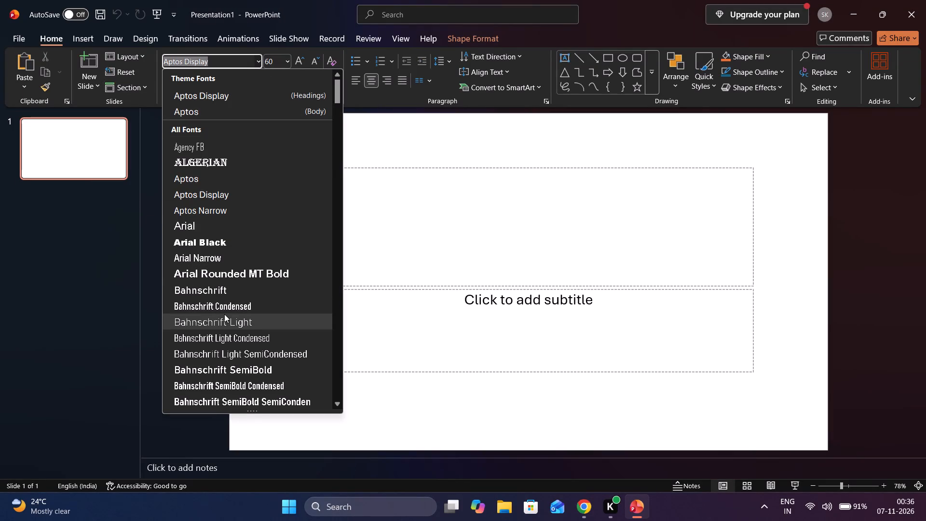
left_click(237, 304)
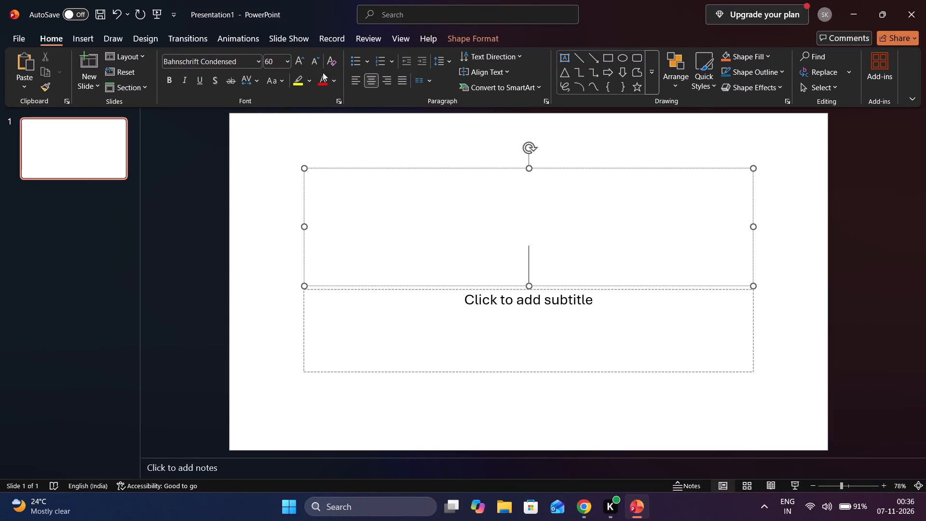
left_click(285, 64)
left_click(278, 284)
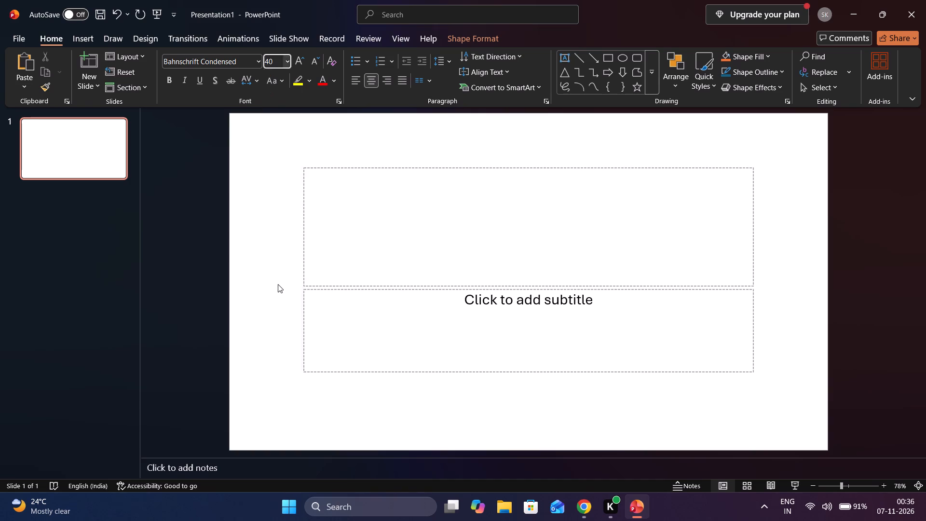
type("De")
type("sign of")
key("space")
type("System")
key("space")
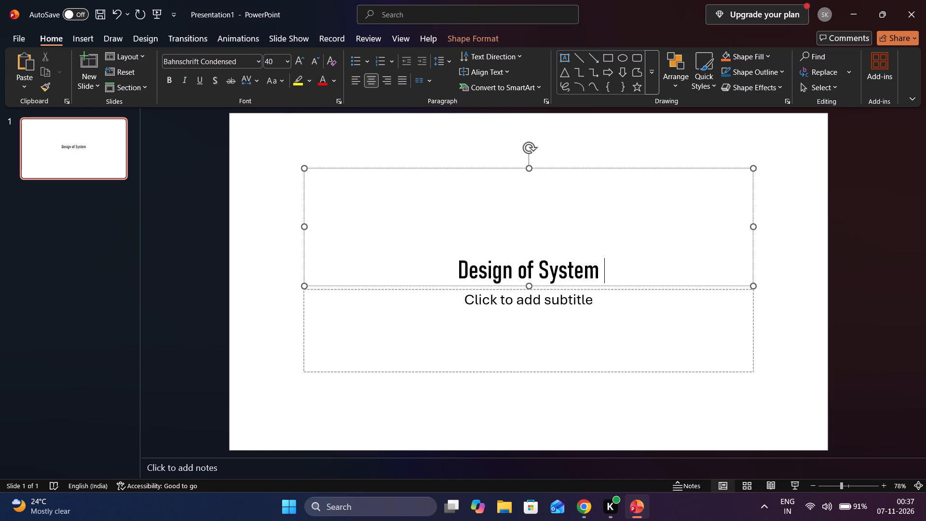
left_click(582, 520)
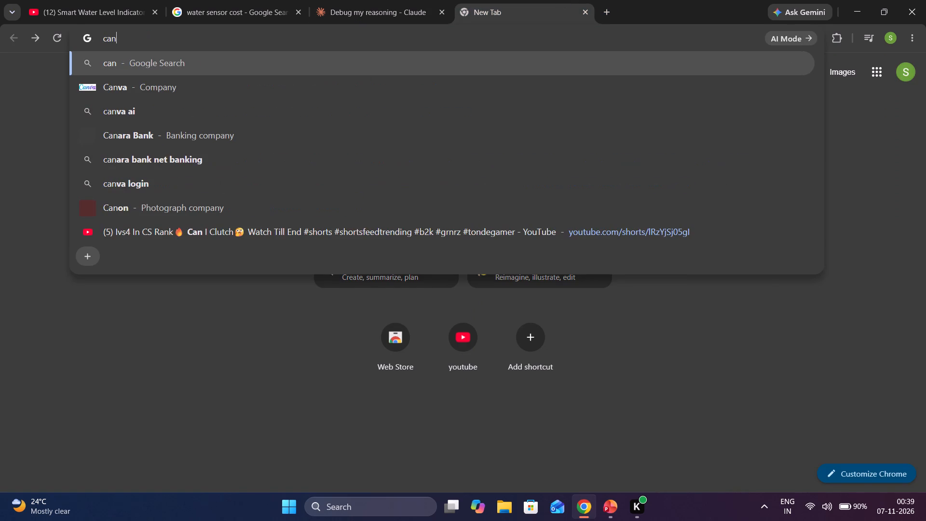
type("va")
key("Return")
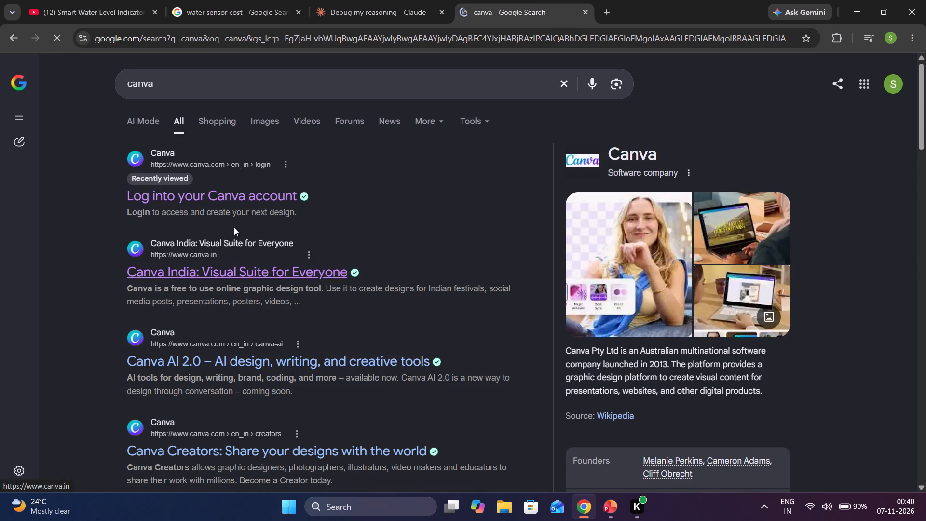
left_click(240, 200)
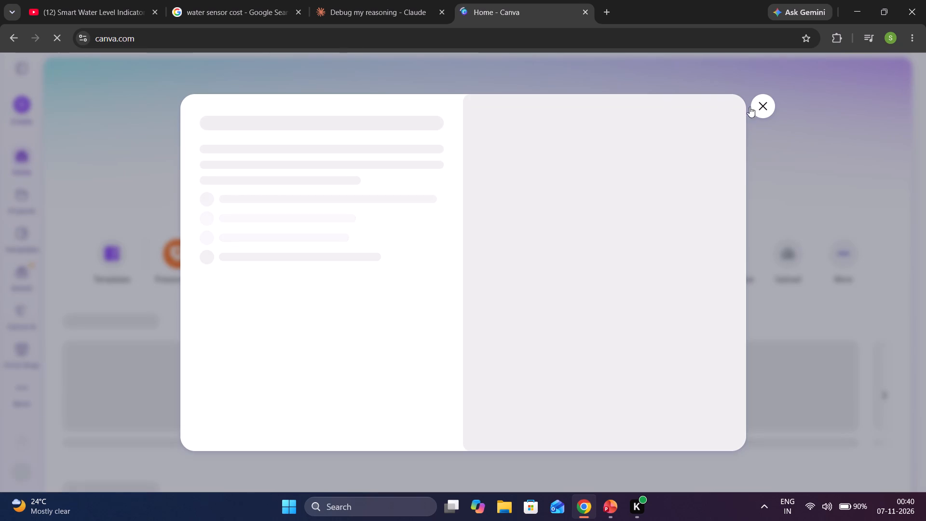
left_click(763, 105)
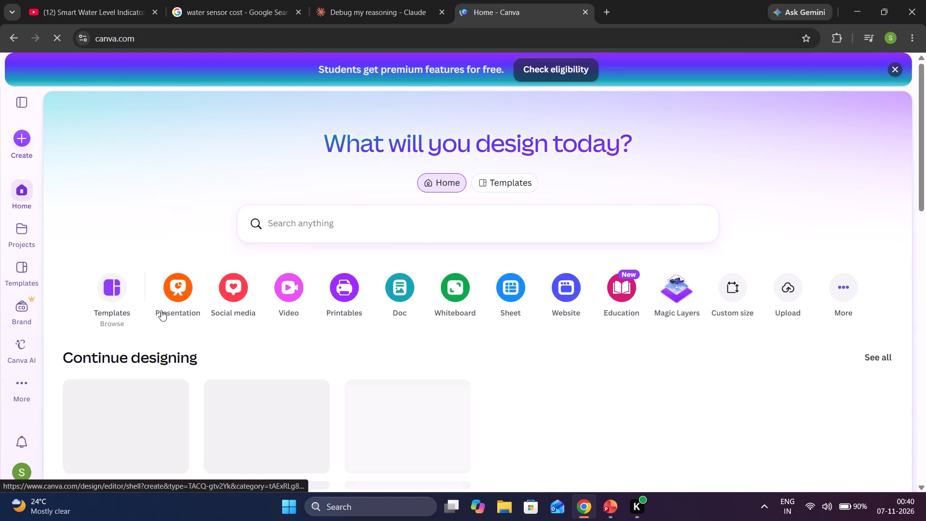
Create a new blank Canva presentation.
left_click(178, 293)
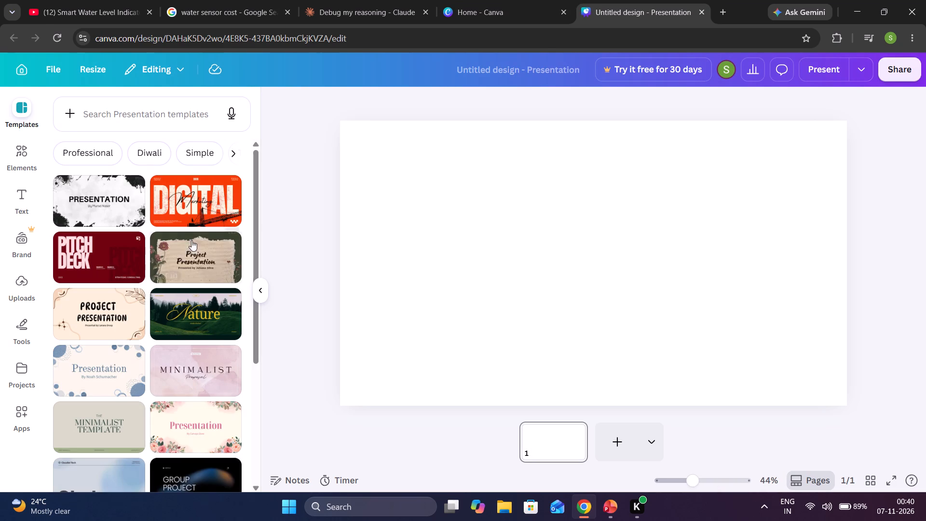
Find the Green and Blue Classy Elegant Technology Group Project Presentation template and apply its project overview page to page 1.
scroll(182, 322, "down", 2)
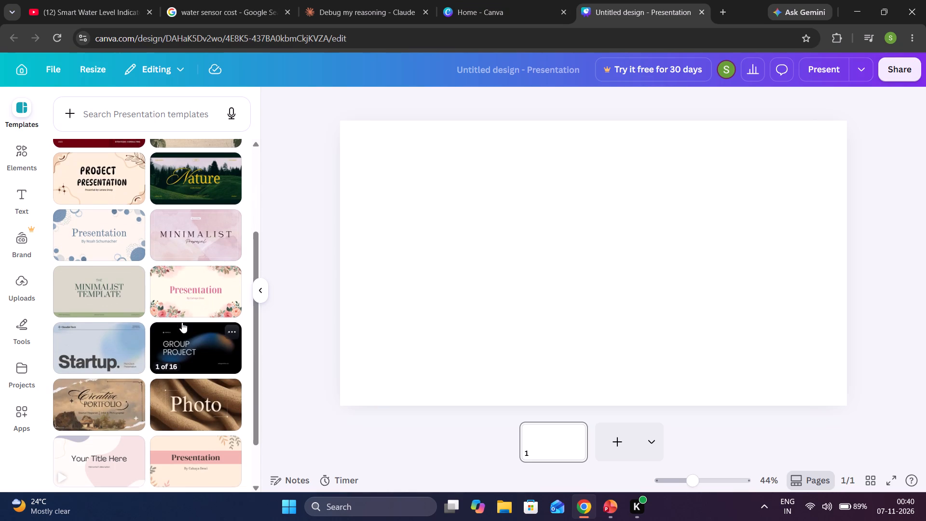
scroll(182, 322, "down", 2)
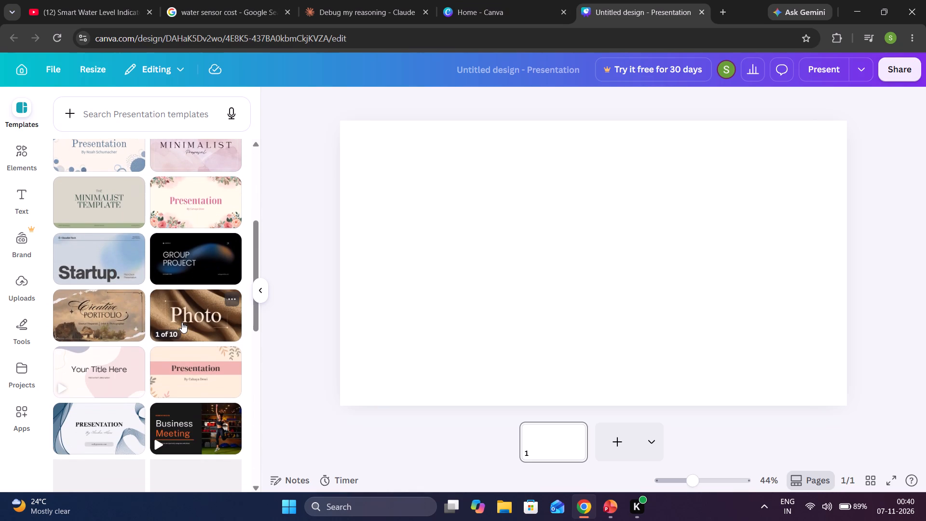
scroll(182, 322, "down", 1)
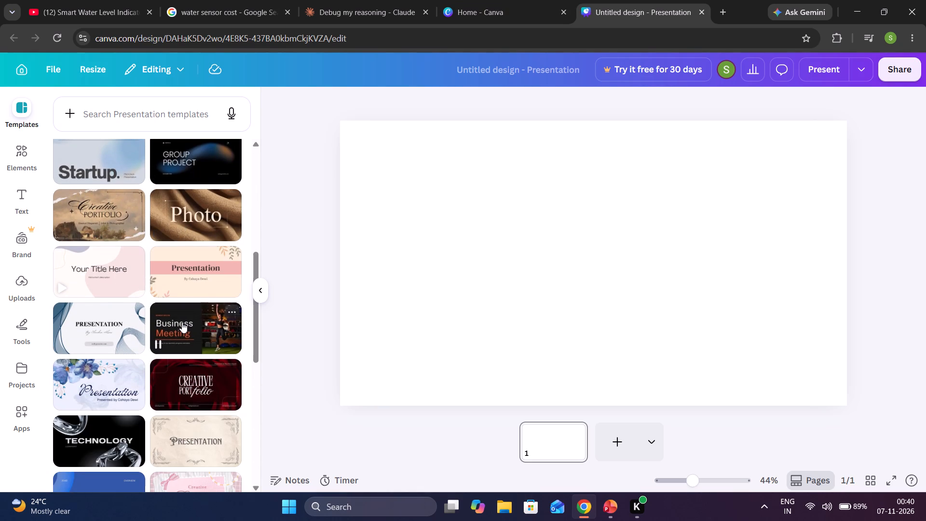
scroll(192, 388, "down", 1)
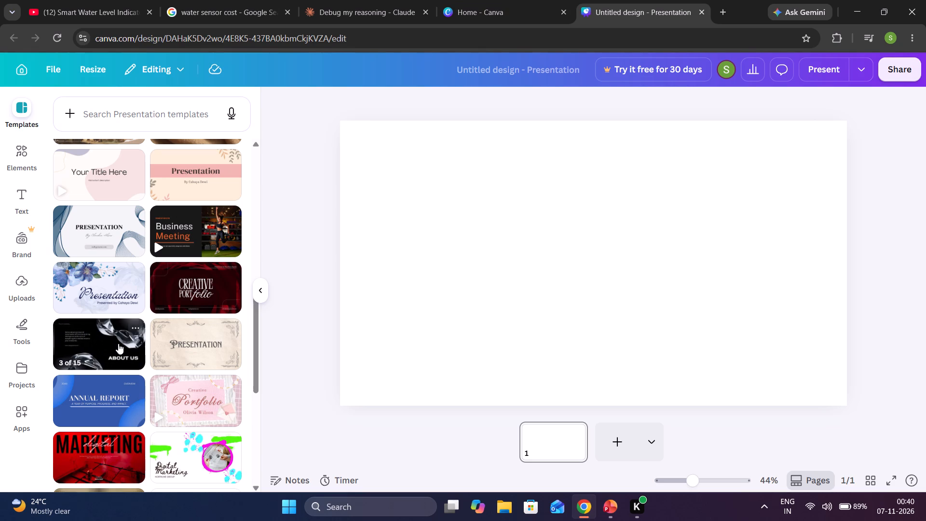
scroll(118, 343, "down", 1)
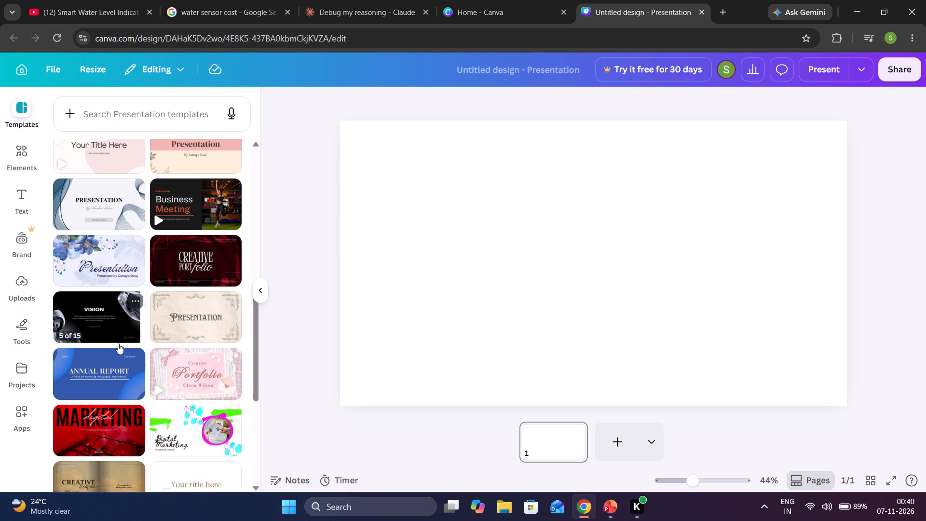
scroll(118, 343, "down", 5)
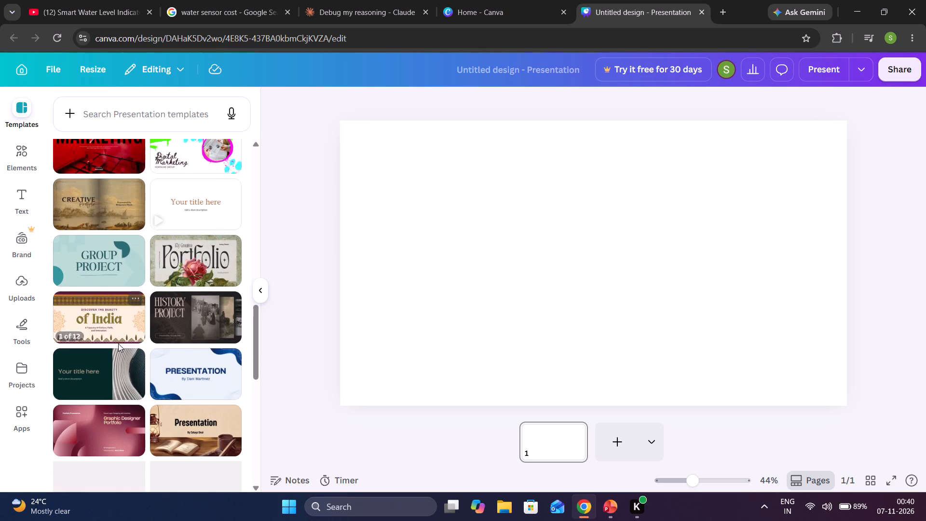
left_click(101, 260)
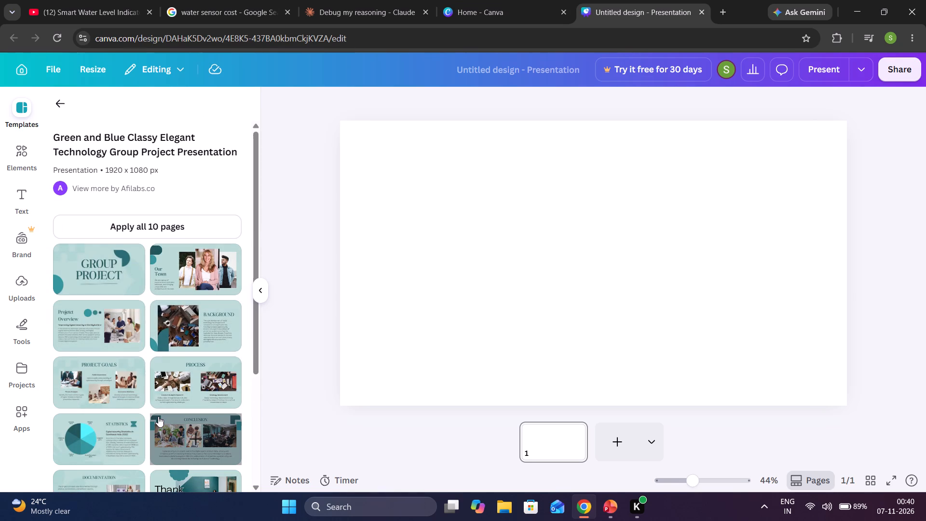
scroll(158, 416, "down", 1)
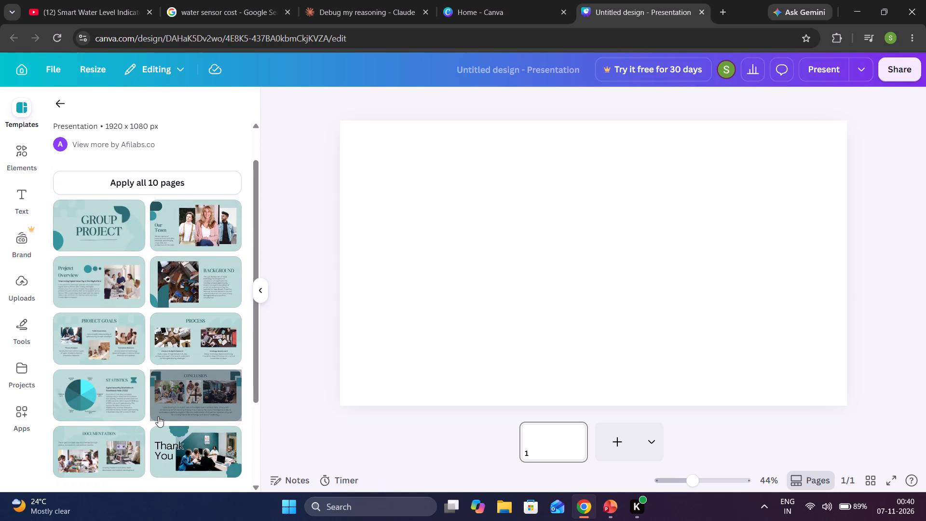
left_click(83, 276)
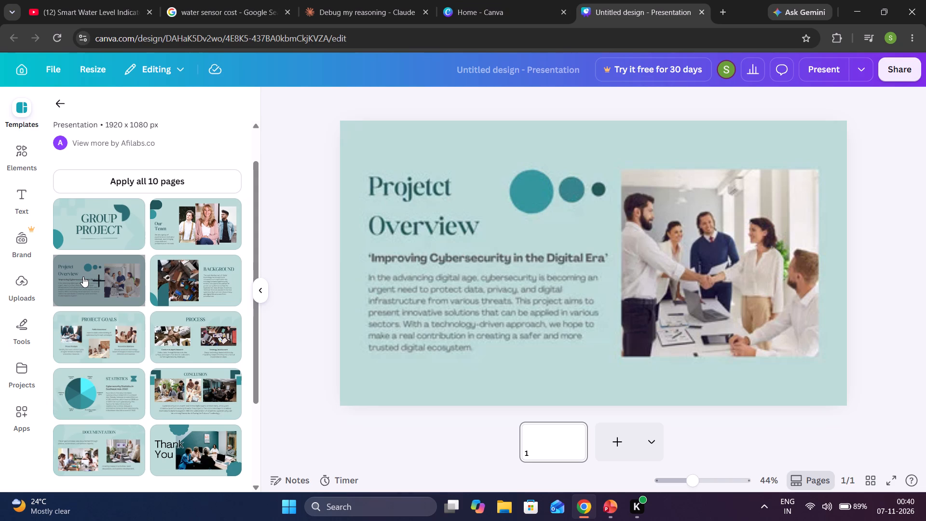
Delete the "Improving Cybersecurity in the Digital Era" heading and the body paragraph below it from the overview page.
left_click(383, 253)
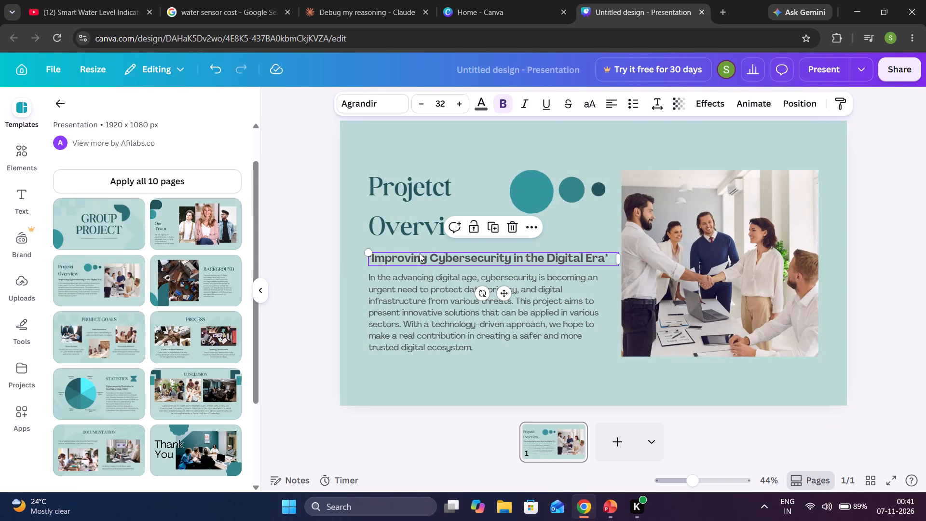
key("BackSpace")
key("BackSpace")
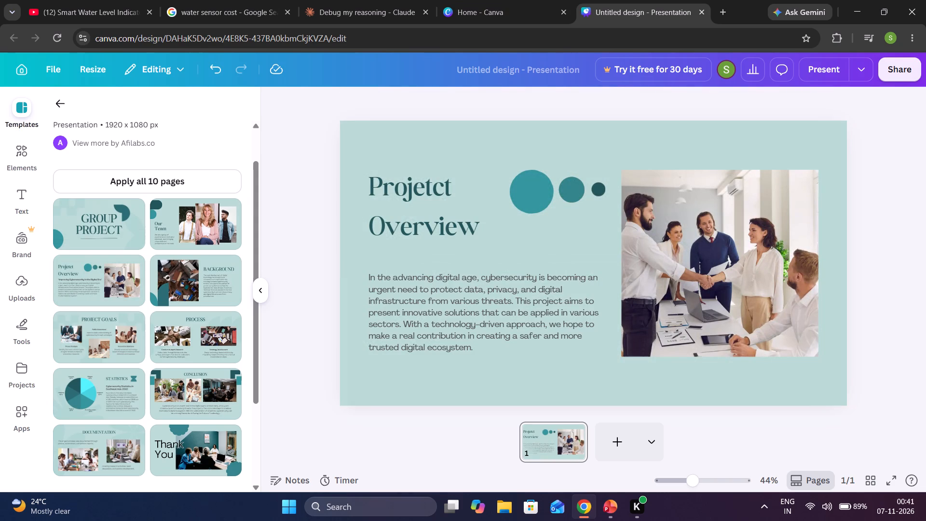
left_click(416, 310)
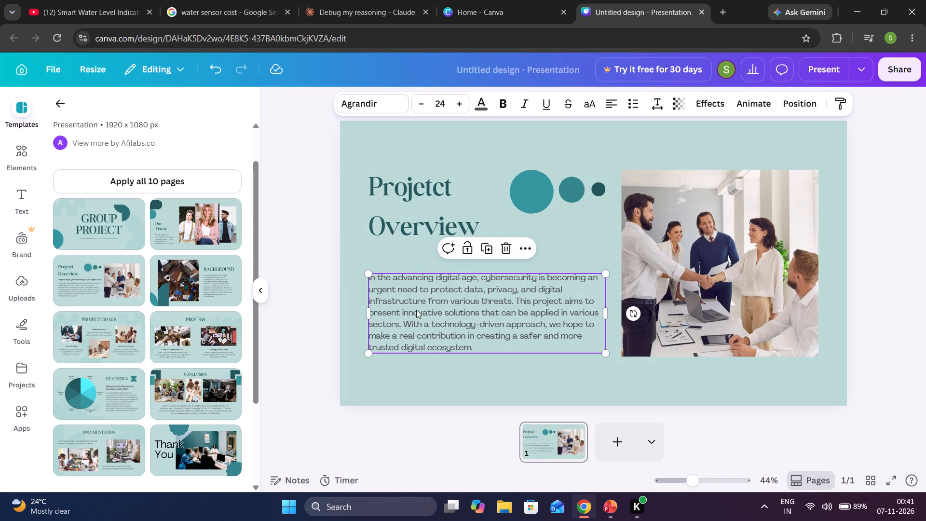
left_click(497, 248)
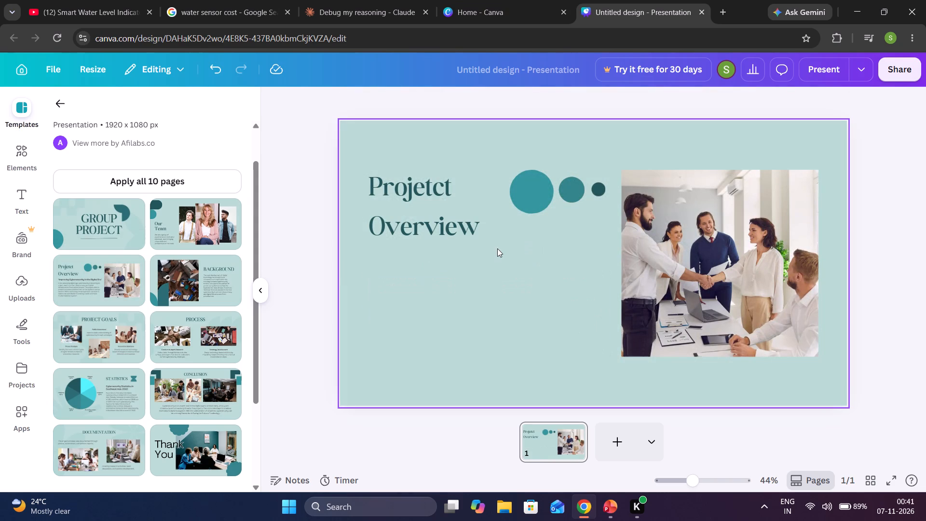
left_click(398, 266)
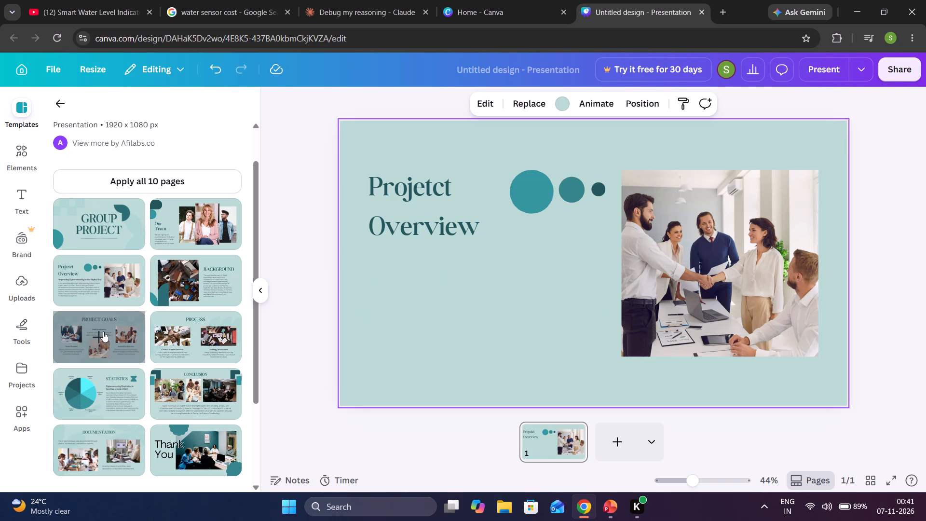
Replace page 1 with the template's "Group Project" cover page and shift its title slightly up and to the left.
left_click(88, 234)
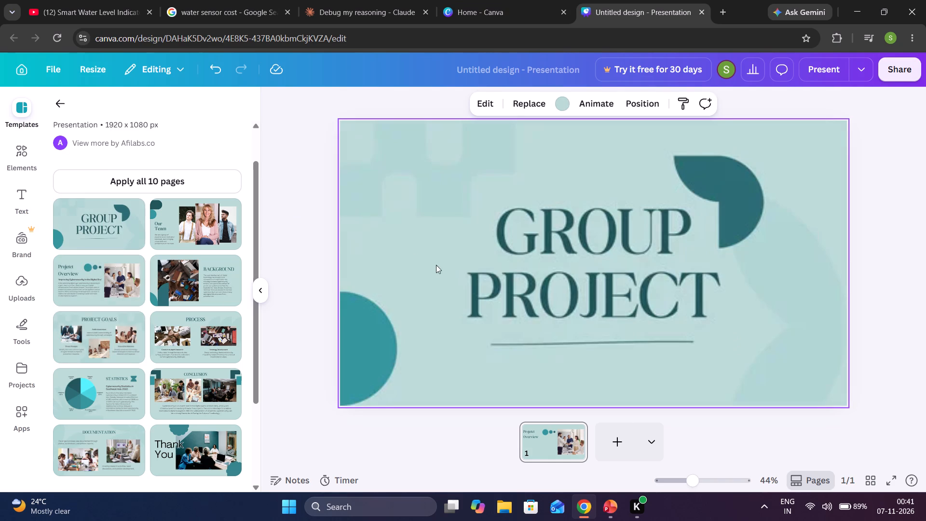
left_click_drag(519, 277, 496, 256)
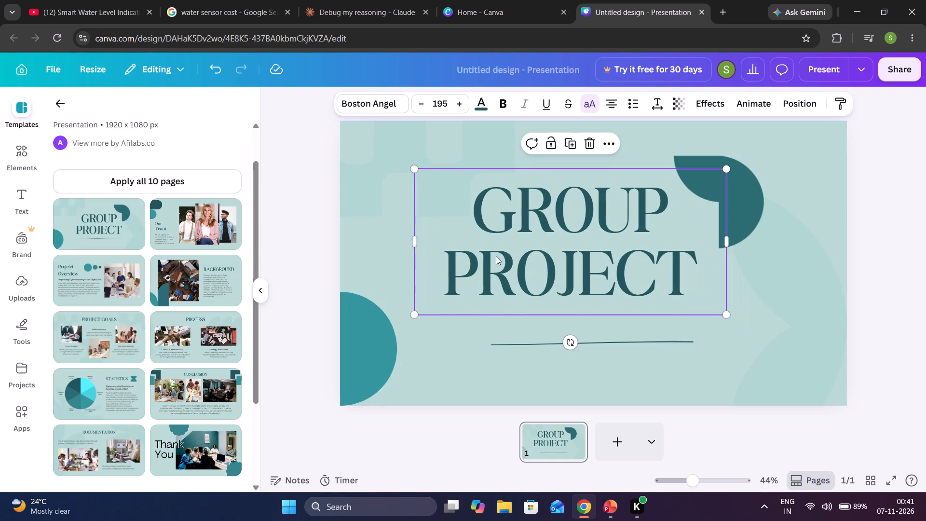
left_click(509, 356)
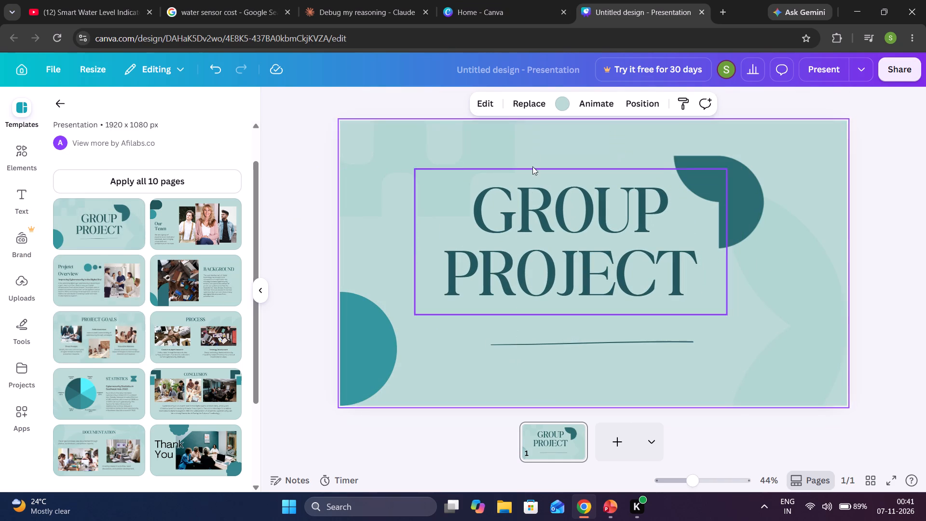
left_click(487, 104)
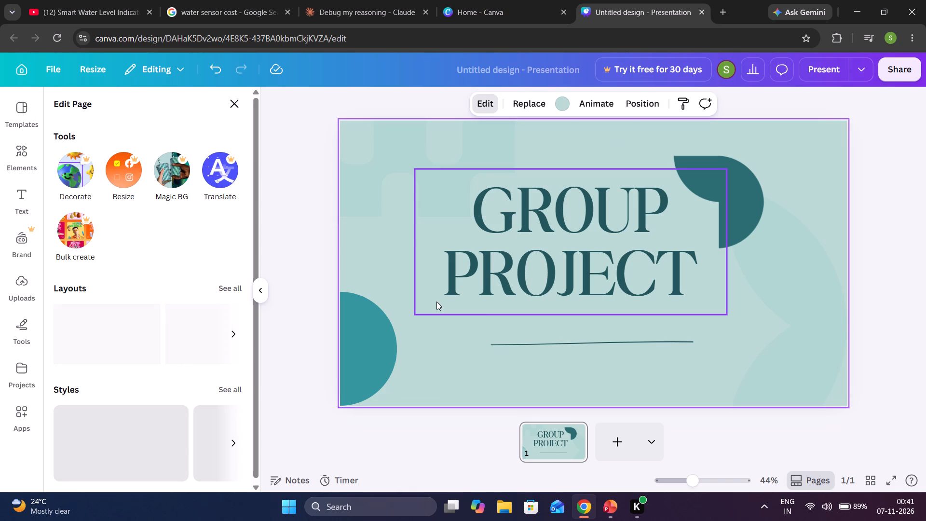
left_click(505, 367)
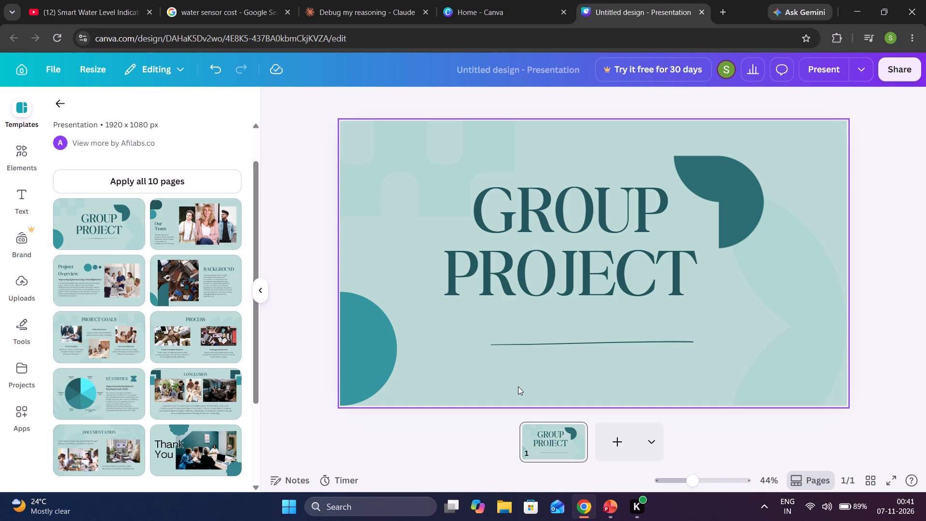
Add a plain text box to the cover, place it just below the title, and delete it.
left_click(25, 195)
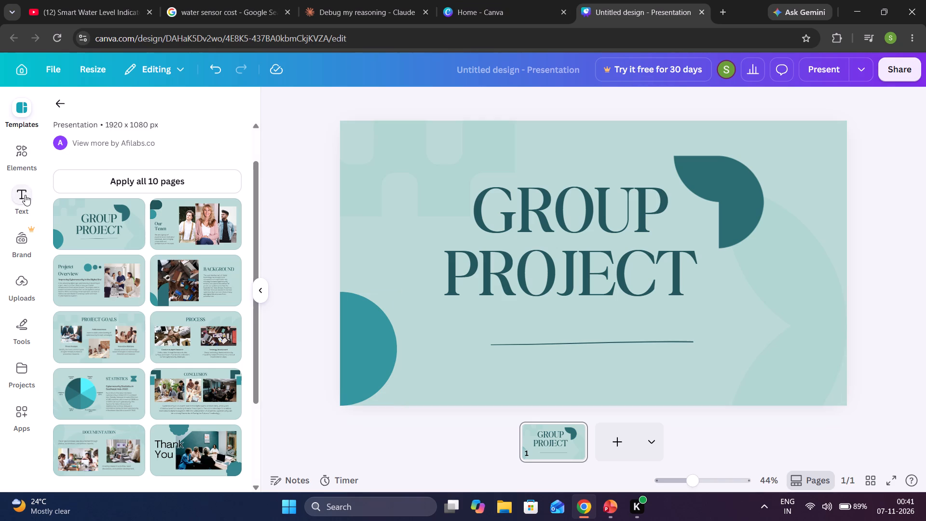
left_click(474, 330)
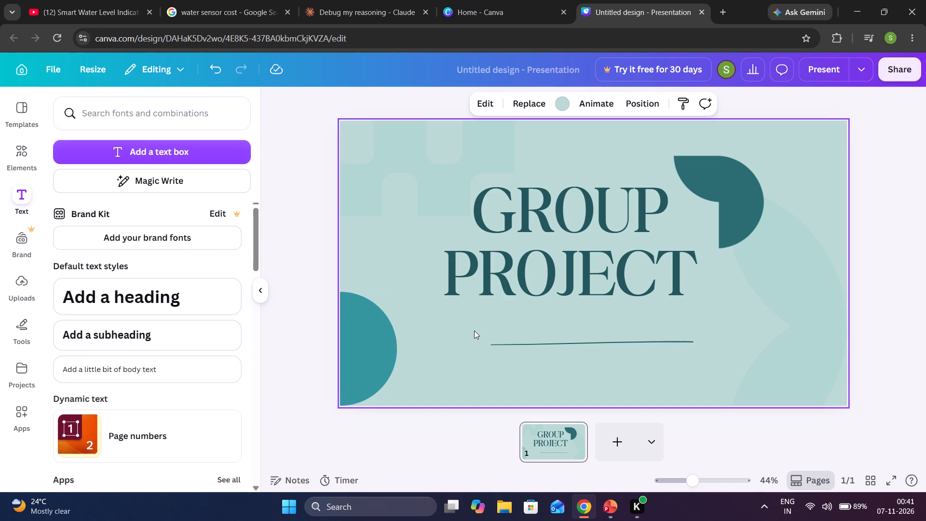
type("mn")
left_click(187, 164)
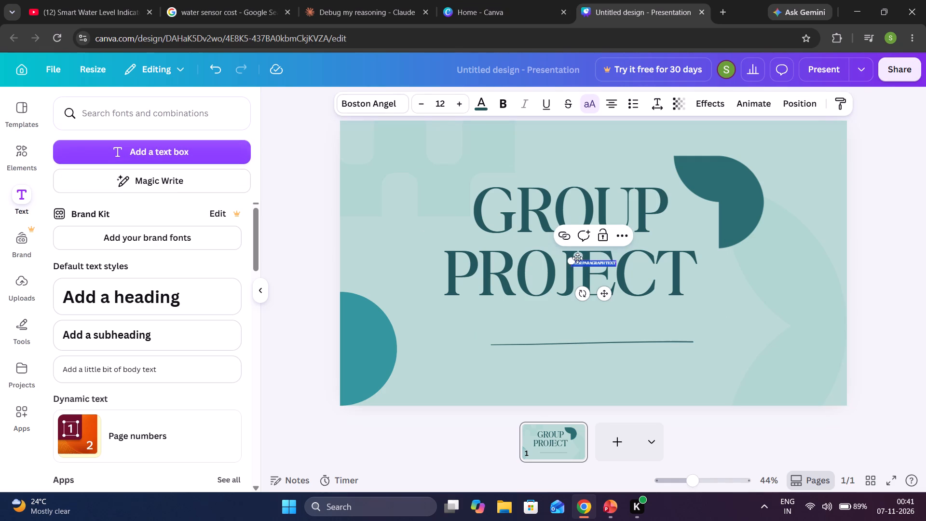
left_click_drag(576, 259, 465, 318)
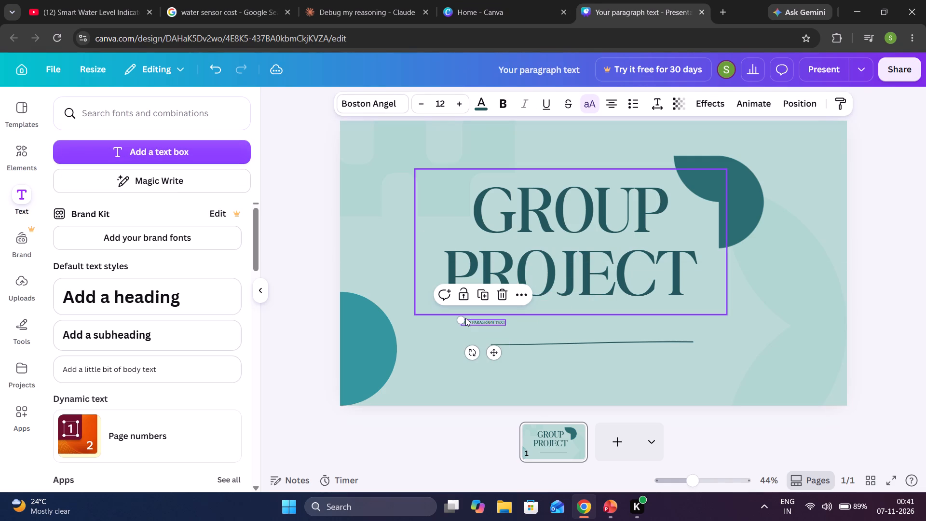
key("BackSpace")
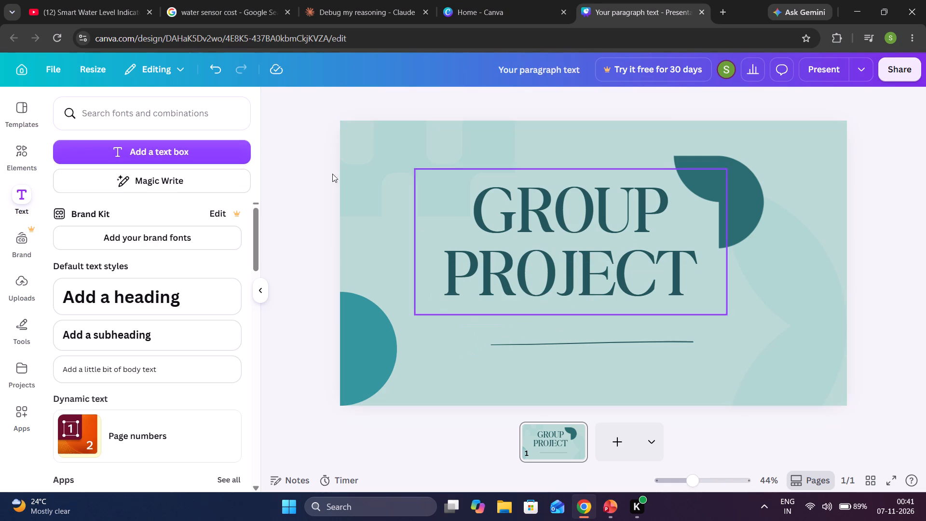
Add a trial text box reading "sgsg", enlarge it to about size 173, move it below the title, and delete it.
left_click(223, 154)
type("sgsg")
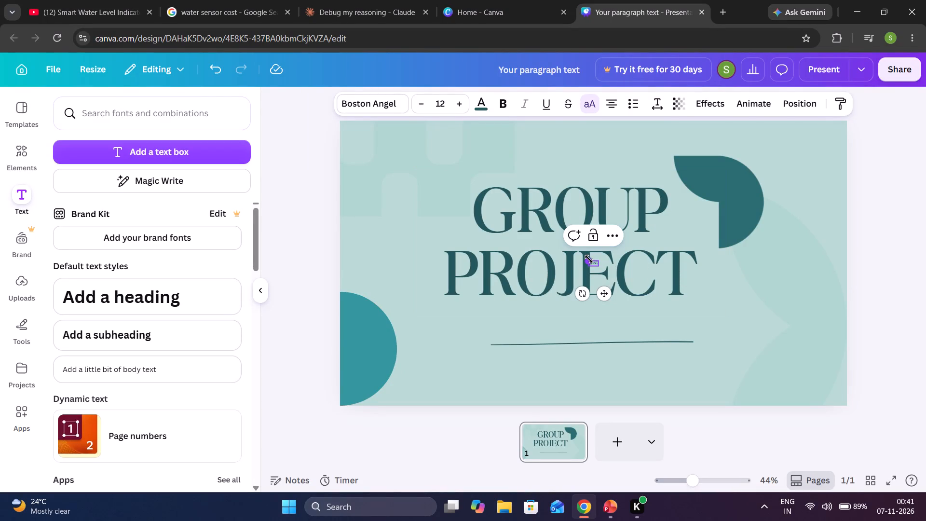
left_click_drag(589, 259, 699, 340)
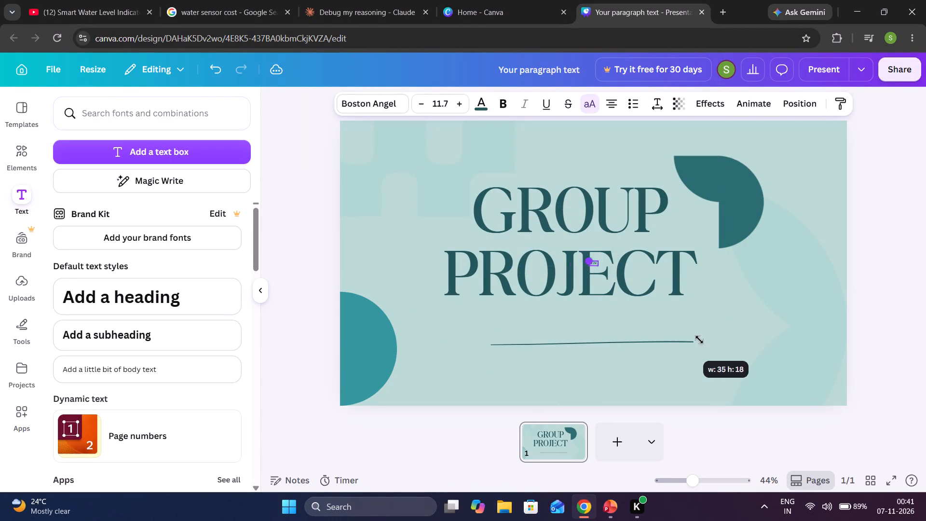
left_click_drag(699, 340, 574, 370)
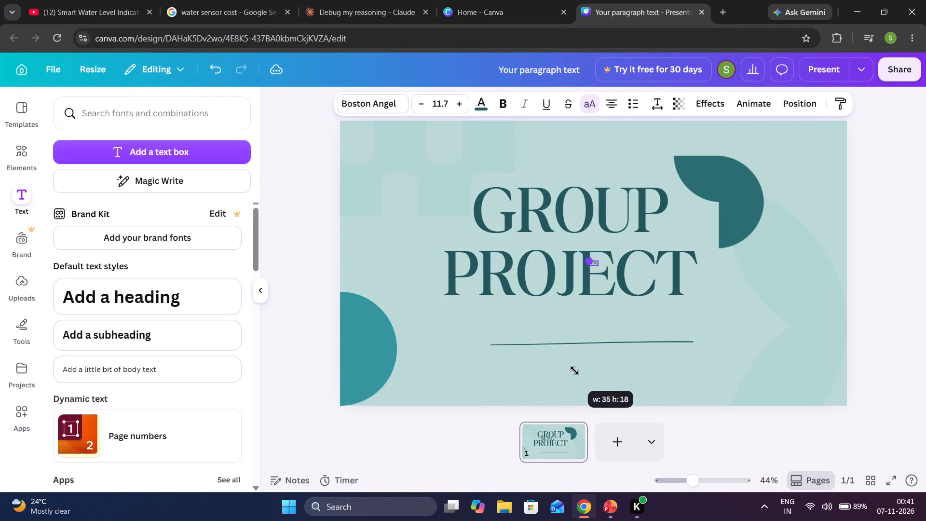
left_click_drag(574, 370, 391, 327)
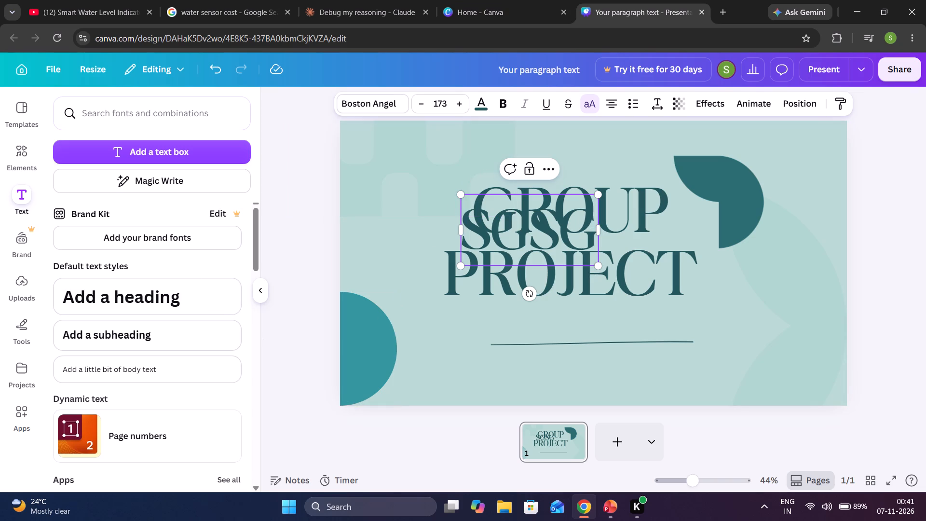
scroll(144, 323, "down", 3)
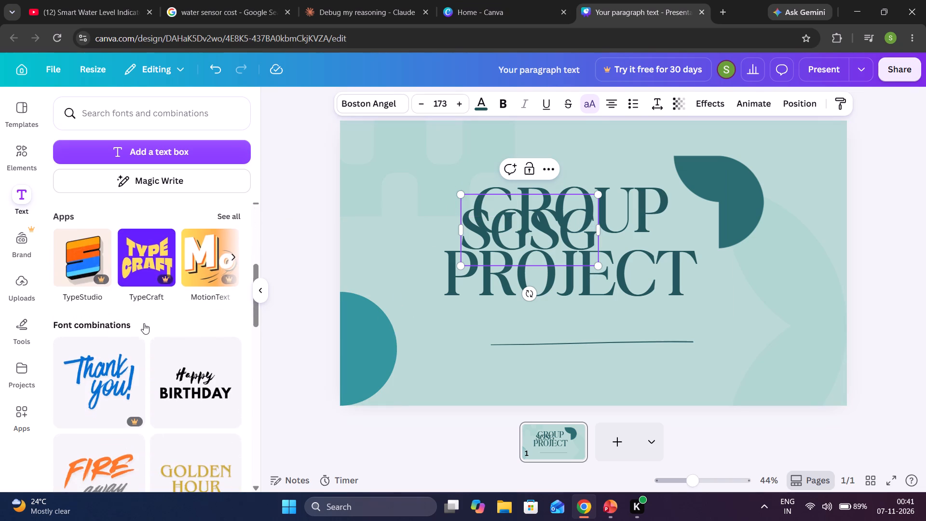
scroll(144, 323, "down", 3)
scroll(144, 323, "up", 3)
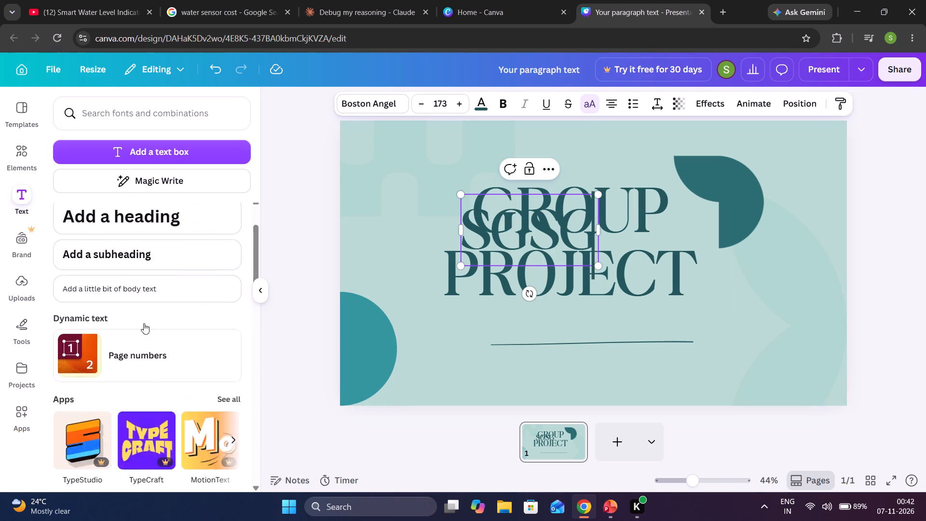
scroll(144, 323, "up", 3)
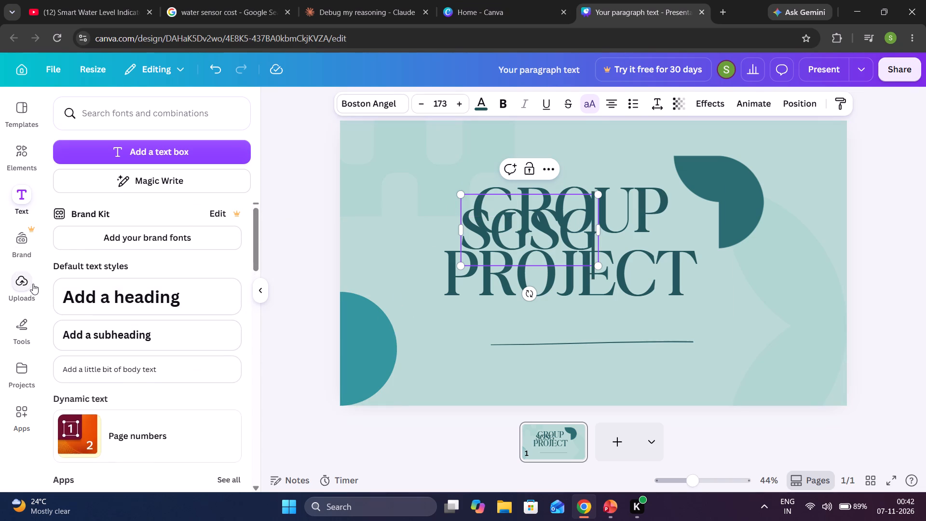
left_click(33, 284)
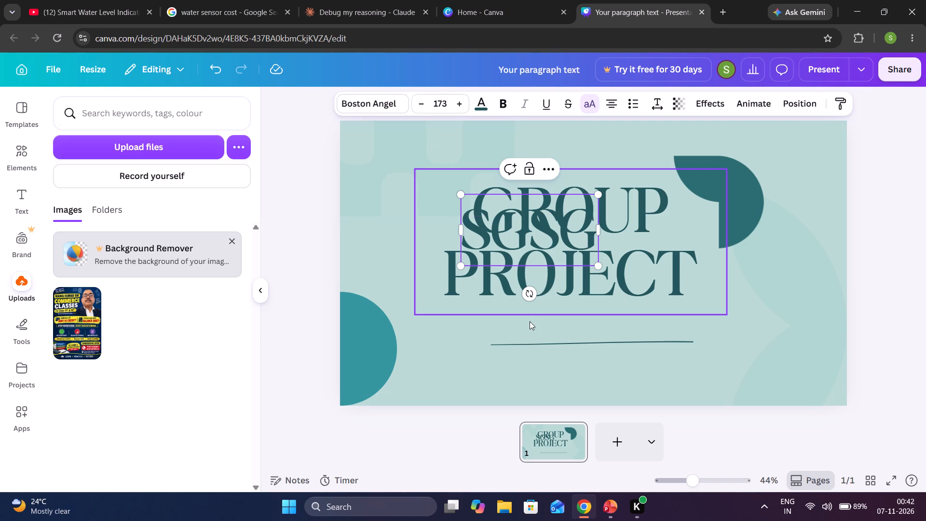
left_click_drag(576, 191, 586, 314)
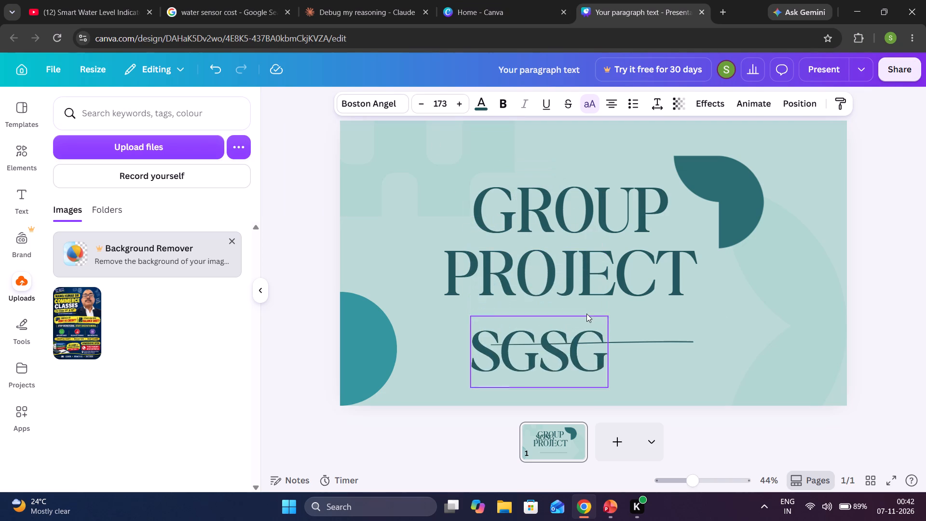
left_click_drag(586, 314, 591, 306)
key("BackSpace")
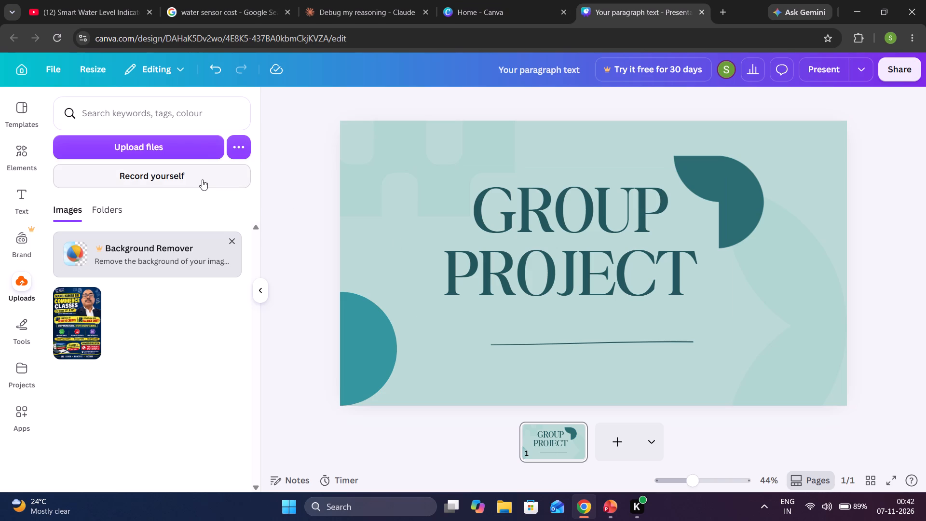
Add a default-style heading text box to the cover page.
left_click(22, 207)
left_click(110, 119)
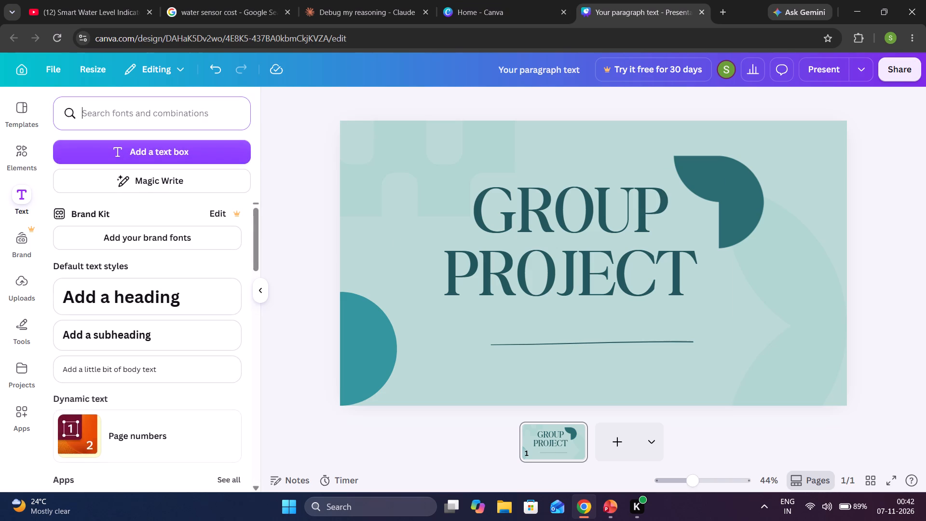
left_click(119, 131)
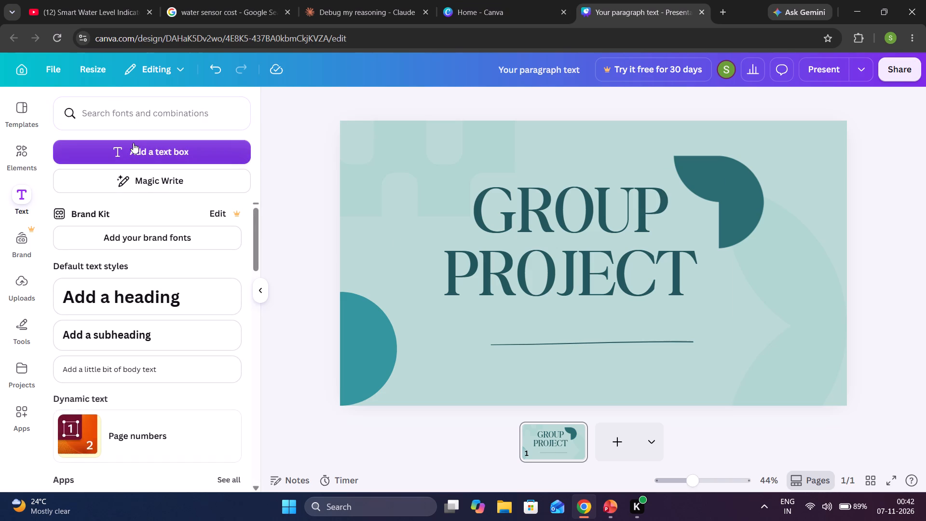
left_click_drag(136, 275, 141, 288)
left_click(141, 288)
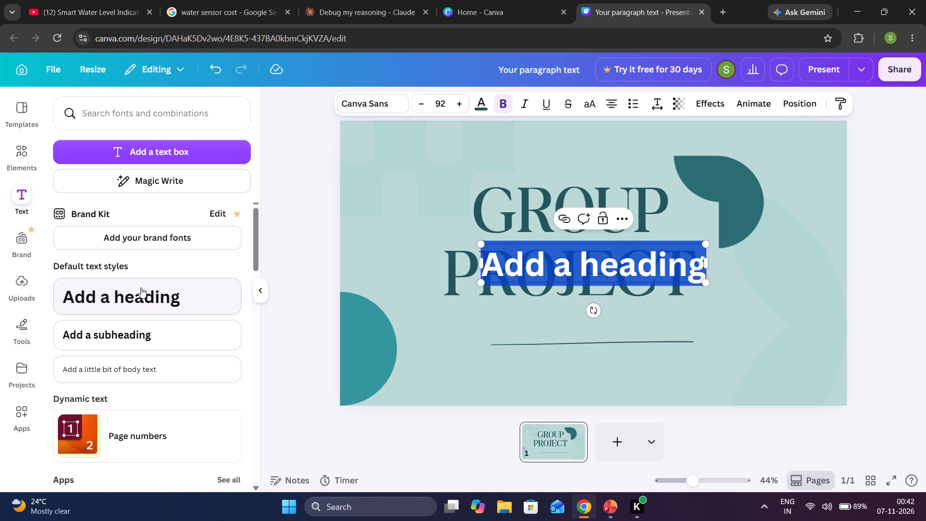
left_click_drag(592, 265, 569, 318)
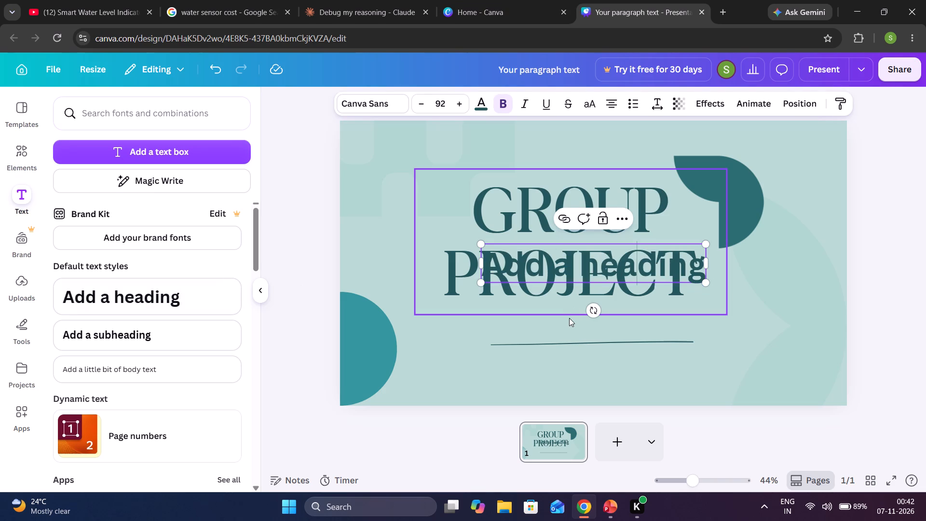
left_click_drag(569, 318, 567, 321)
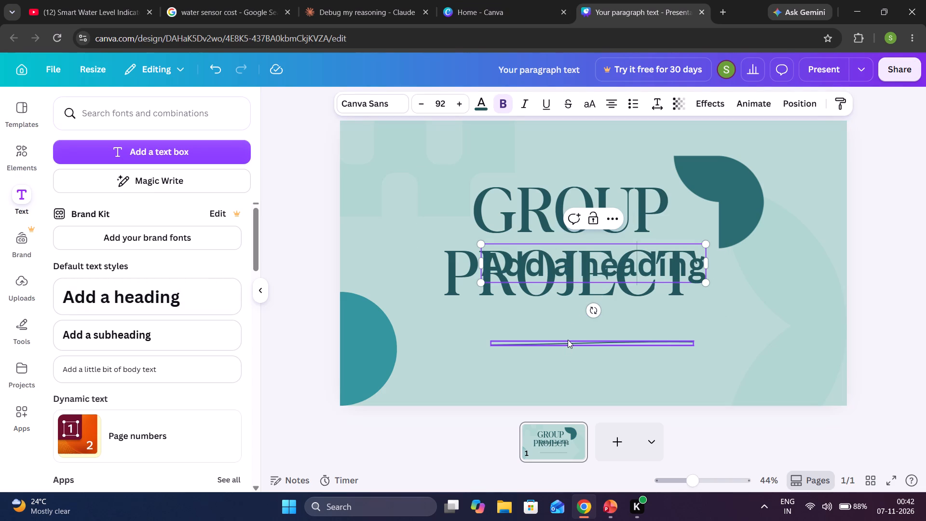
Rearrange the cover page: line near the bottom edge, dark teal shape in the upper-right corner, title near the top, placeholder heading below it.
left_click_drag(568, 343, 559, 395)
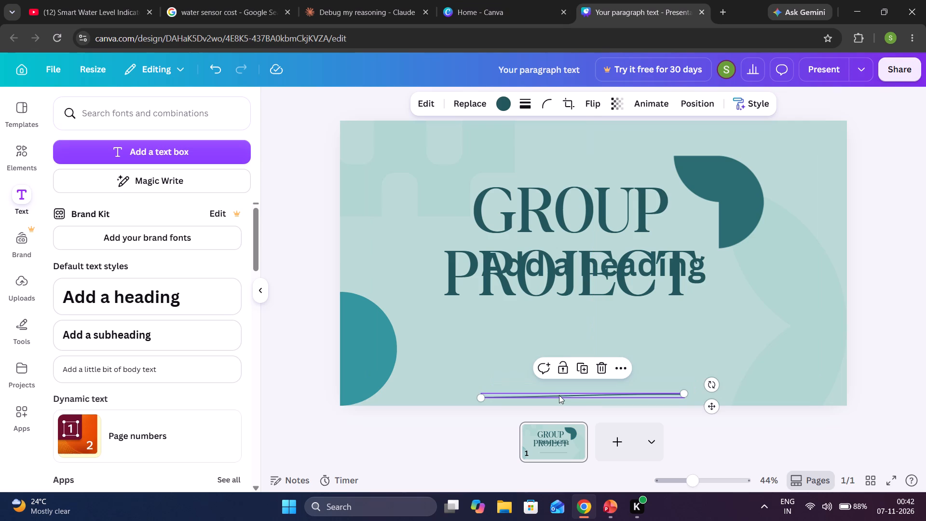
left_click_drag(720, 176, 787, 142)
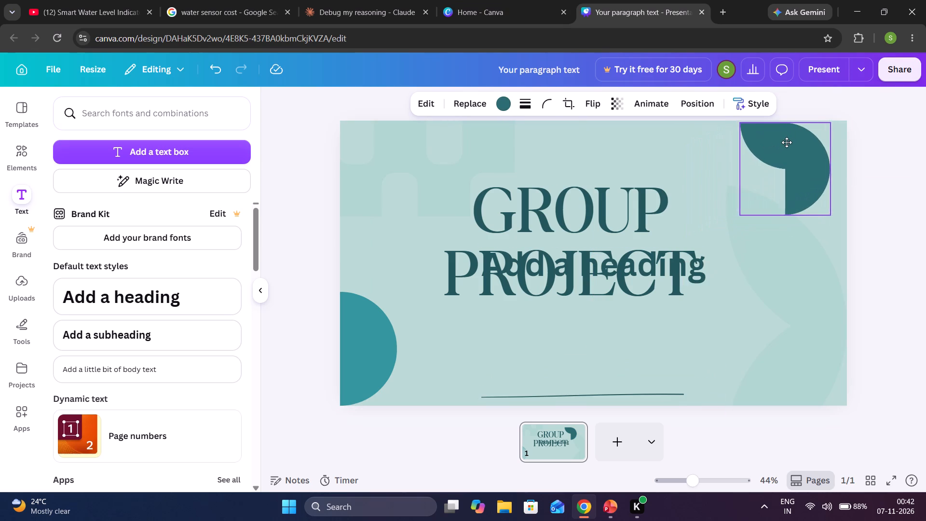
left_click_drag(787, 142, 791, 143)
left_click_drag(606, 216, 601, 175)
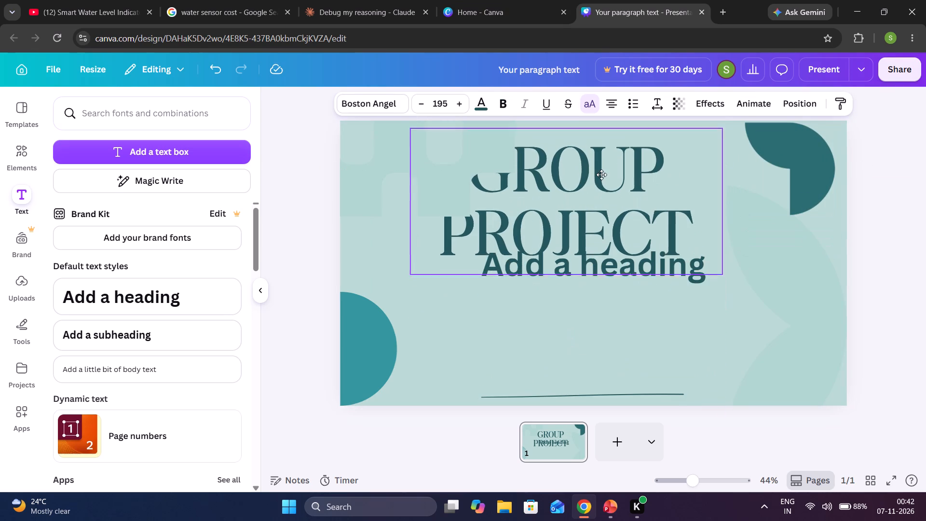
left_click_drag(601, 175, 620, 175)
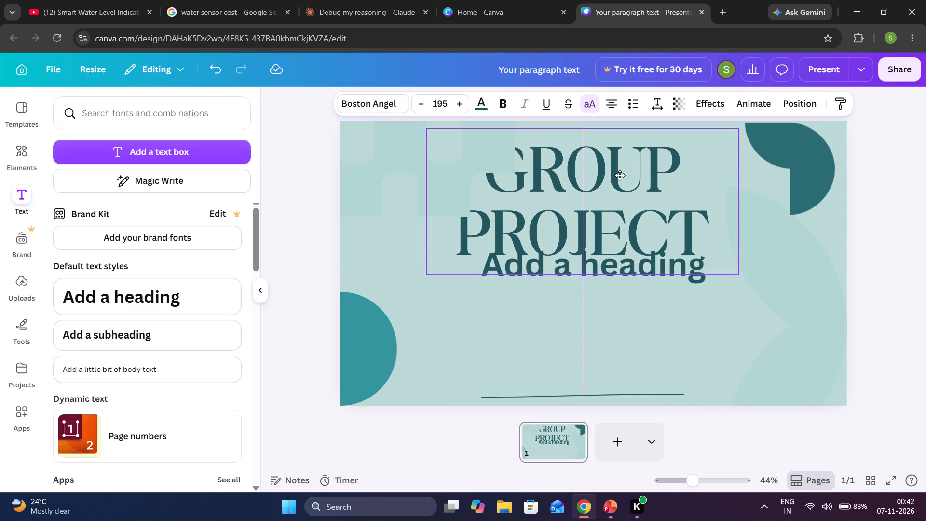
left_click_drag(620, 175, 655, 165)
left_click_drag(570, 266, 556, 317)
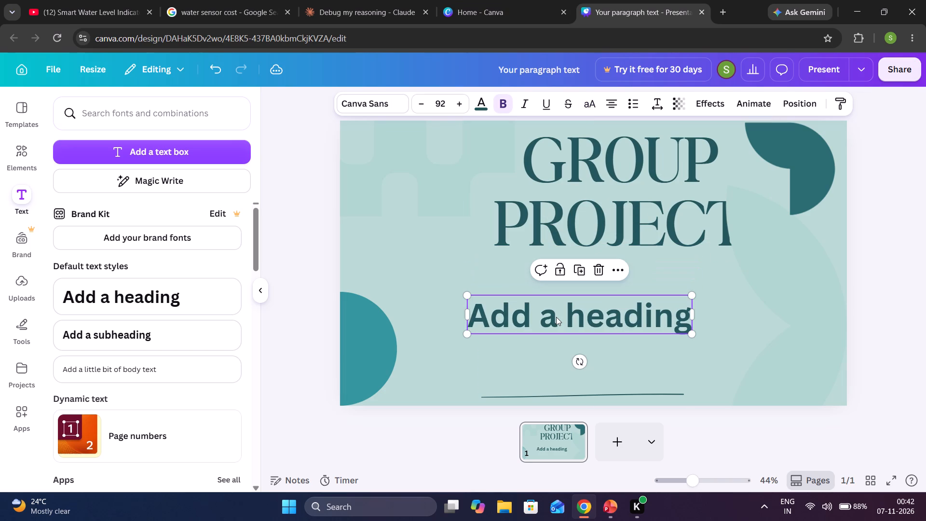
left_click(578, 510)
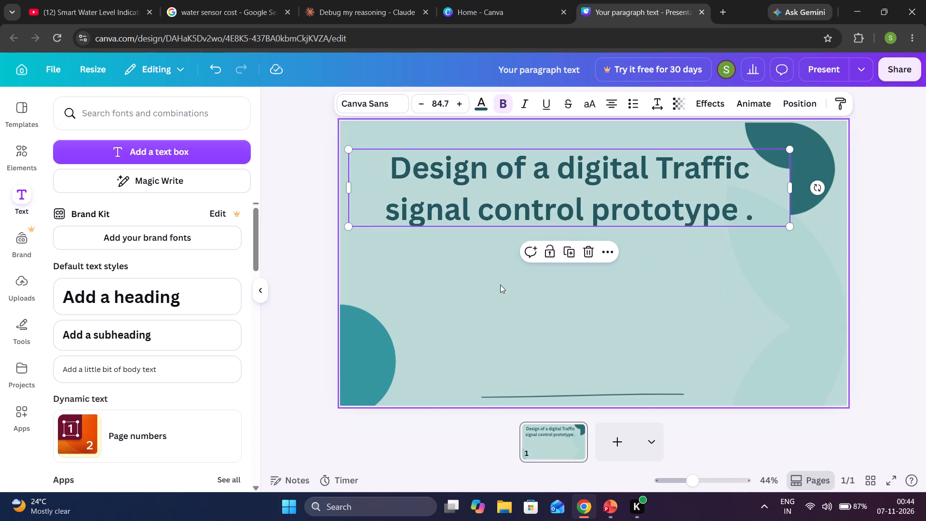
left_click(680, 336)
left_click(680, 336)
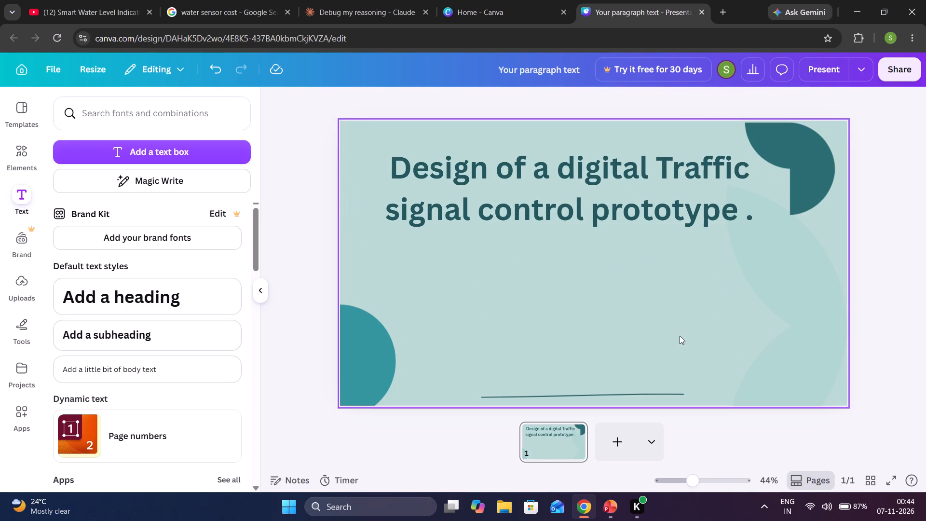
left_click(690, 288)
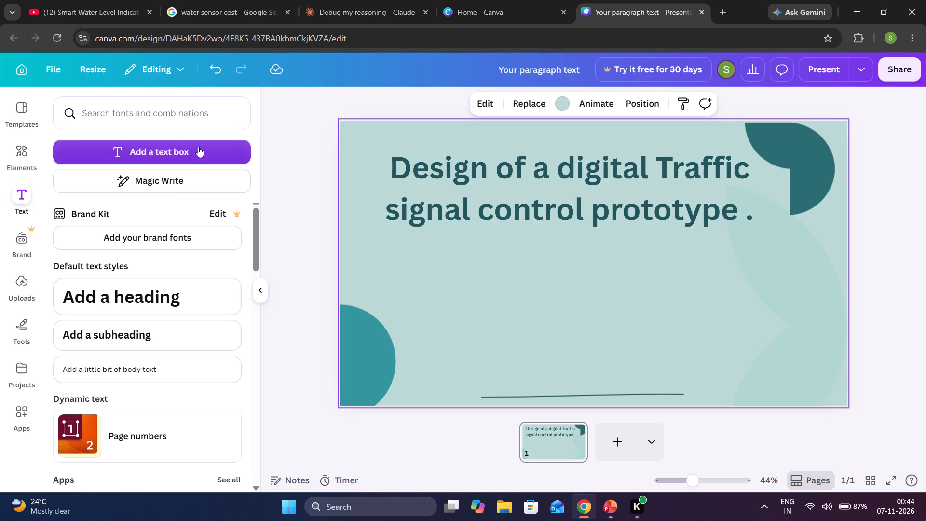
Add a text box reading "Name:-" below the topic heading, with its font size reduced to 71.7.
left_click(198, 147)
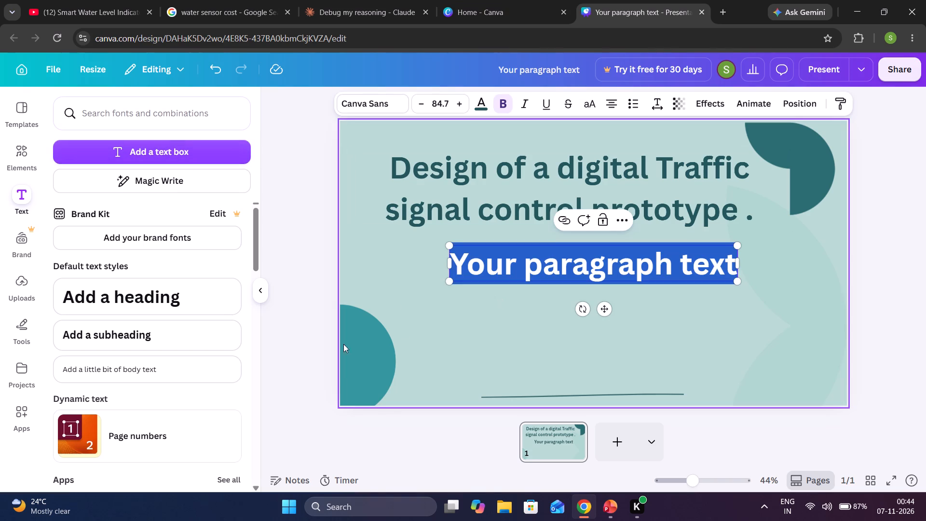
key("BackSpace")
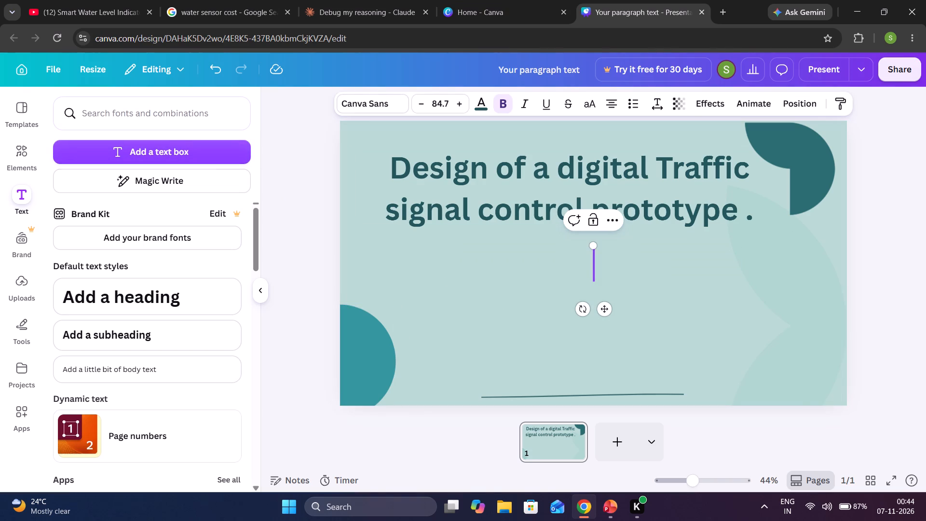
double_click(423, 102)
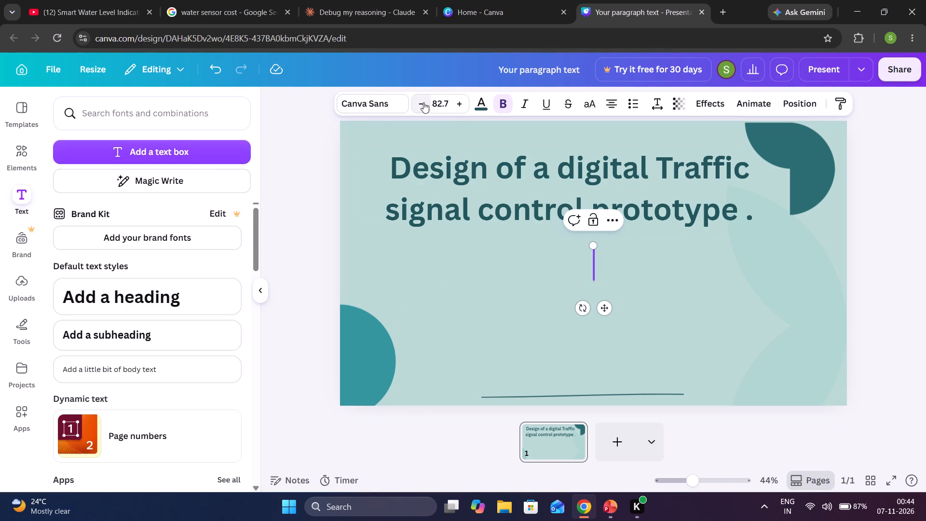
triple_click(423, 102)
triple_click(423, 102)
triple_click(423, 102)
double_click(423, 102)
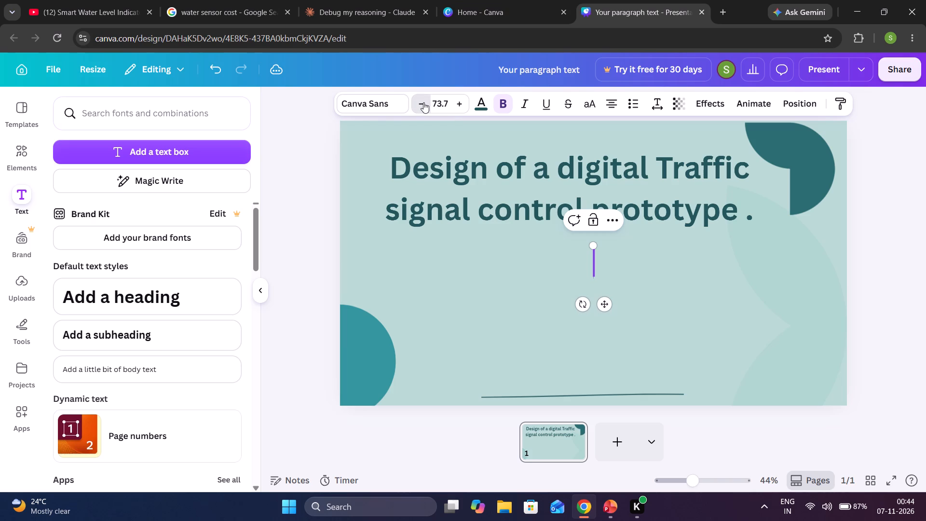
type("Nems")
key("space")
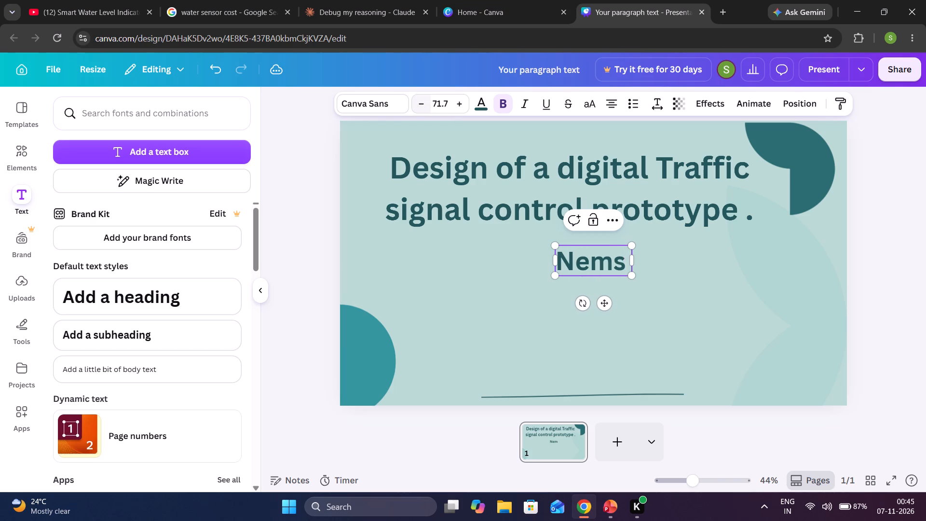
key("BackSpace")
key("BackSpace")
key("BackSpace")
key("BackSpace")
type("ame")
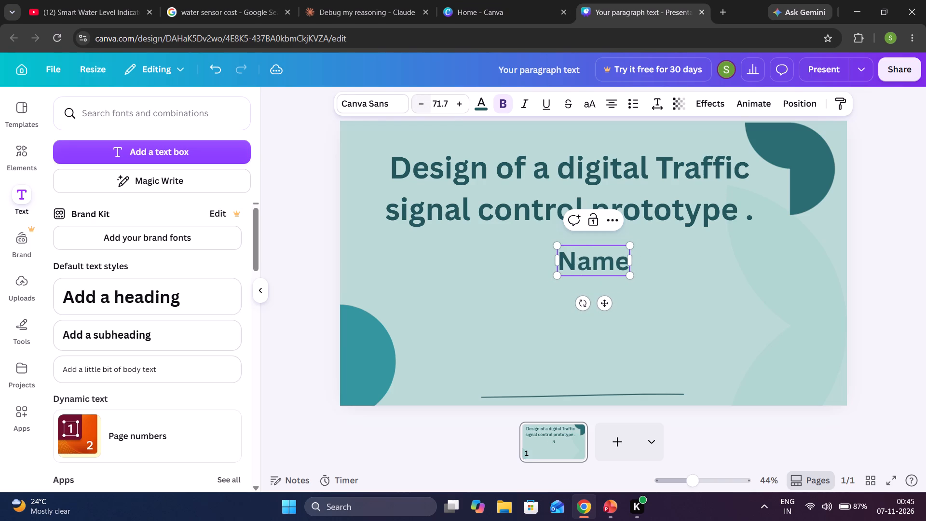
key("shift+colon")
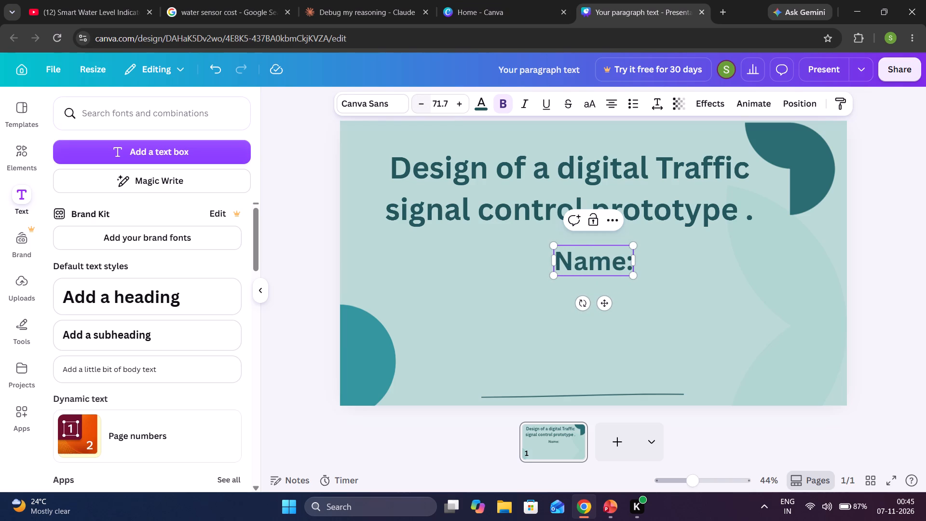
type("-")
key("space")
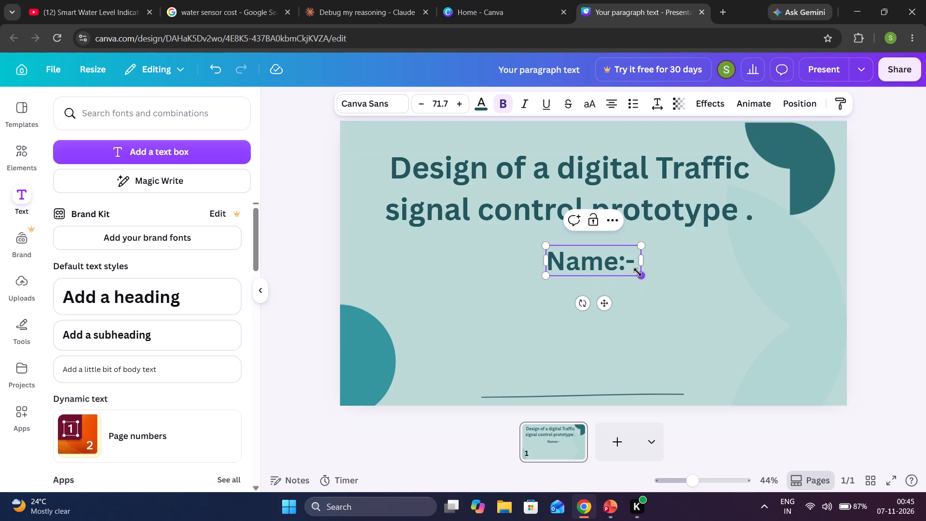
Shrink the "Name:-" text to about size 40.4 and place it in the lower right part of the cover.
left_click_drag(642, 278, 629, 339)
left_click_drag(603, 305, 701, 343)
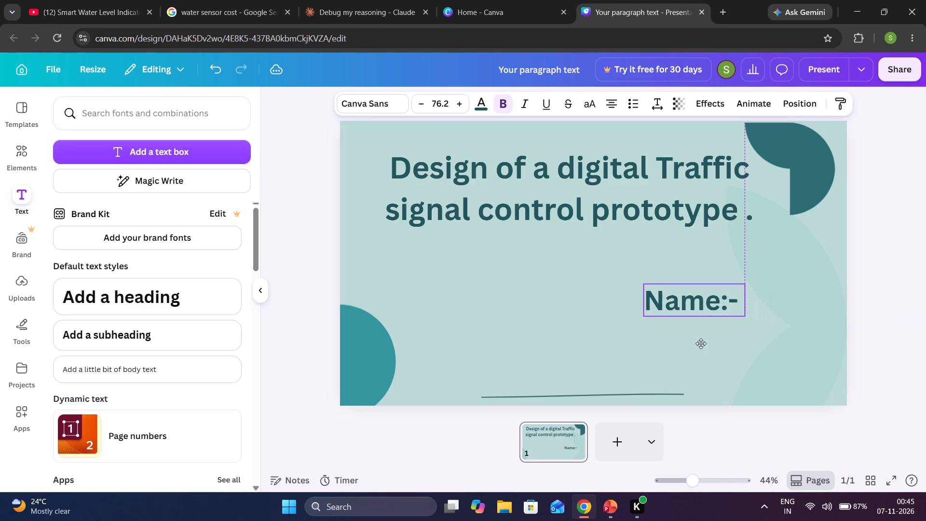
left_click_drag(701, 343, 700, 343)
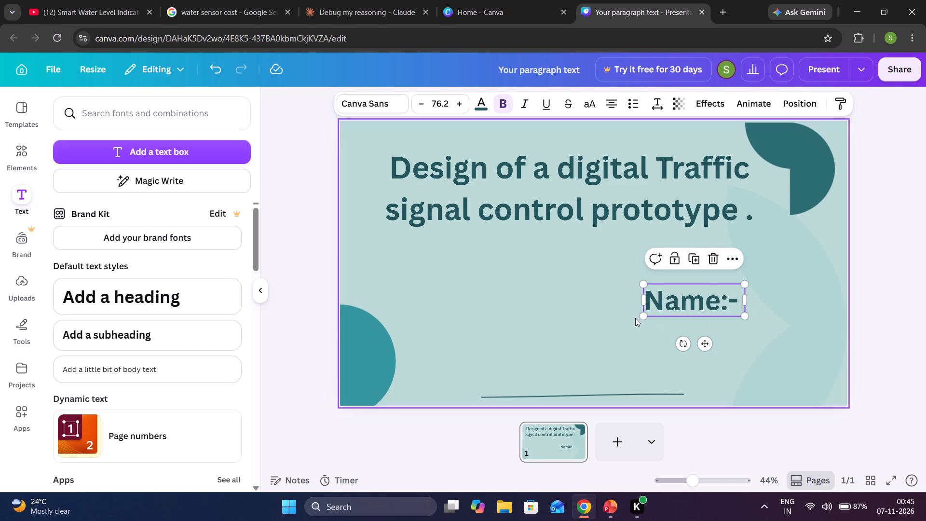
left_click_drag(641, 317, 687, 303)
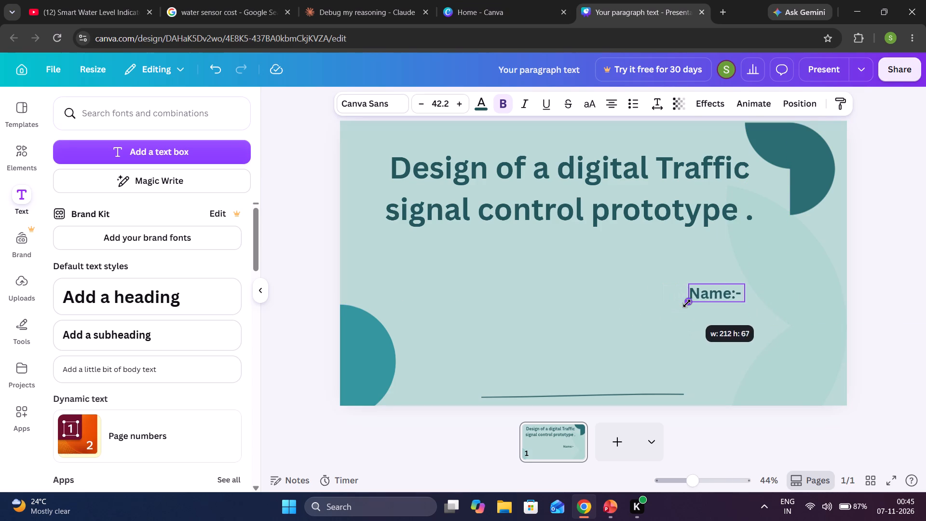
left_click_drag(687, 303, 689, 303)
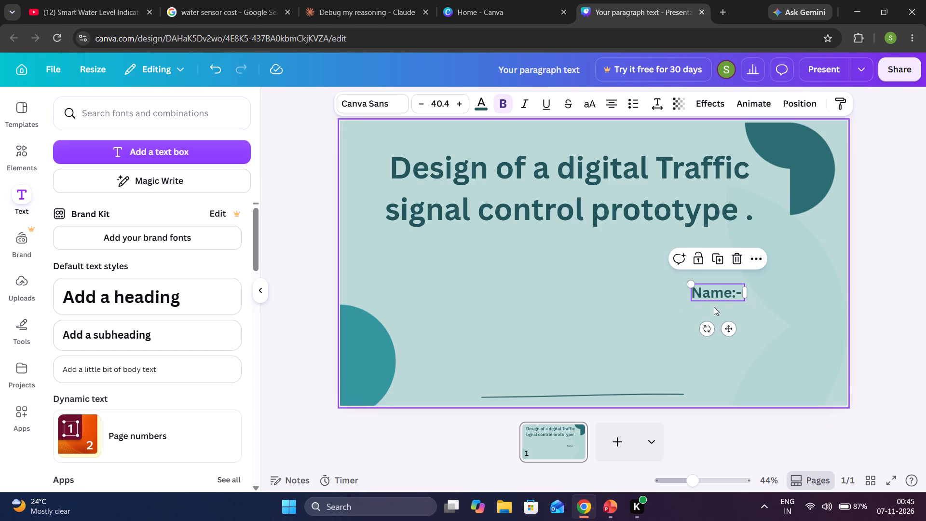
left_click_drag(716, 297, 718, 317)
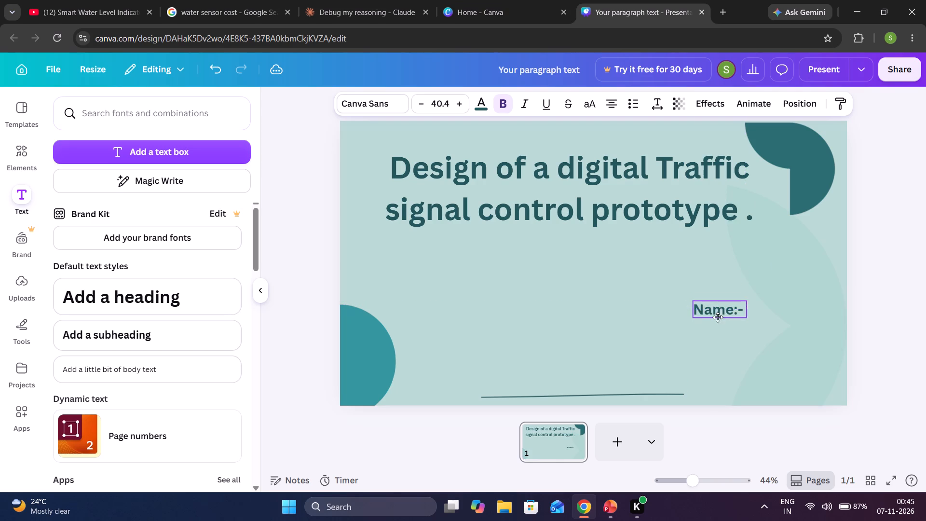
left_click_drag(718, 317, 712, 315)
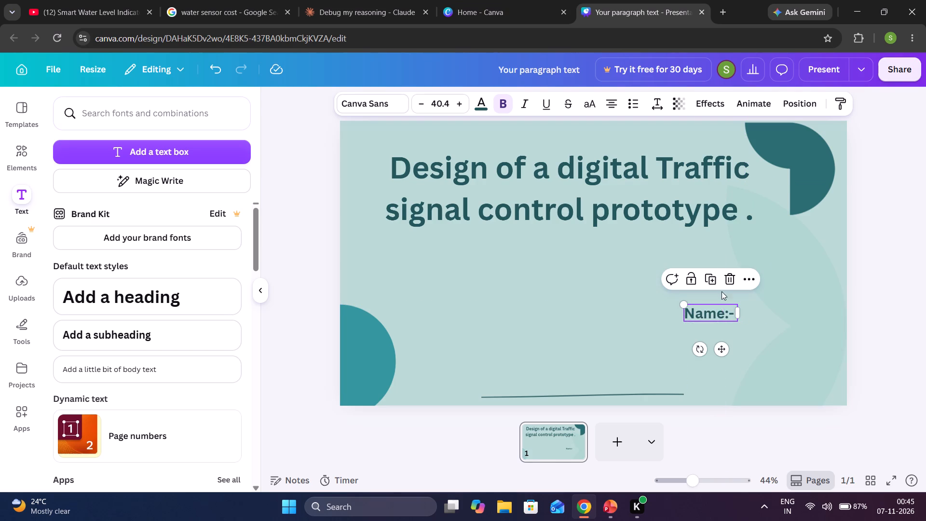
Move the dark teal shape into the slide's upper right corner and shift the topic heading slightly lower and further right.
left_click_drag(808, 152, 838, 149)
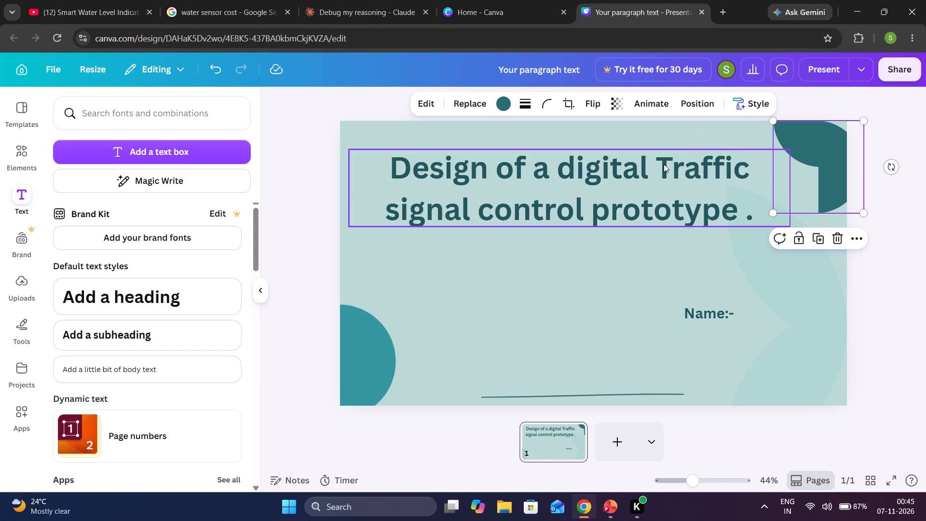
left_click_drag(662, 166, 678, 189)
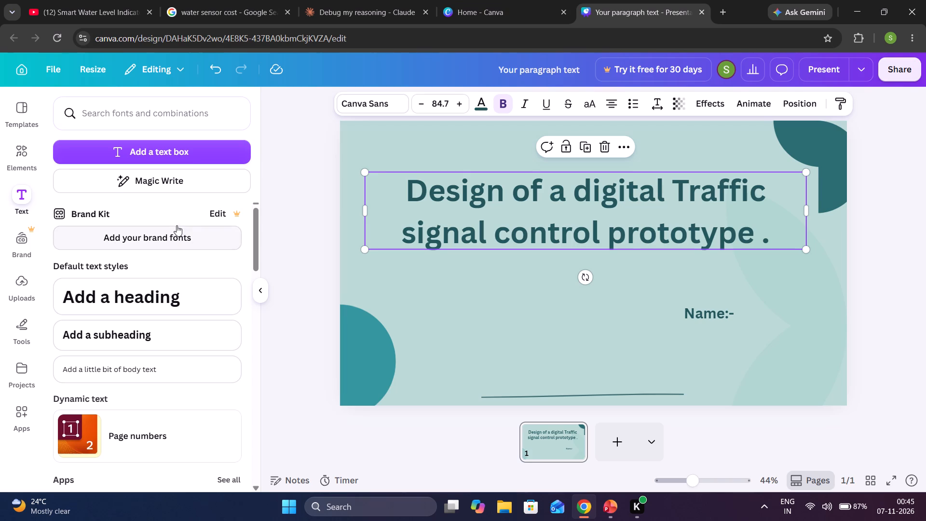
Add another text box below the topic heading reading "Reg.no.-".
left_click(191, 160)
key("BackSpace")
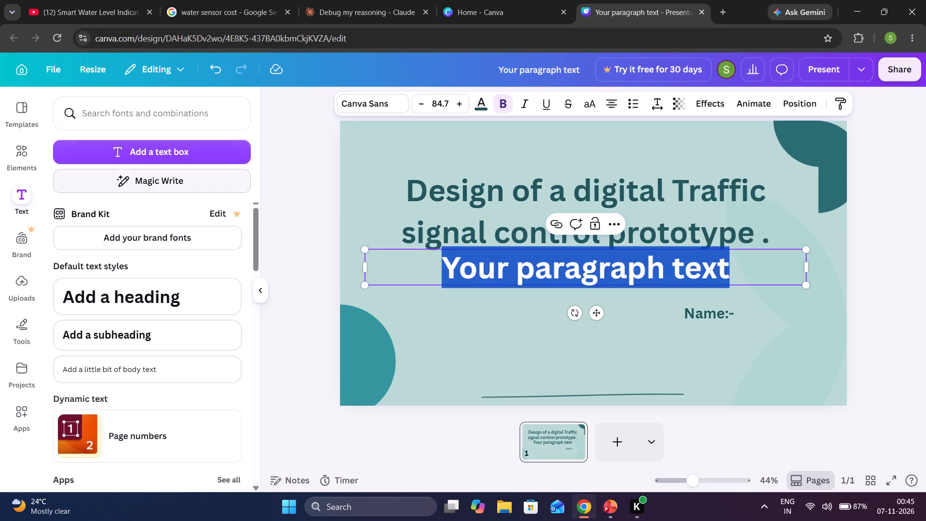
type("Re")
type("gistration N")
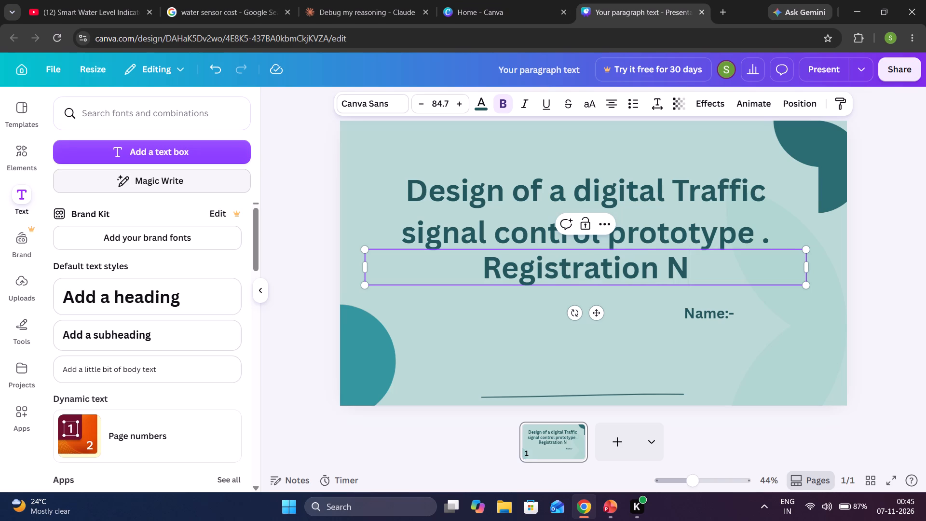
key("BackSpace")
key("BackSpace")
key("BackSpace")
key("BackSpace")
key("BackSpace")
key("BackSpace")
key("BackSpace")
key("BackSpace")
key("BackSpace")
key("BackSpace")
key("BackSpace")
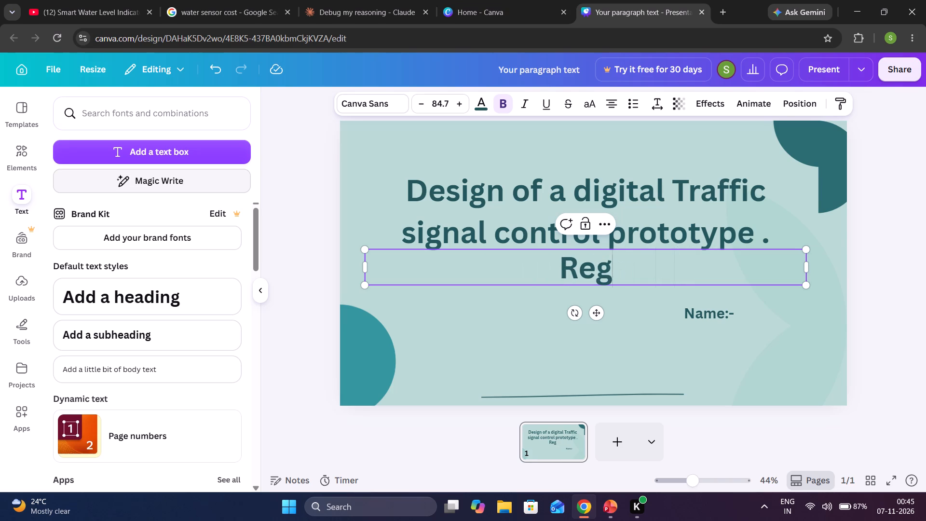
type(".v")
key("BackSpace")
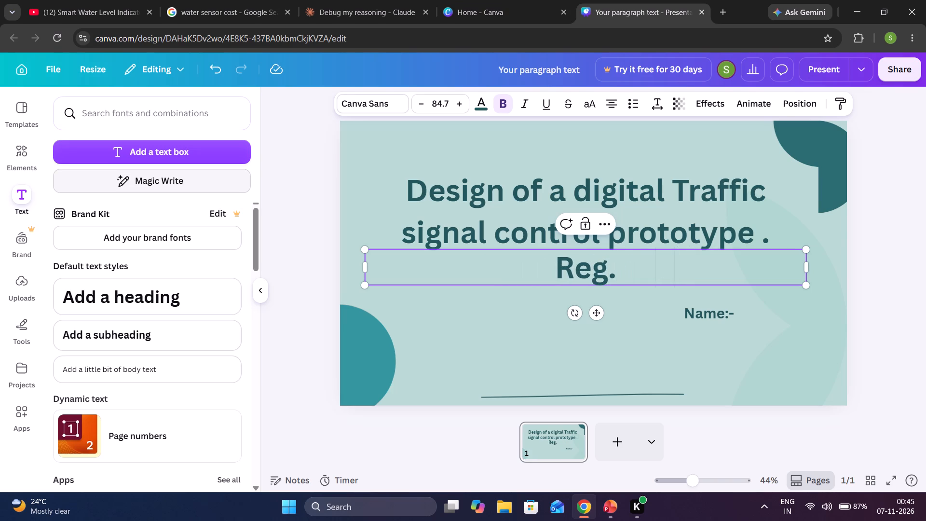
type("no.")
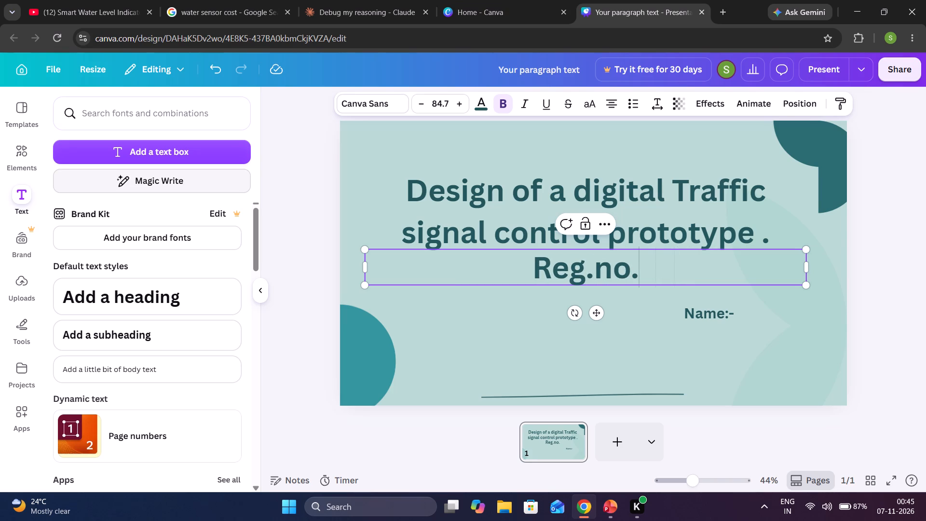
type("-v")
key("BackSpace")
key("space")
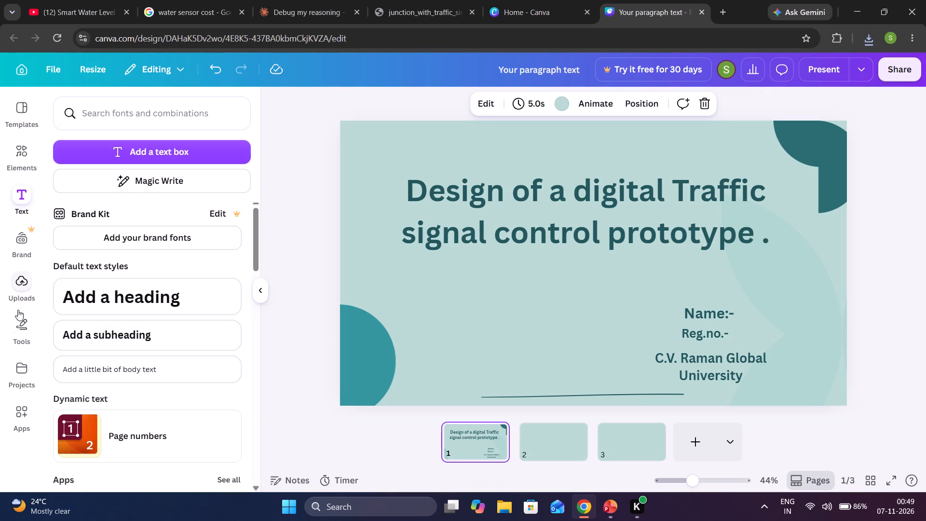
left_click(30, 299)
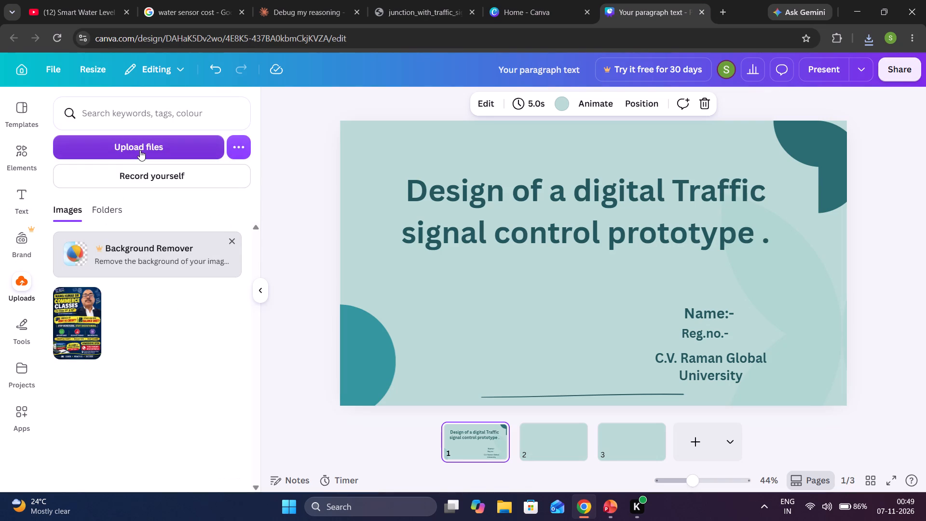
left_click(140, 150)
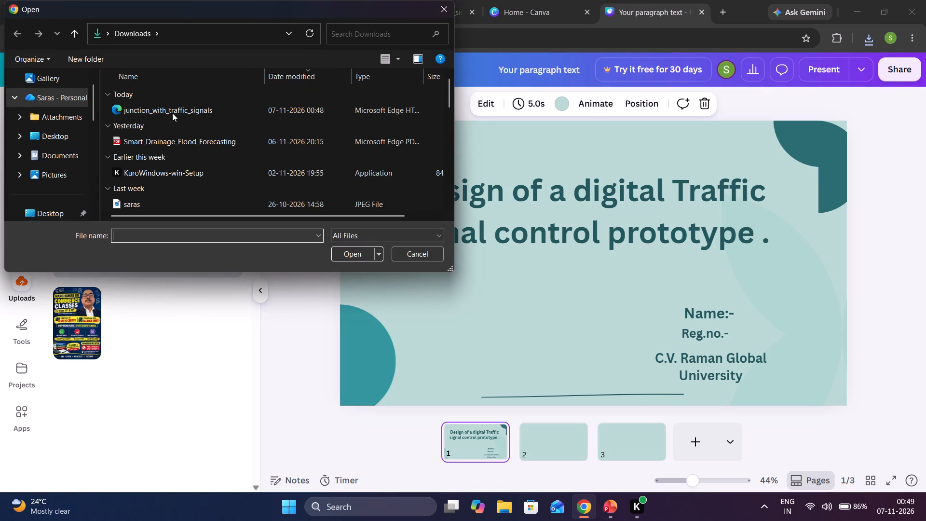
left_click(172, 113)
left_click(359, 252)
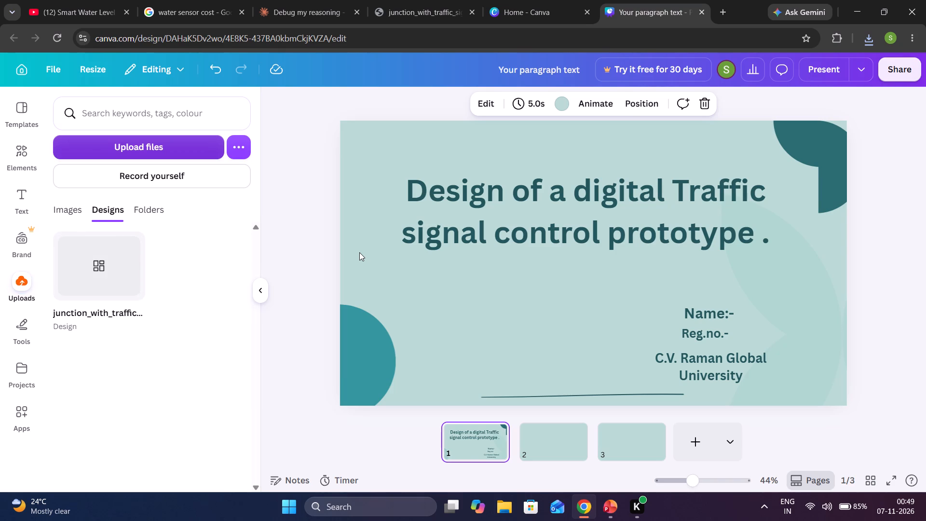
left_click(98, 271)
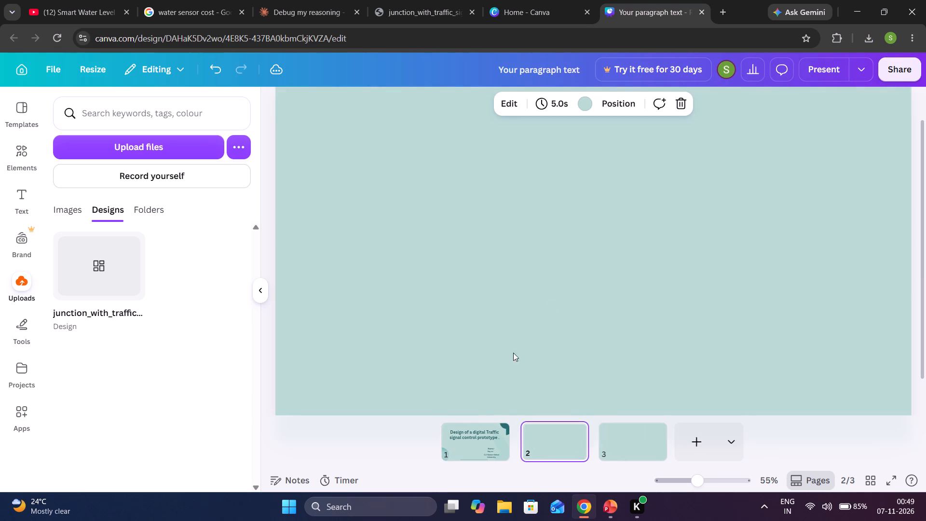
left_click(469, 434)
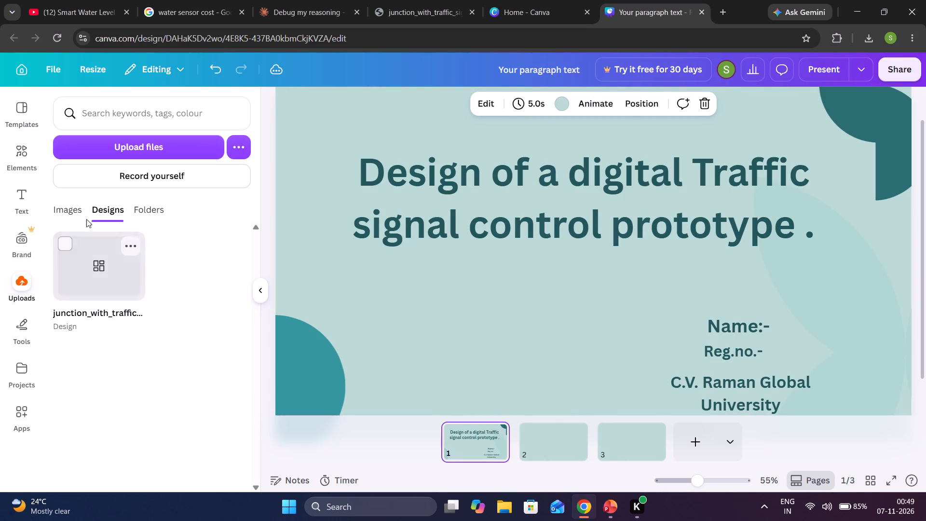
Check the uploaded images and try to upload the junction_with_traffic_signals file from Downloads again.
left_click(78, 206)
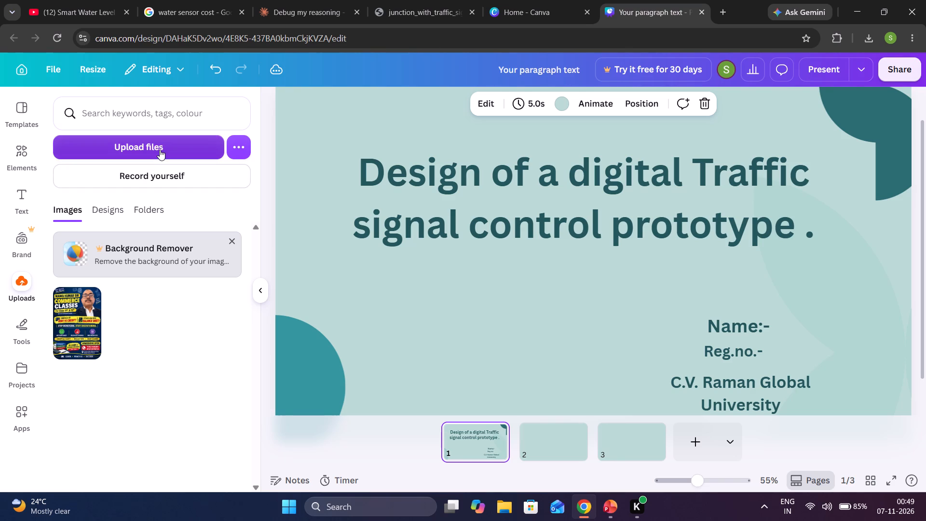
left_click(160, 150)
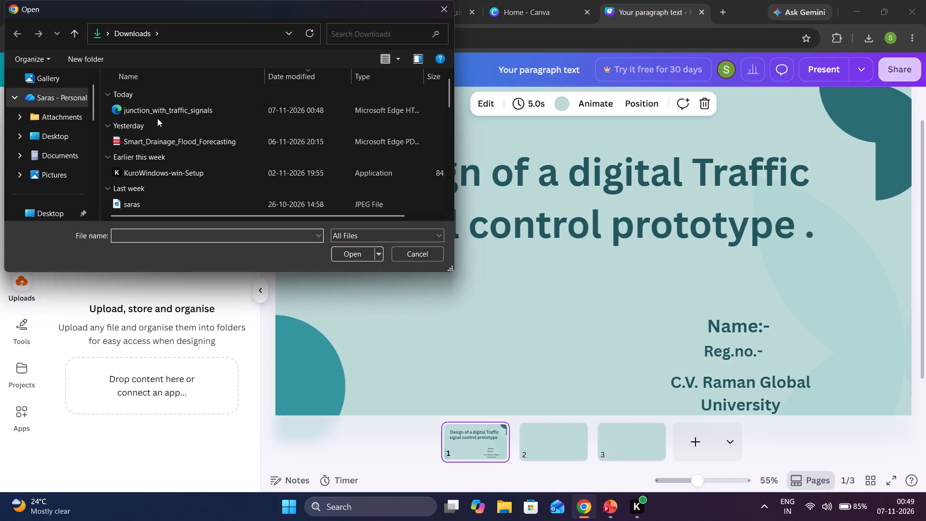
left_click(159, 111)
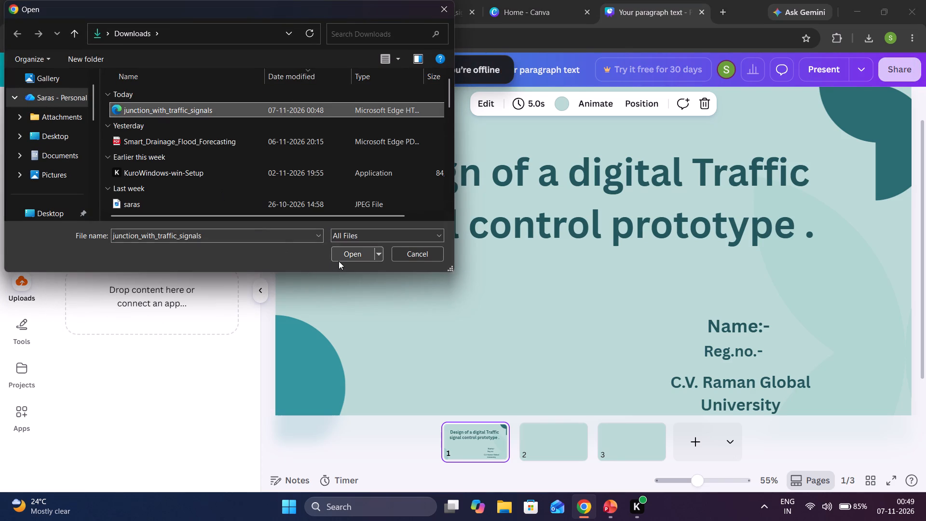
left_click(339, 261)
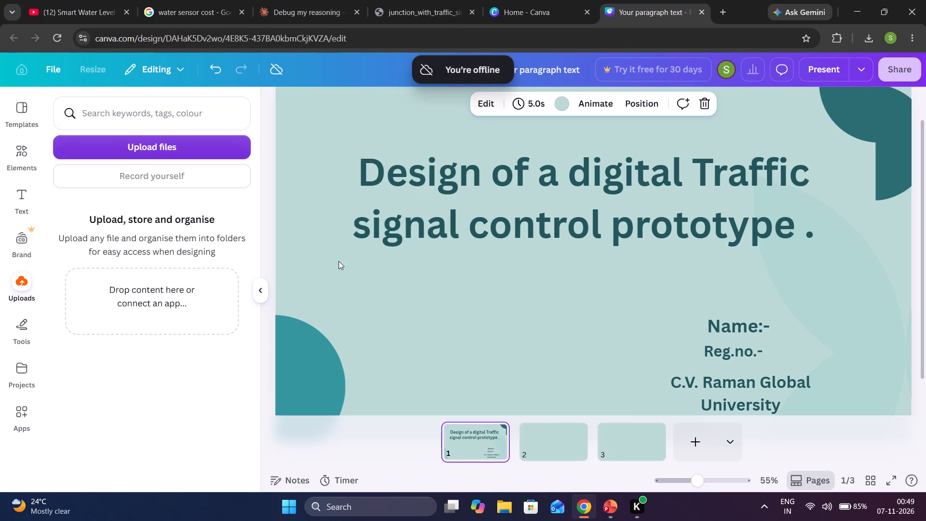
left_click(216, 158)
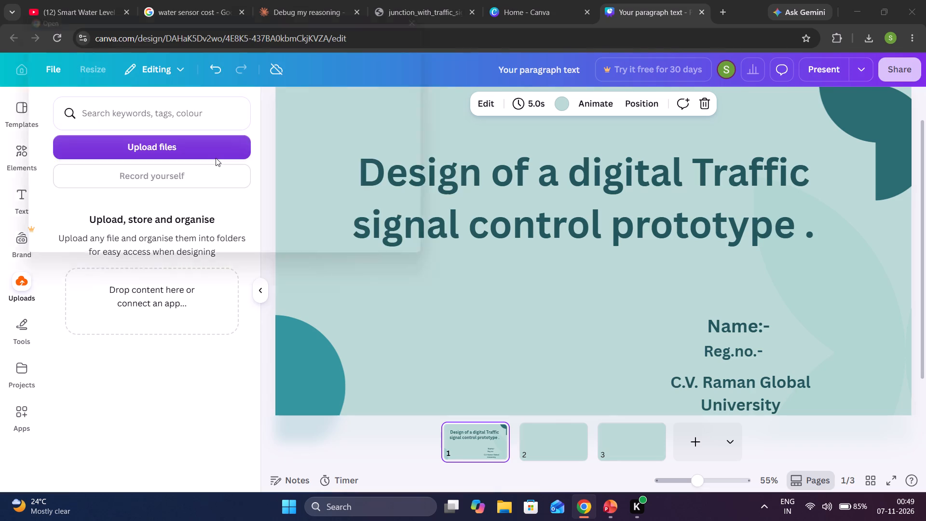
left_click(202, 108)
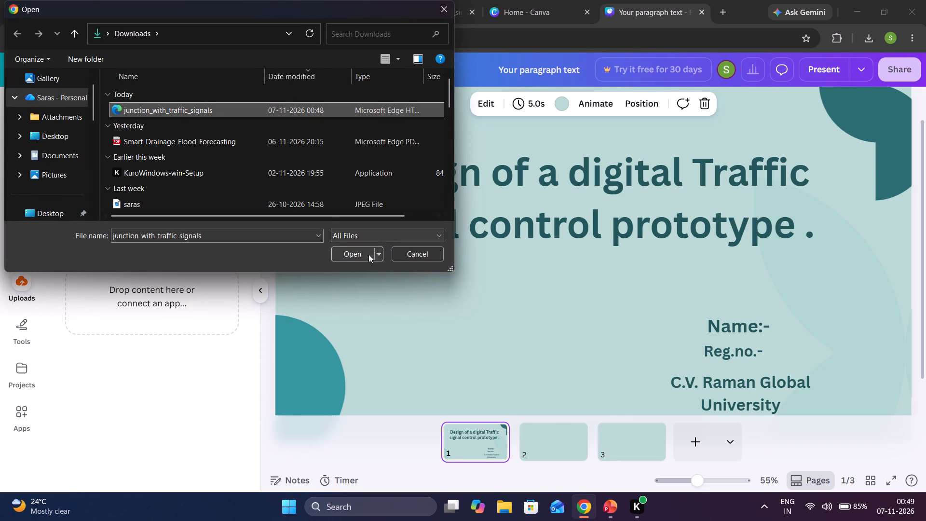
left_click(368, 254)
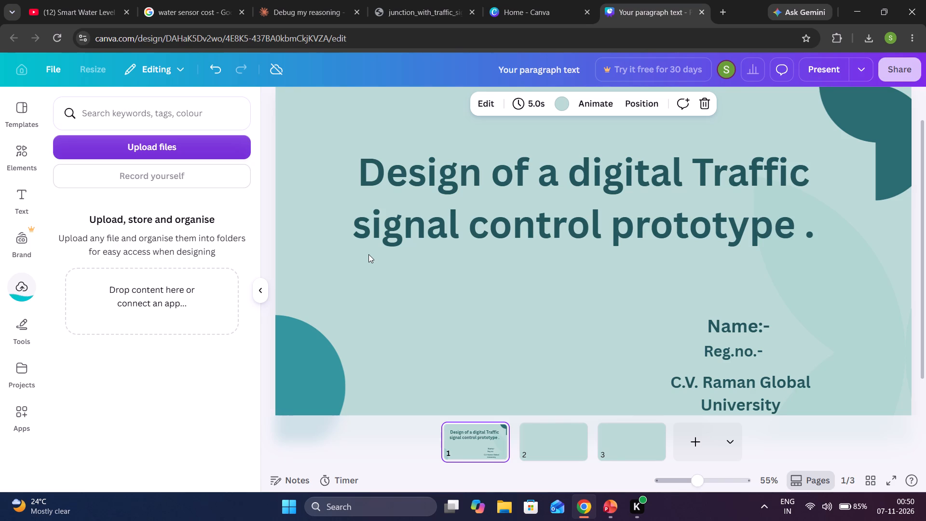
left_click(176, 297)
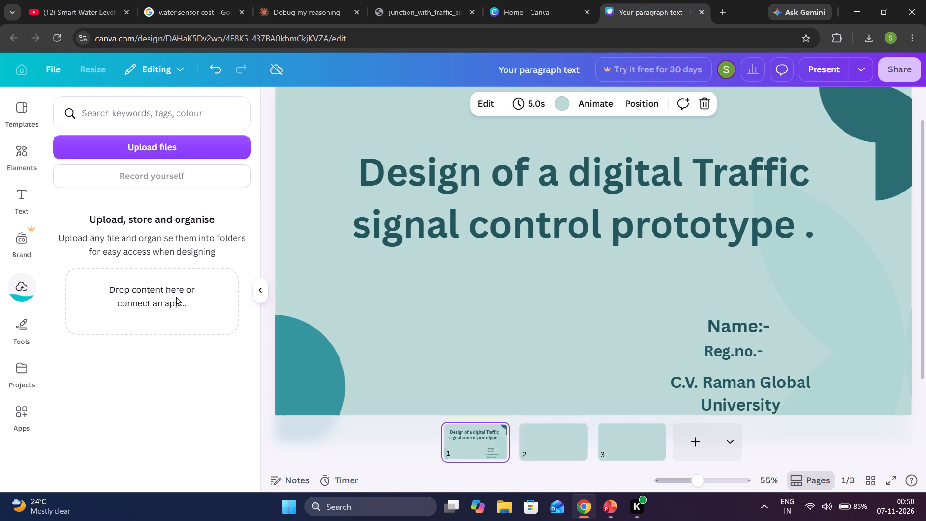
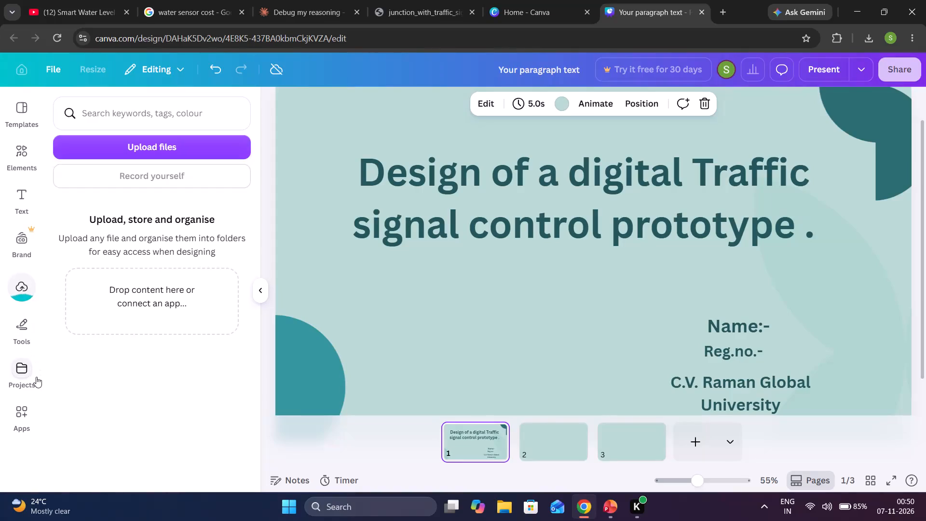
Check the design's projects and the computer's Wi-Fi connection.
left_click(36, 377)
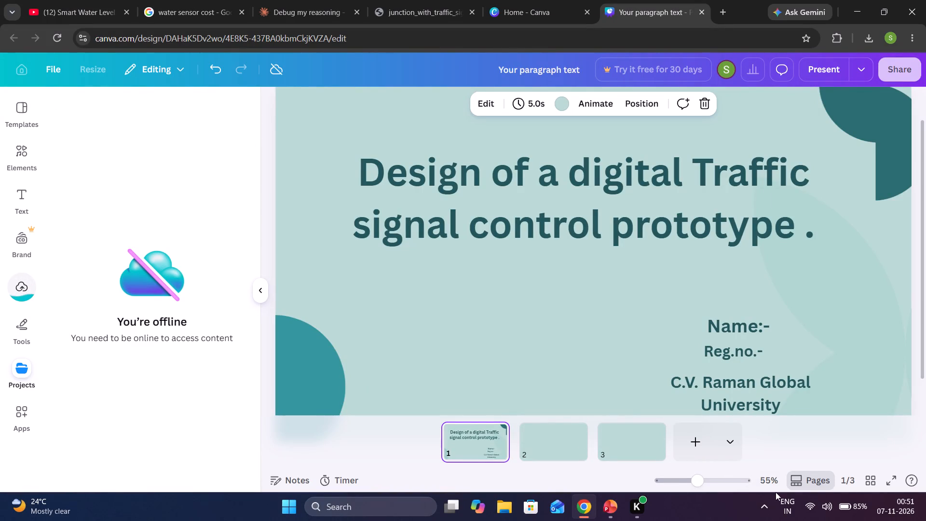
left_click(813, 501)
left_click(751, 278)
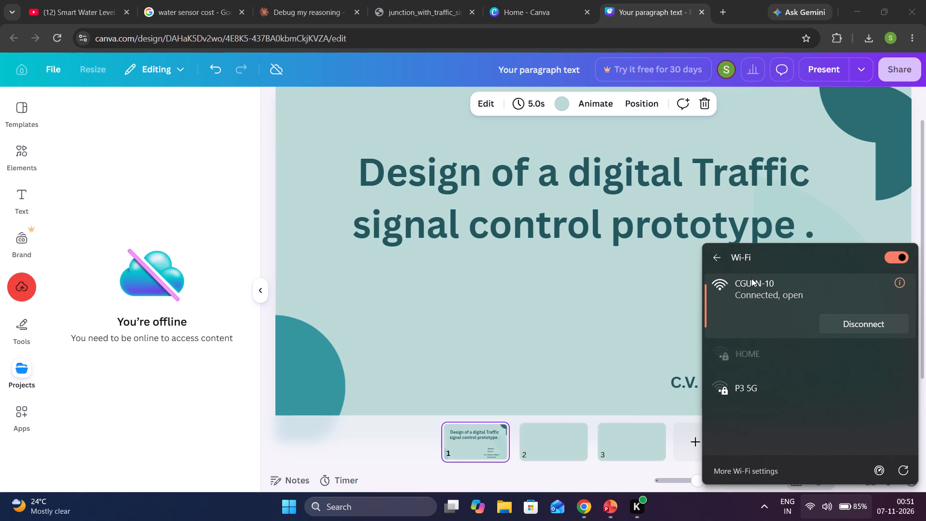
left_click(713, 263)
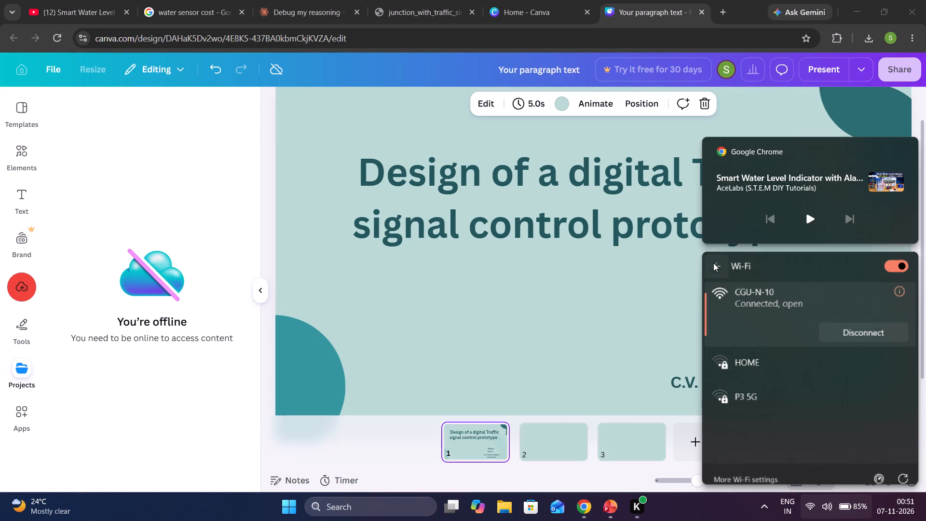
left_click(22, 242)
Look through the text and elements content available for the design.
left_click(24, 216)
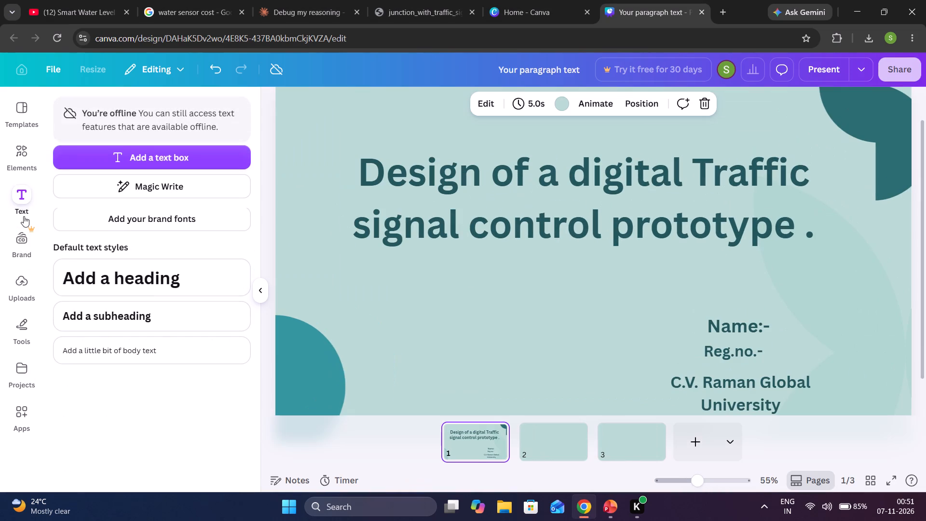
left_click(23, 174)
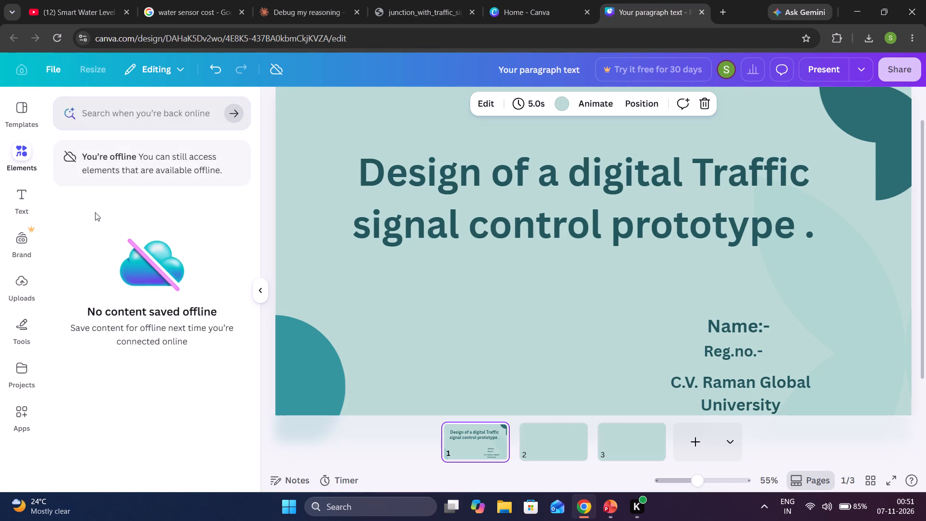
left_click(170, 279)
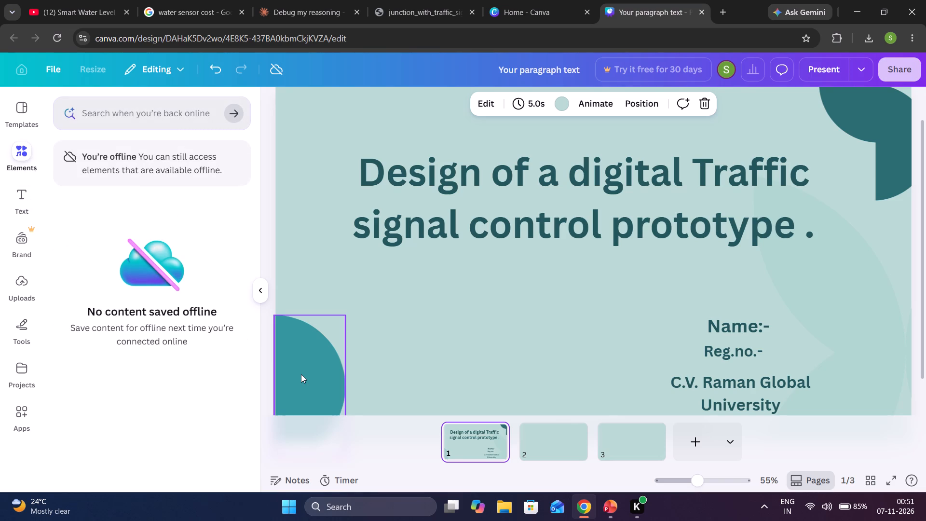
left_click(605, 326)
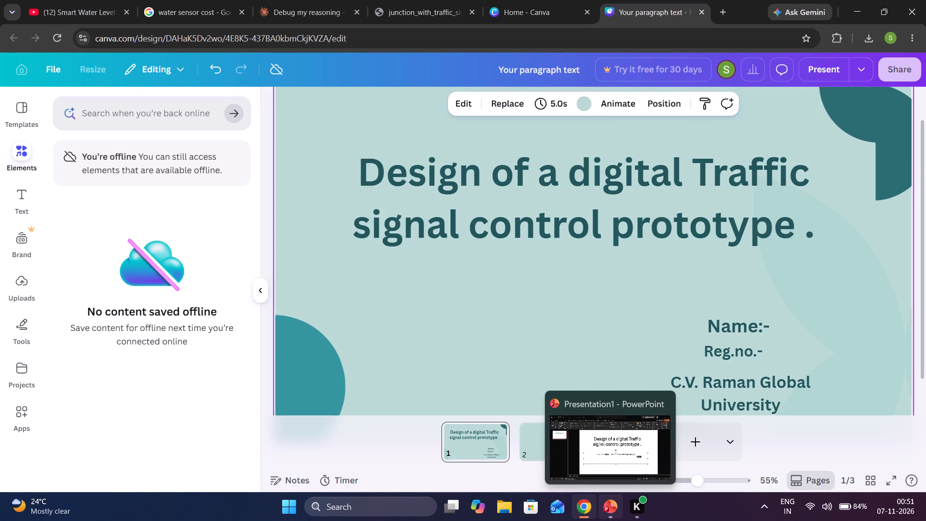
Switch to the open Presentation1 in PowerPoint.
left_click(592, 515)
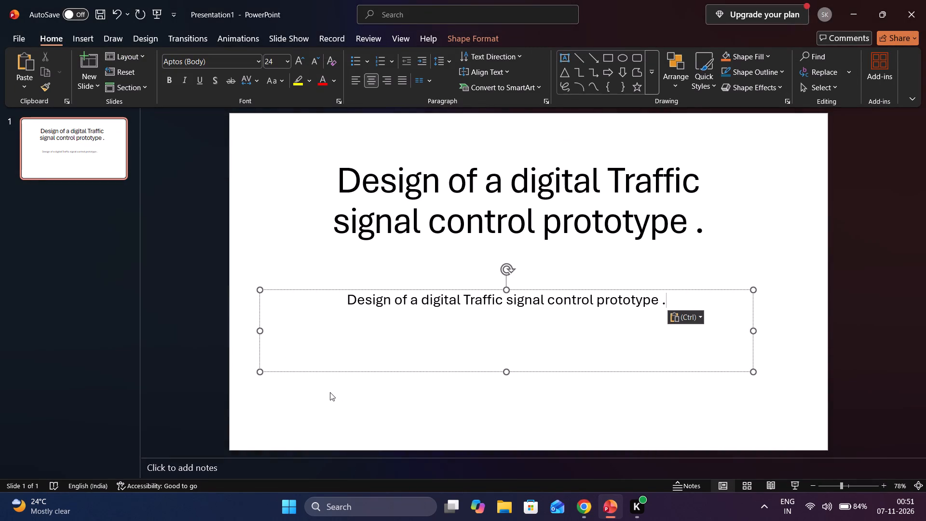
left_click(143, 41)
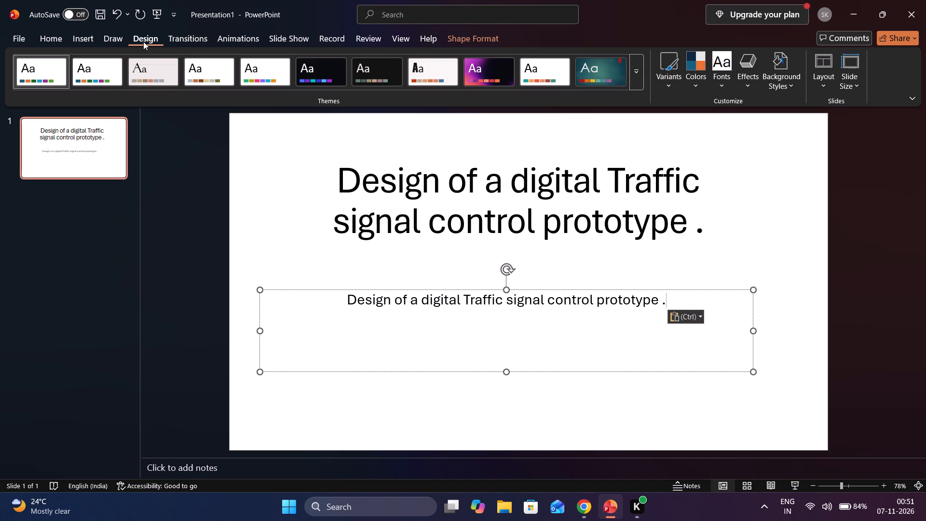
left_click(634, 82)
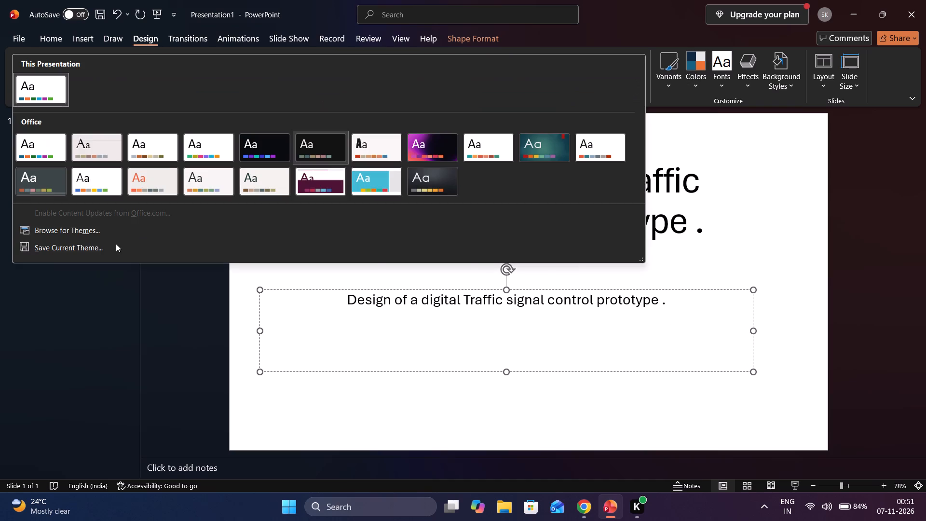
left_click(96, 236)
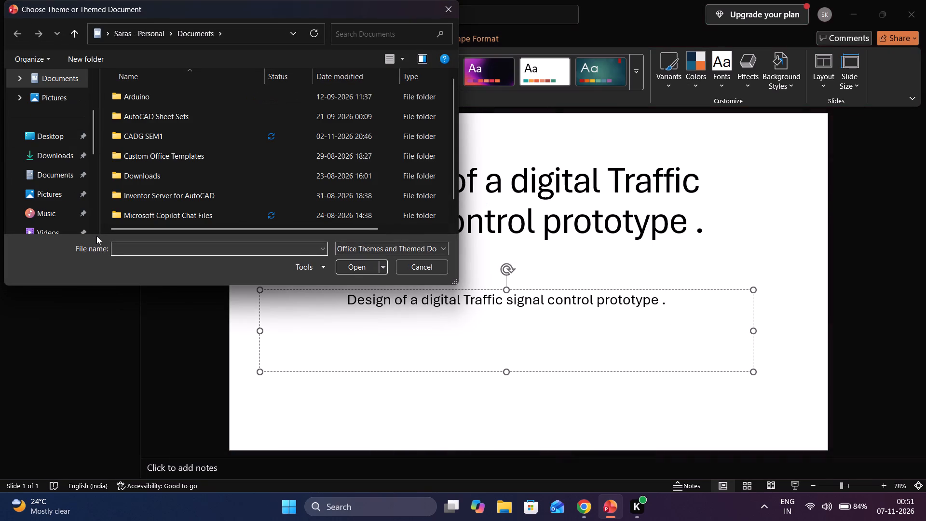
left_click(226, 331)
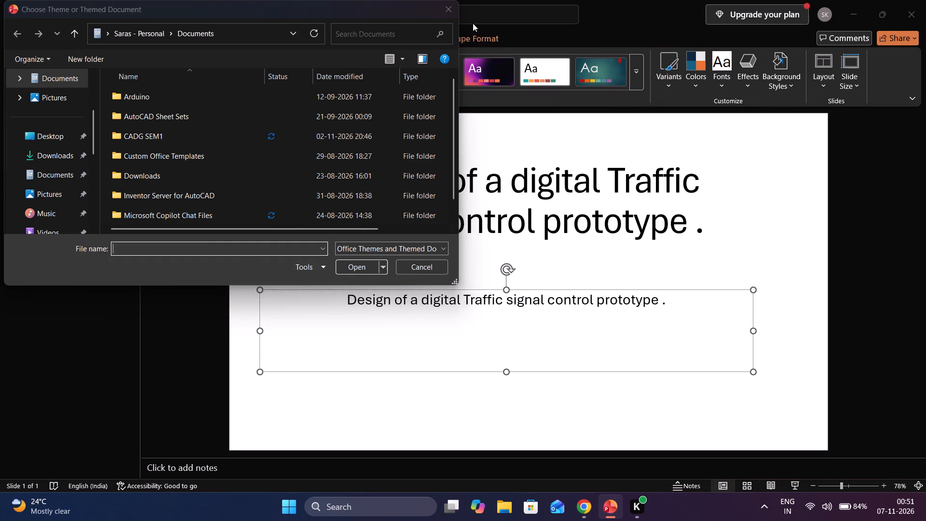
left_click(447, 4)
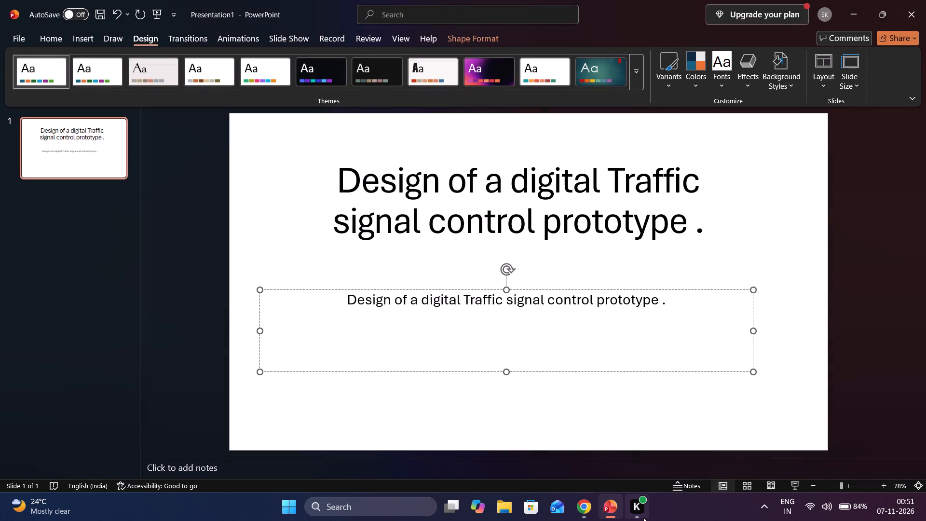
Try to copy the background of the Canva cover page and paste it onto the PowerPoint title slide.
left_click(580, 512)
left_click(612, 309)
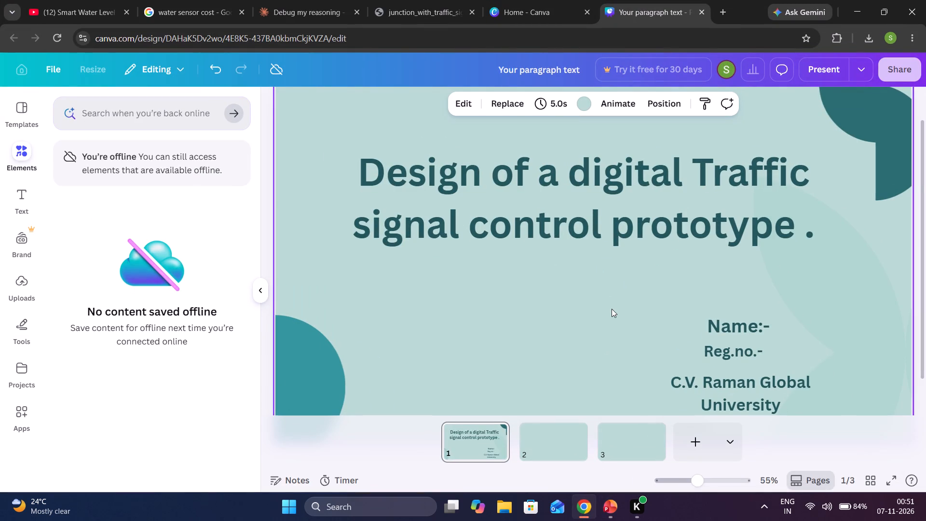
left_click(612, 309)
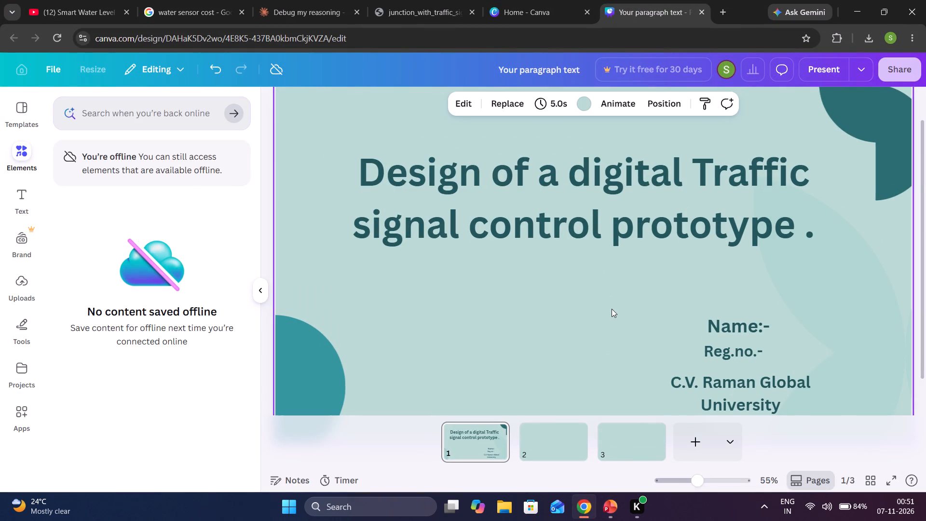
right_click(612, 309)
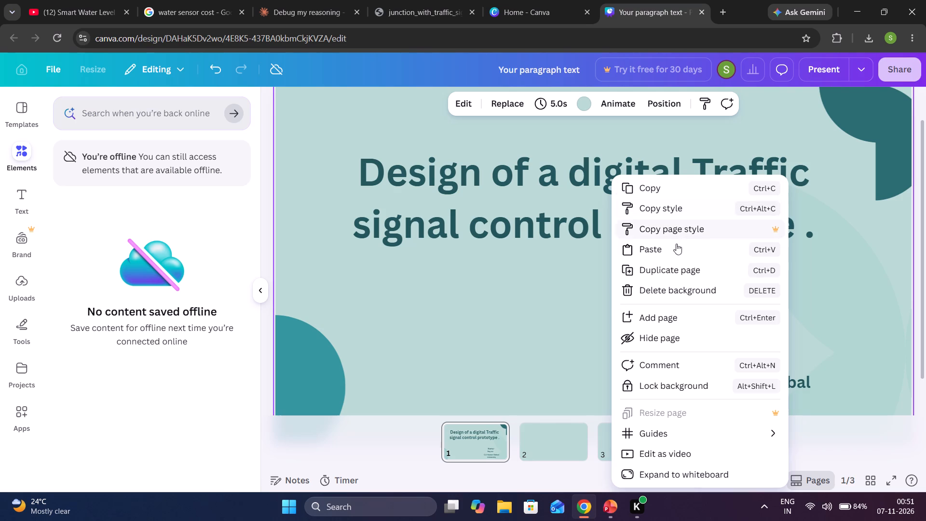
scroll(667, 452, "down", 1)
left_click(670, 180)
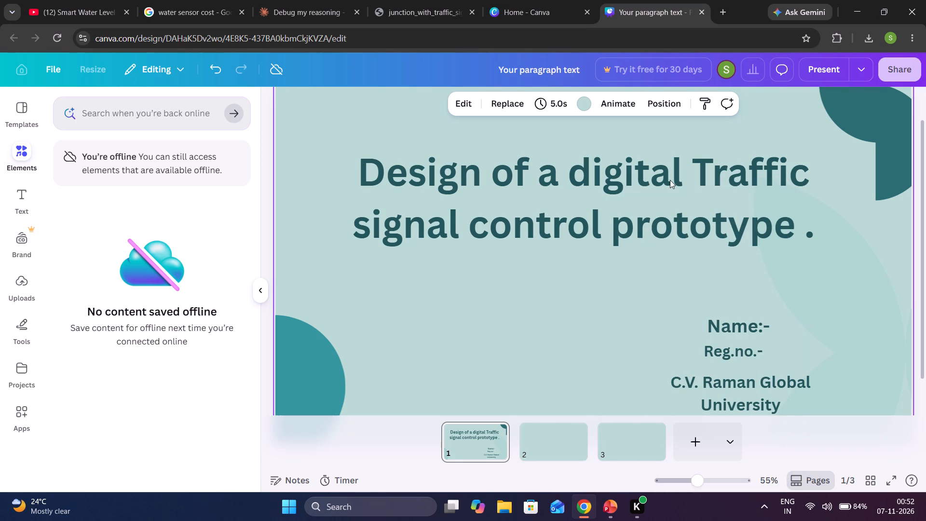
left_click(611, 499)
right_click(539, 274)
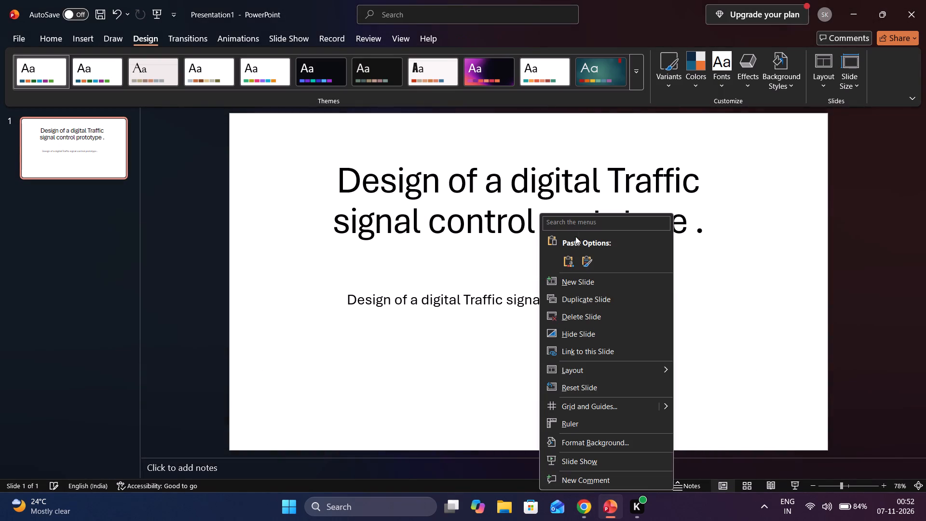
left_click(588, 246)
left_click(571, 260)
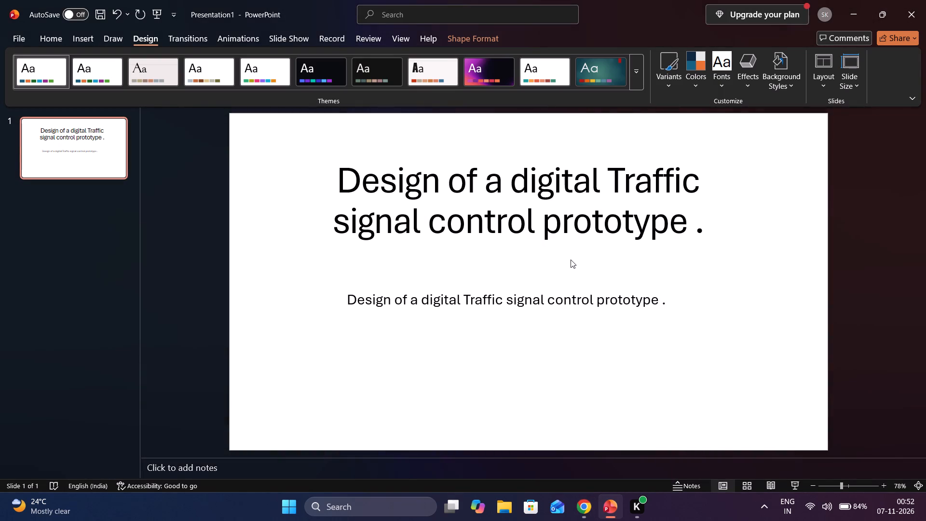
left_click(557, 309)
Switch back to Canva and look through the presentation's pages, view options, apps and tools, and check the other open browser tabs.
left_click(585, 518)
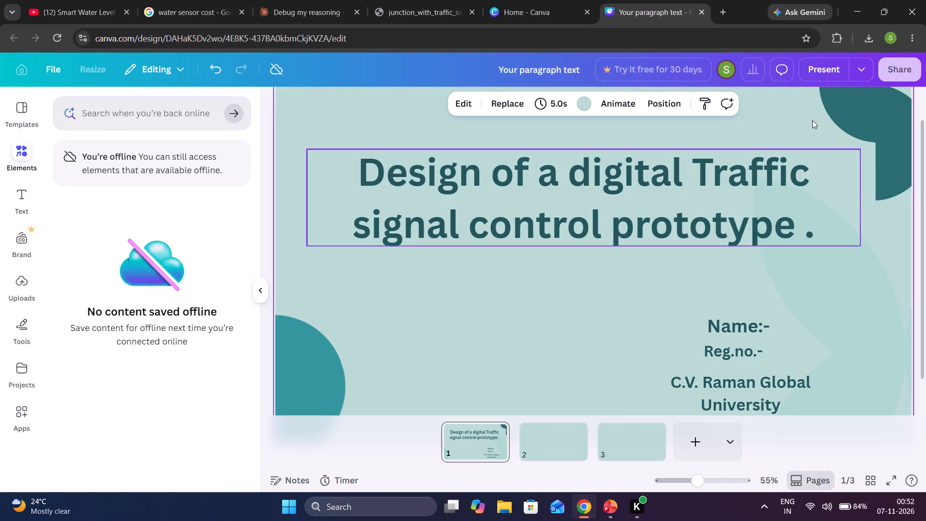
left_click(904, 73)
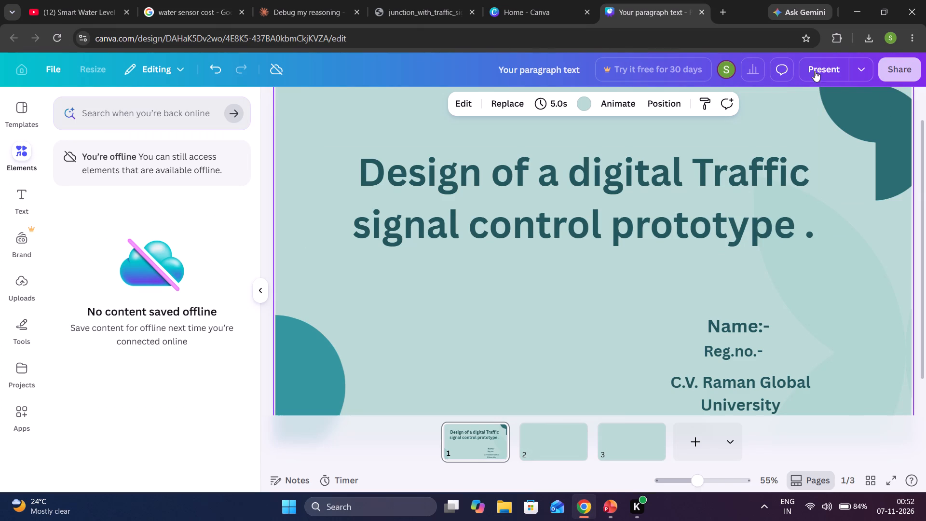
scroll(0, 407, "down", 3)
left_click(868, 484)
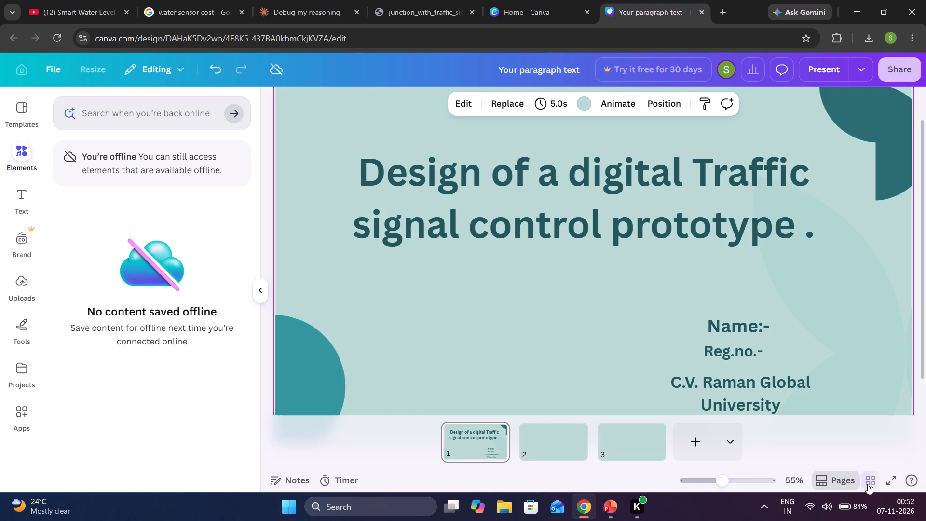
left_click(868, 484)
left_click(868, 484)
left_click(827, 482)
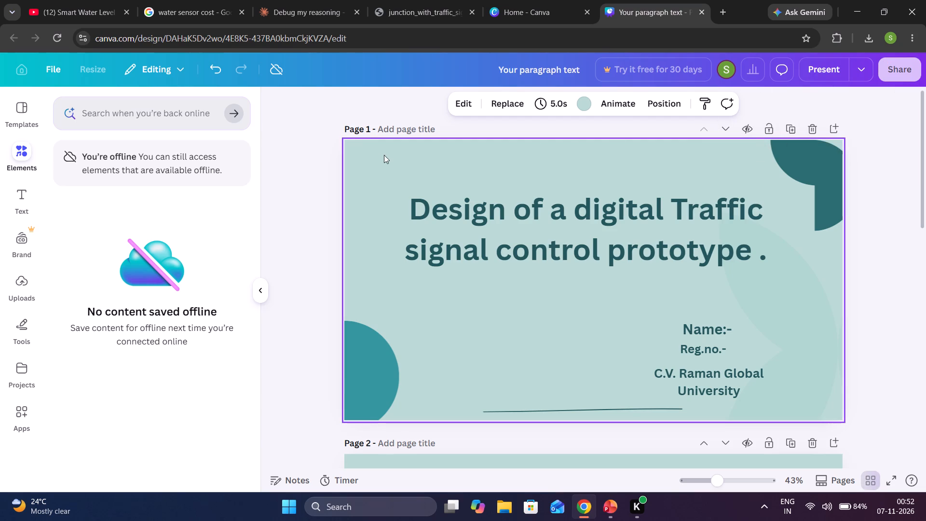
left_click(30, 407)
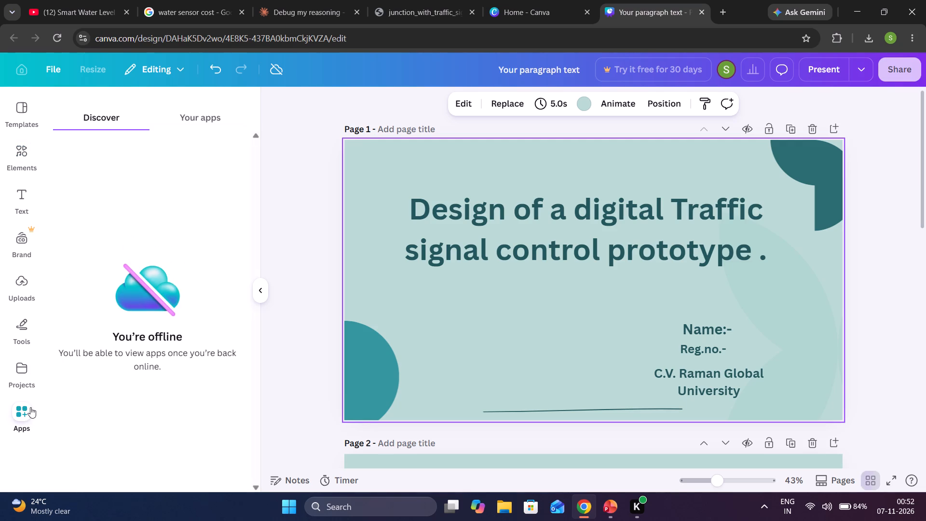
left_click(20, 368)
left_click(20, 327)
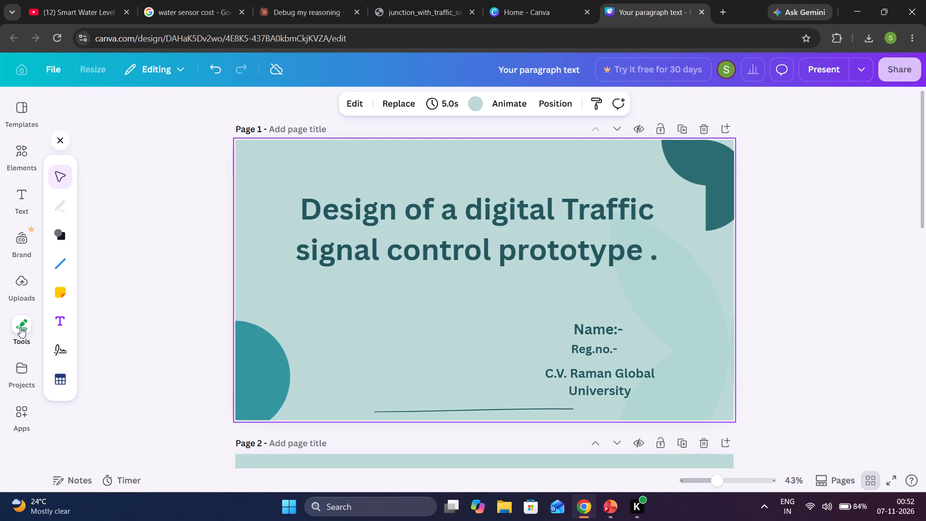
scroll(118, 288, "down", 4)
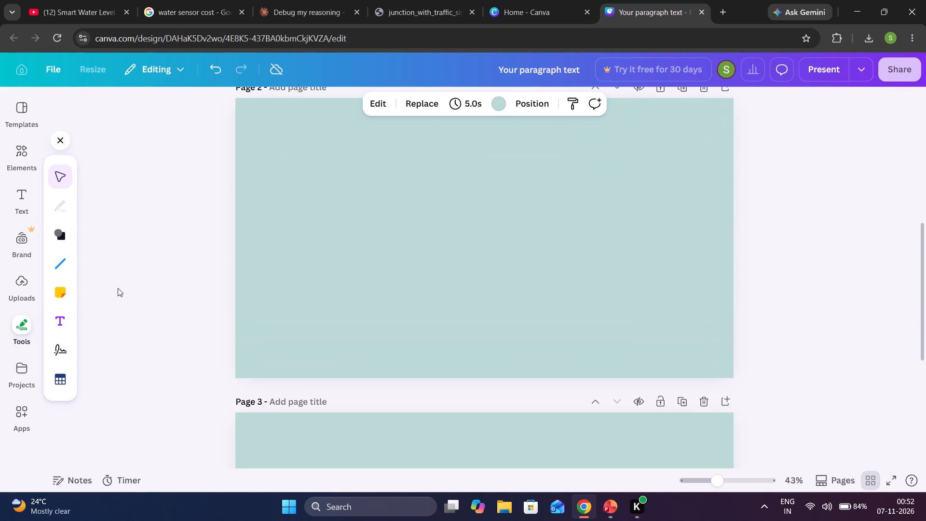
scroll(118, 288, "down", 6)
scroll(118, 288, "up", 4)
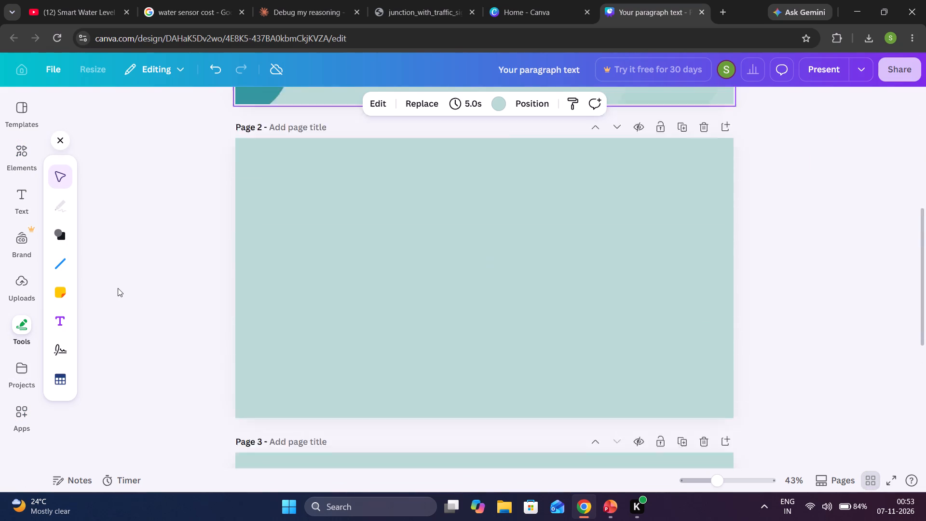
scroll(118, 288, "up", 6)
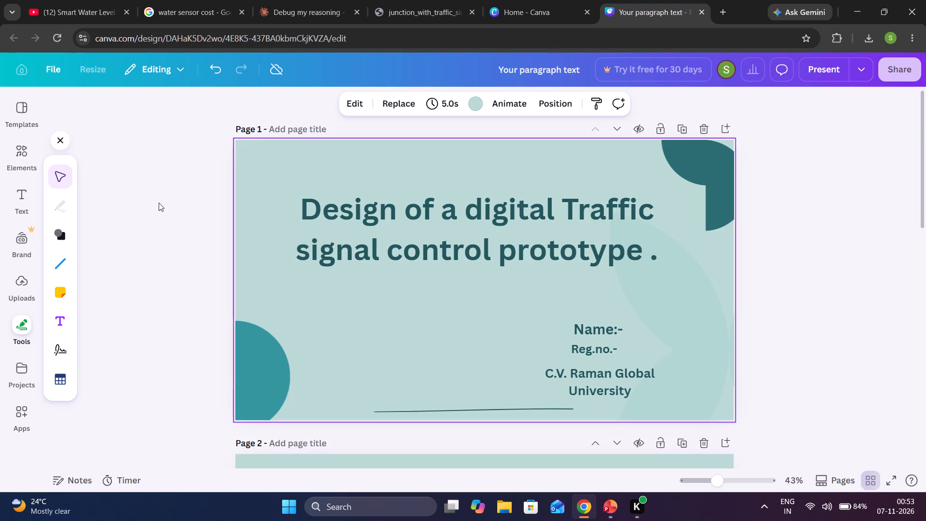
left_click(209, 13)
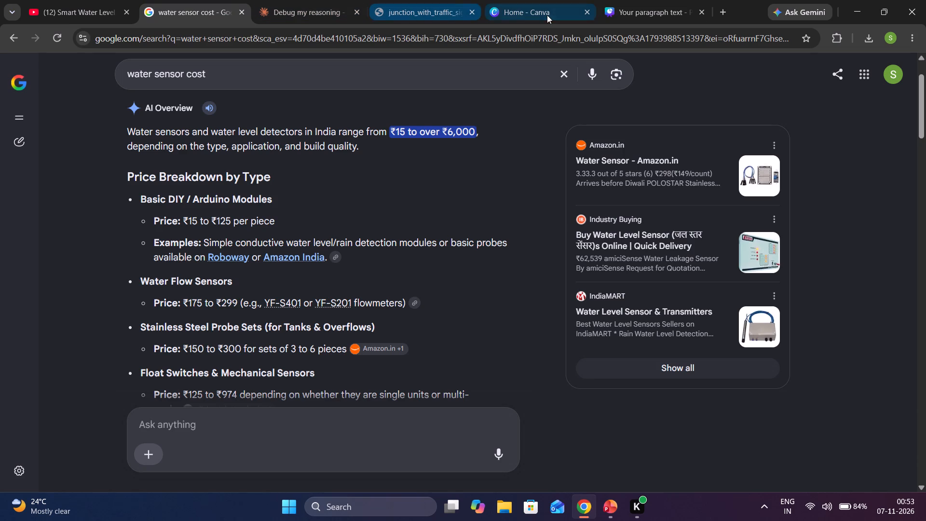
left_click(553, 15)
left_click(648, 0)
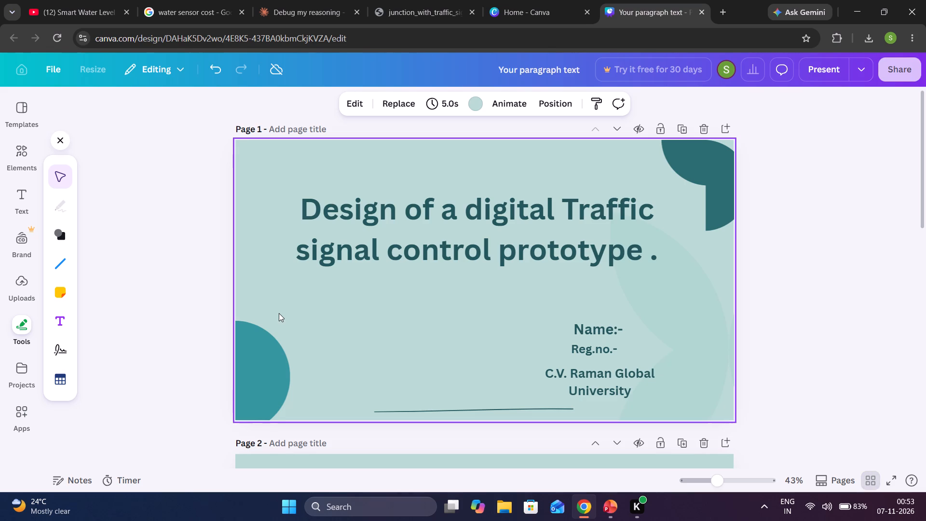
Switch to PowerPoint and delete the repeated title wording from the subtitle box on the title slide.
double_click(599, 496)
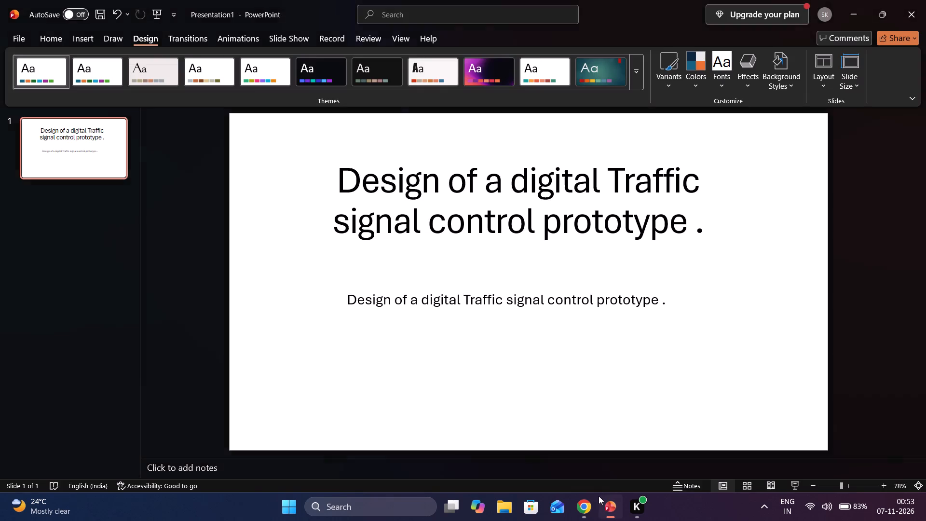
left_click(599, 496)
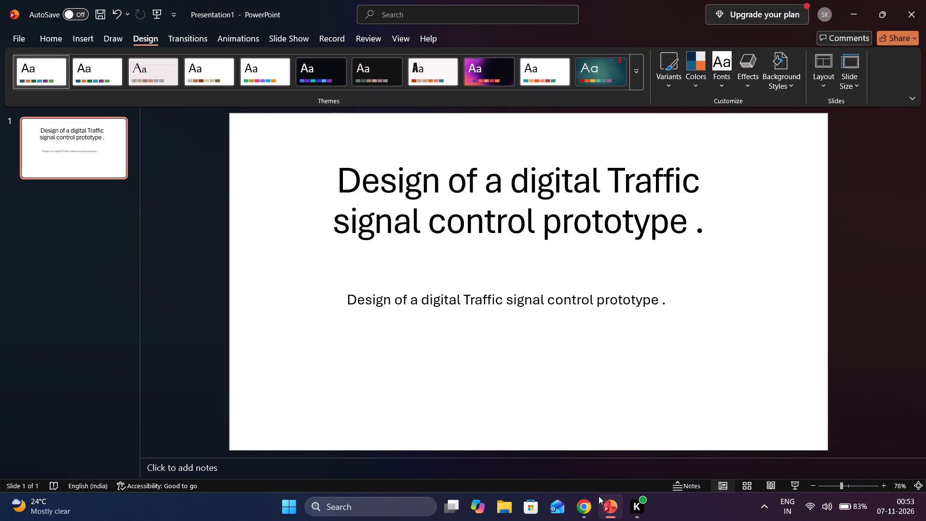
left_click_drag(668, 302, 647, 302)
left_click_drag(345, 298, 386, 302)
left_click_drag(386, 302, 706, 302)
left_click_drag(691, 297, 334, 314)
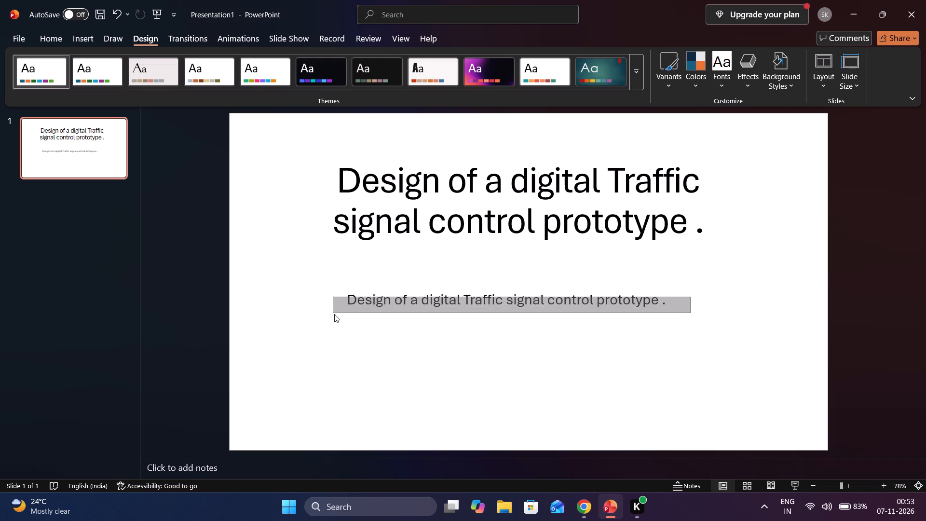
left_click_drag(334, 314, 335, 314)
left_click_drag(335, 314, 348, 302)
left_click(348, 302)
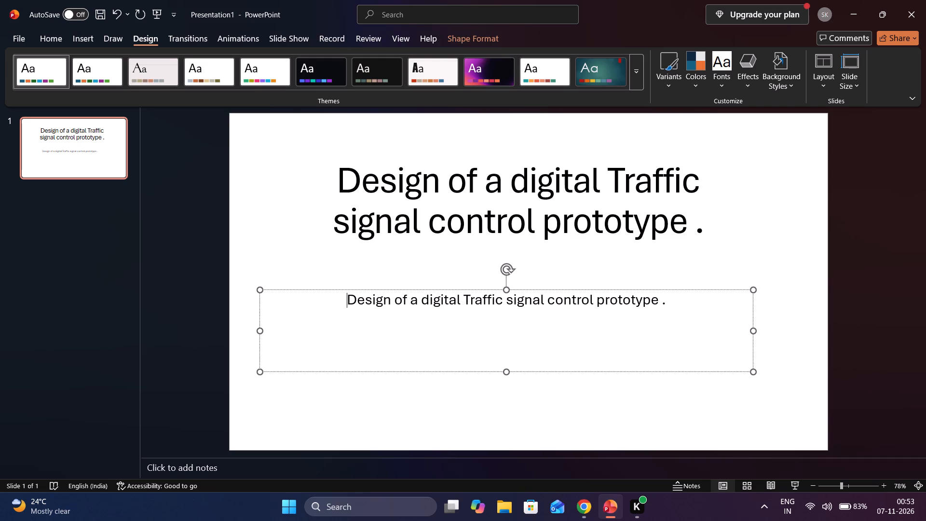
left_click_drag(662, 302, 346, 291)
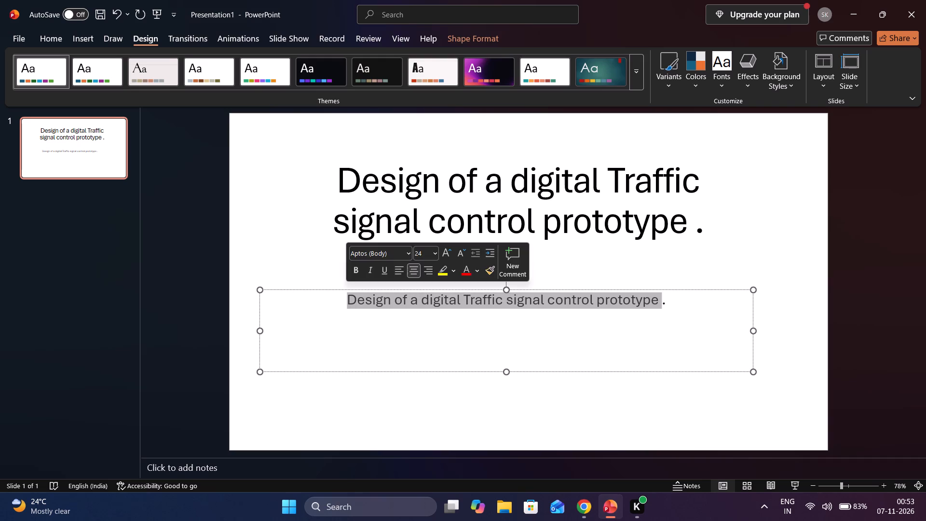
key("BackSpace")
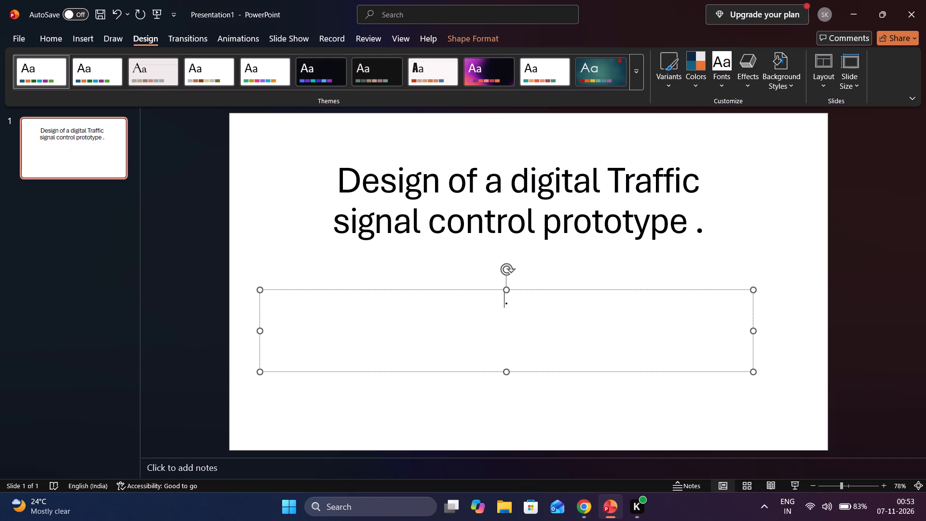
Replace the stray full stop in the title slide's subtitle box with two label lines, "Name –" and "Regn.no.-".
left_click(77, 37)
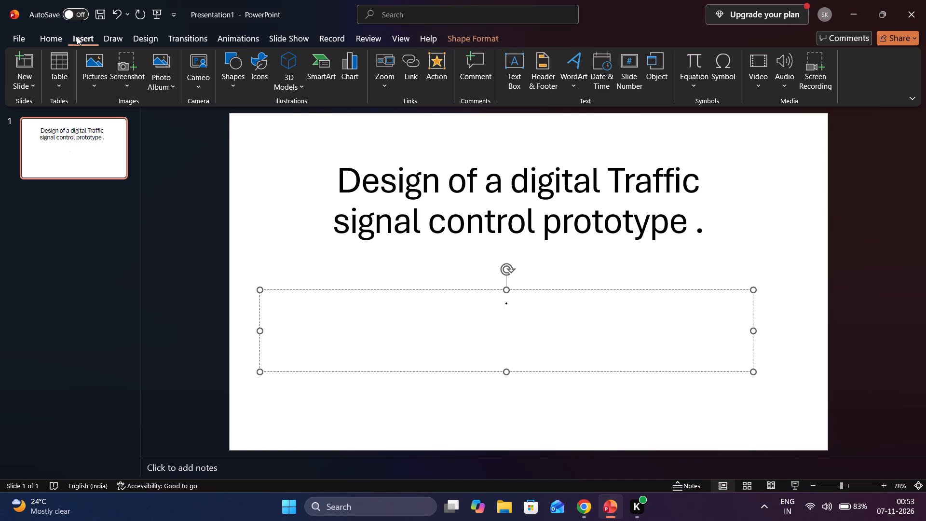
left_click(62, 35)
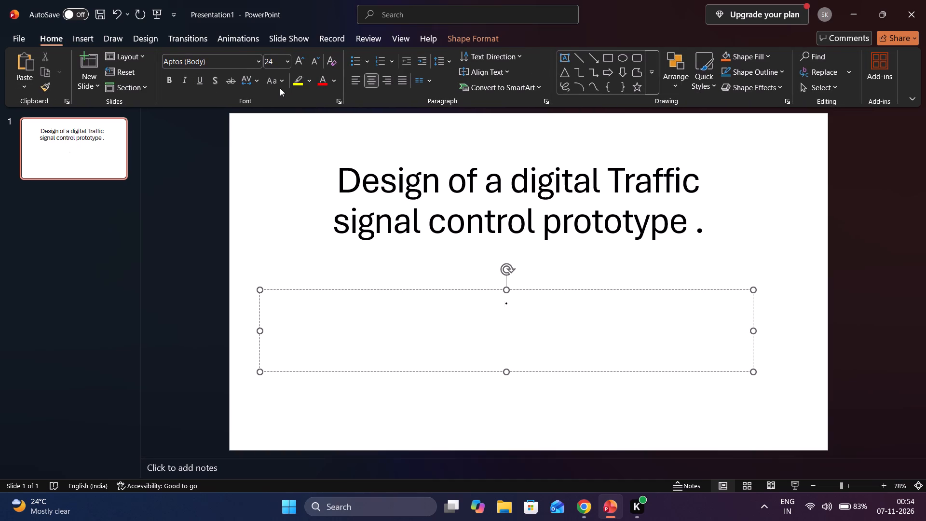
left_click(514, 301)
key("BackSpace")
left_click(599, 340)
type("Name")
key("space")
type("-")
key("space")
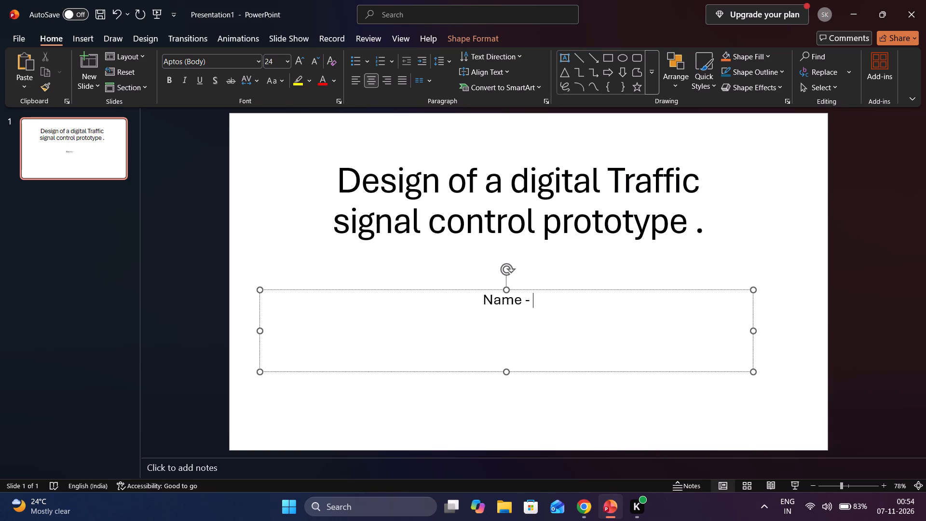
key("Return")
type("Re")
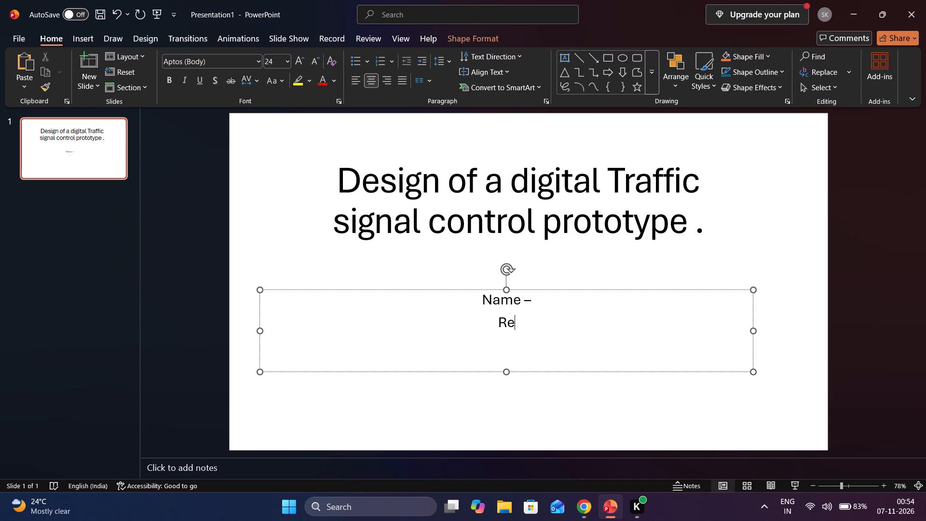
type("gn.")
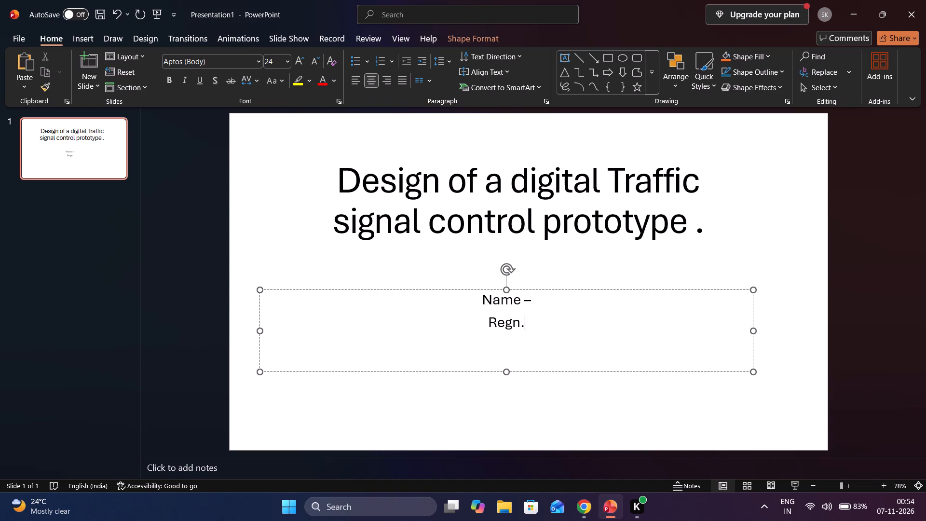
type("no")
type(".-")
key("space")
key("Return")
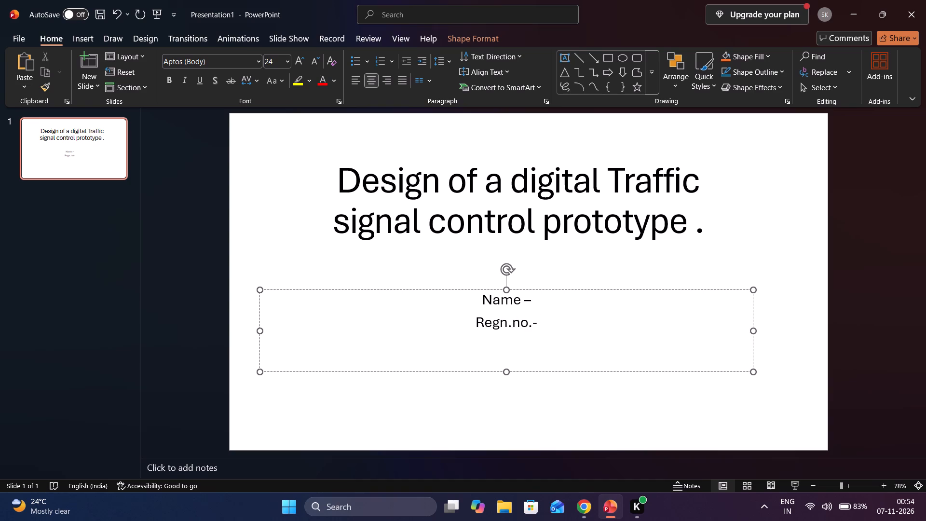
Add "C.V. Raman Global university" as the third line of the subtitle box.
type("Cv")
key("BackSpace")
type(".V")
type(">")
key("space")
key("BackSpace")
key("BackSpace")
type(". Raman")
key("space")
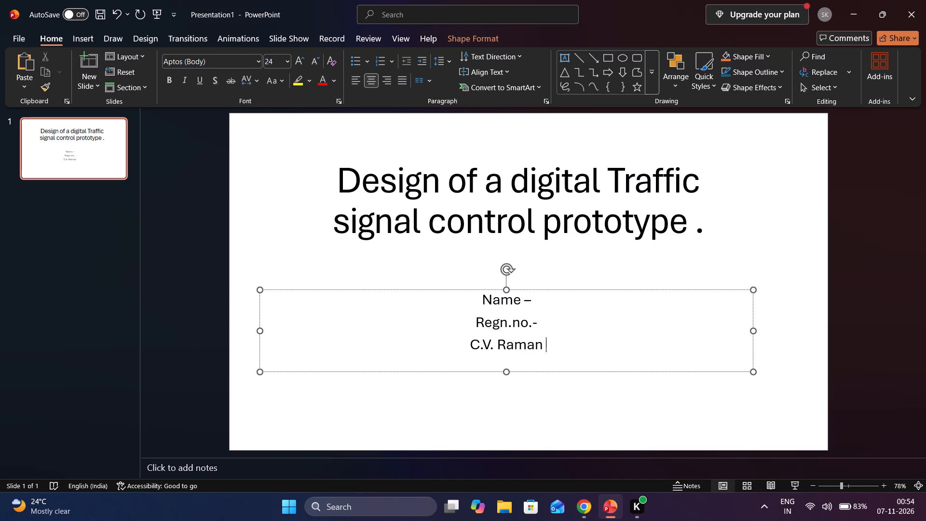
key("shift+g")
type("lobal university")
key("space")
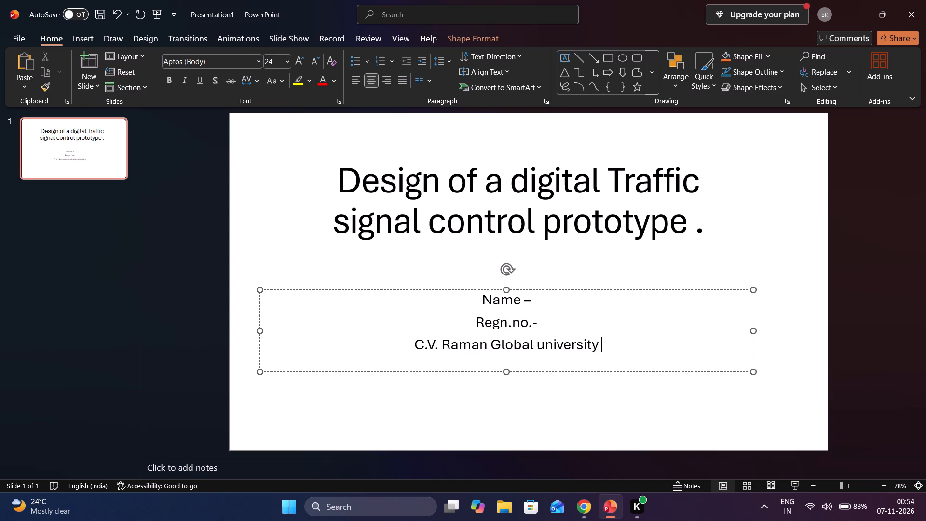
Move the name, registration and university text box to the lower-right area of the title slide.
left_click_drag(512, 289, 636, 361)
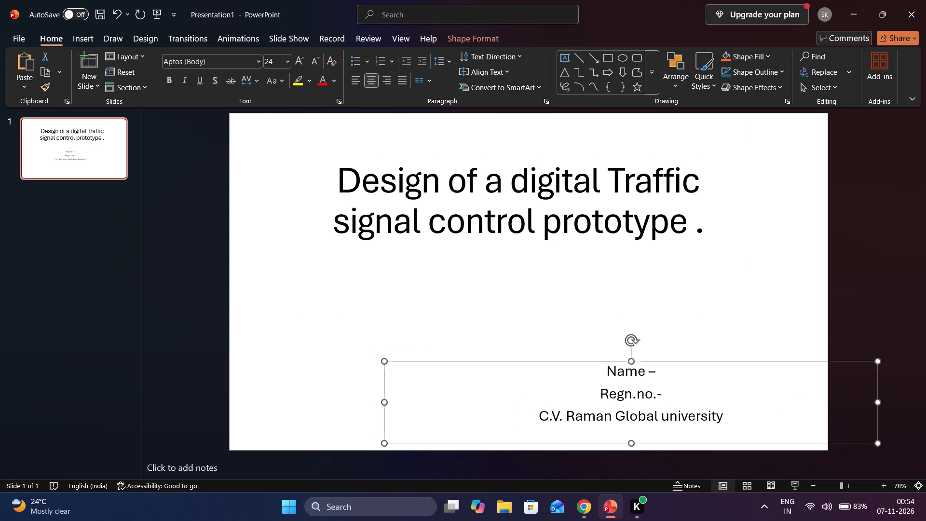
Enlarge the title box so "Design of a digital Traffic signal" fits on one line, and shift it slightly up and left.
left_click(548, 176)
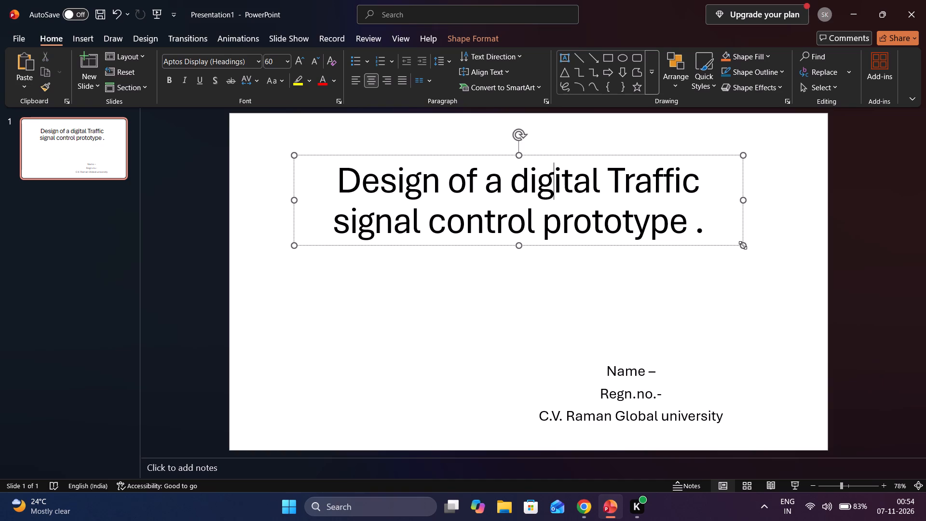
left_click_drag(743, 245, 778, 288)
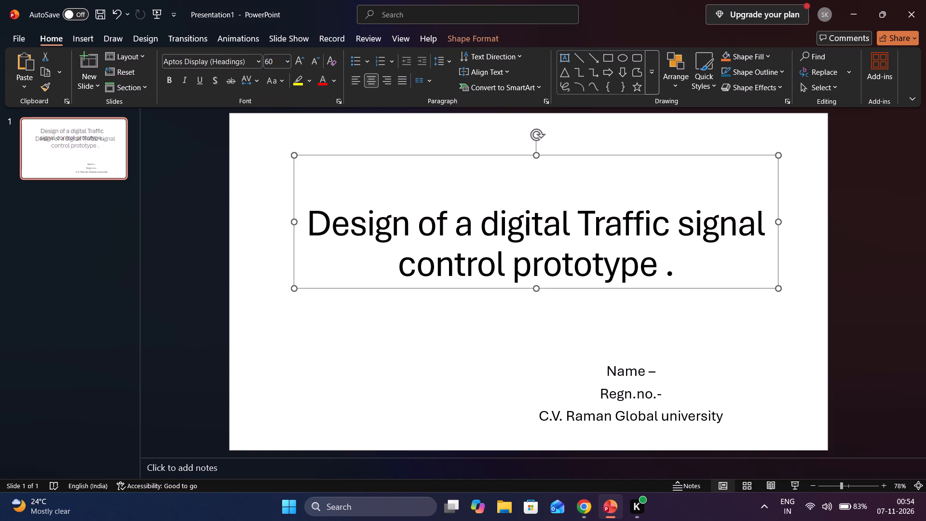
left_click_drag(551, 153, 542, 133)
left_click(421, 389)
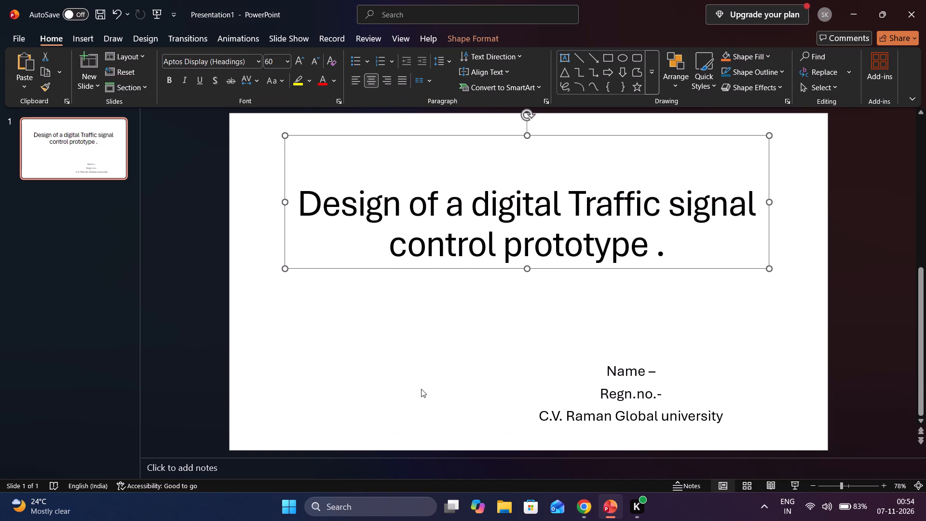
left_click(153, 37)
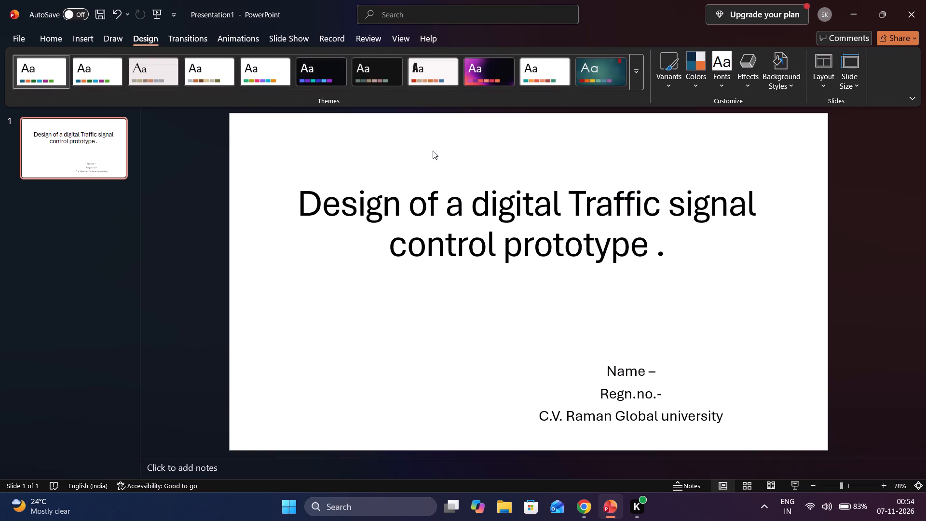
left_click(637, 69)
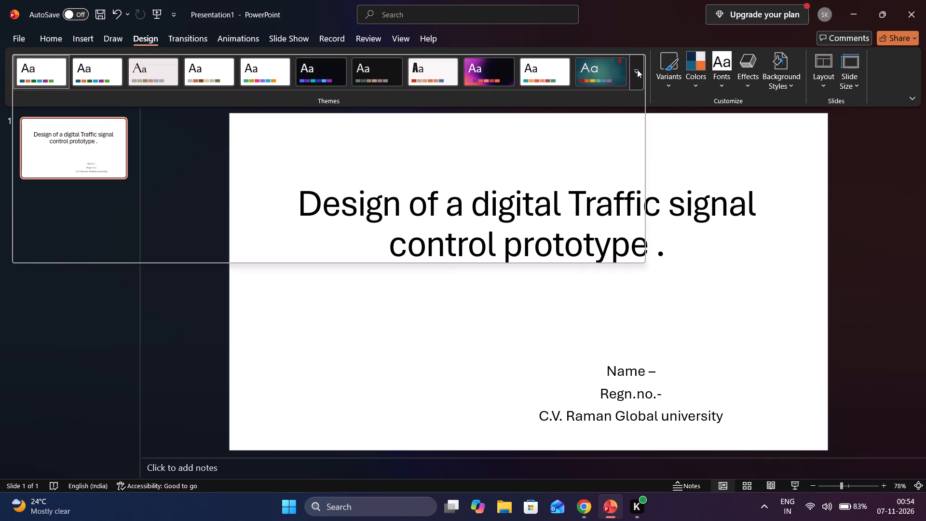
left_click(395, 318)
left_click(620, 509)
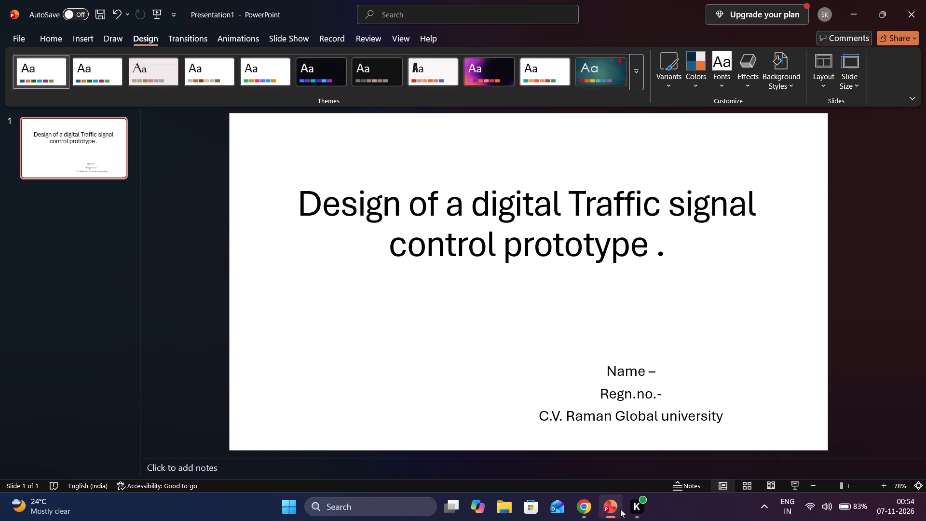
left_click(298, 0)
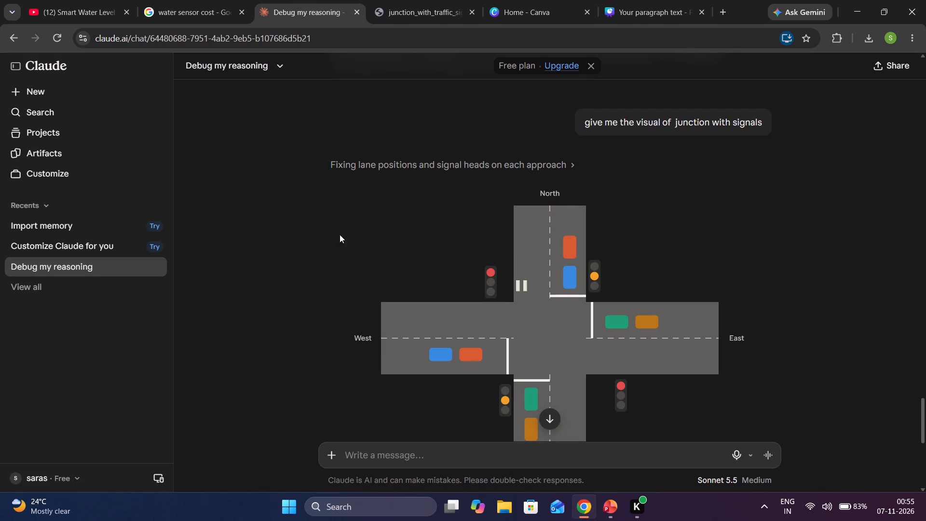
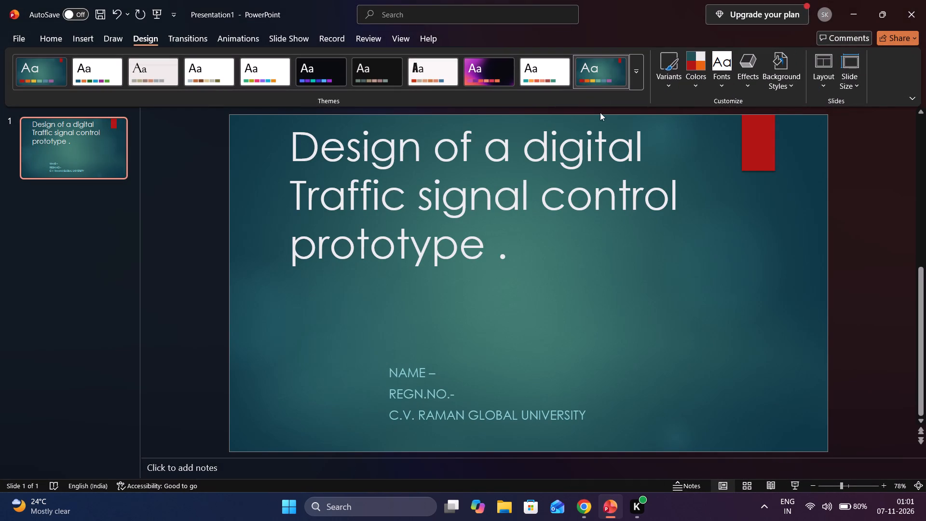
left_click(636, 81)
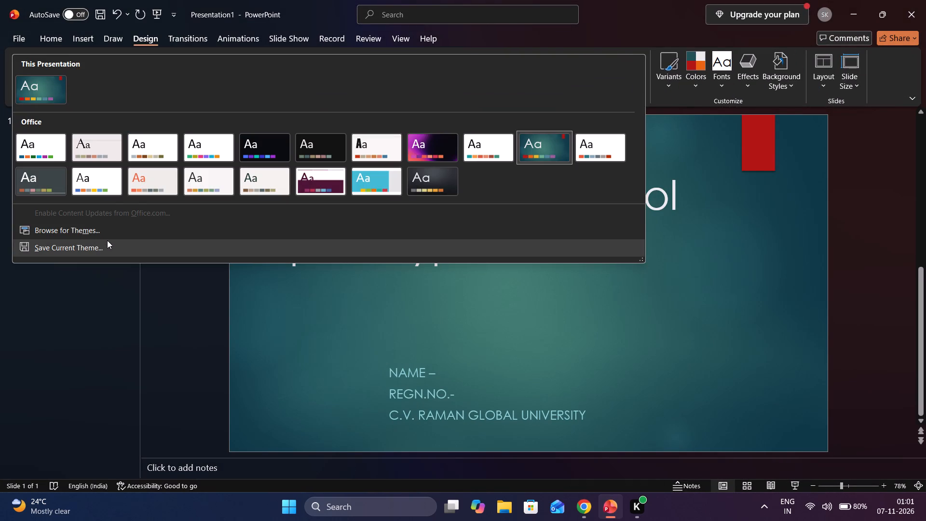
left_click(212, 366)
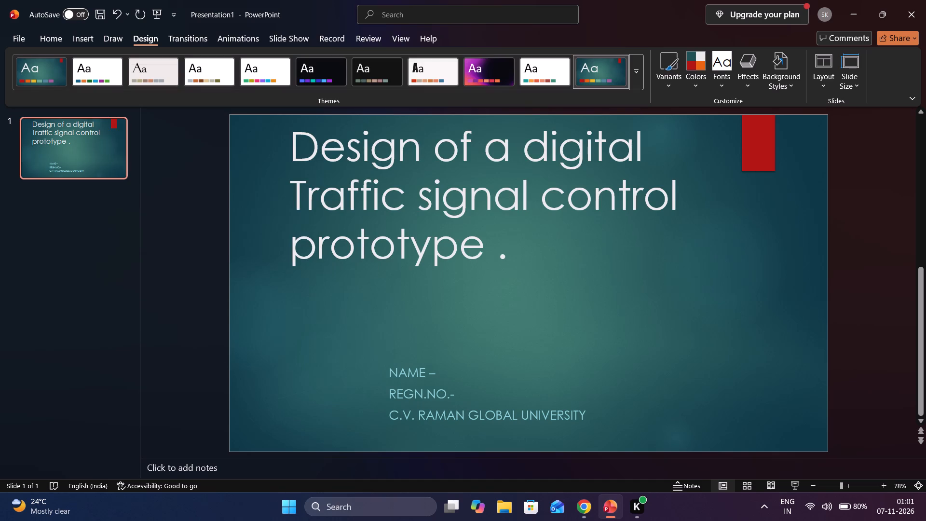
Widen, shorten and reposition the title box so the title wraps onto two lines across the middle of the slide.
left_click(400, 165)
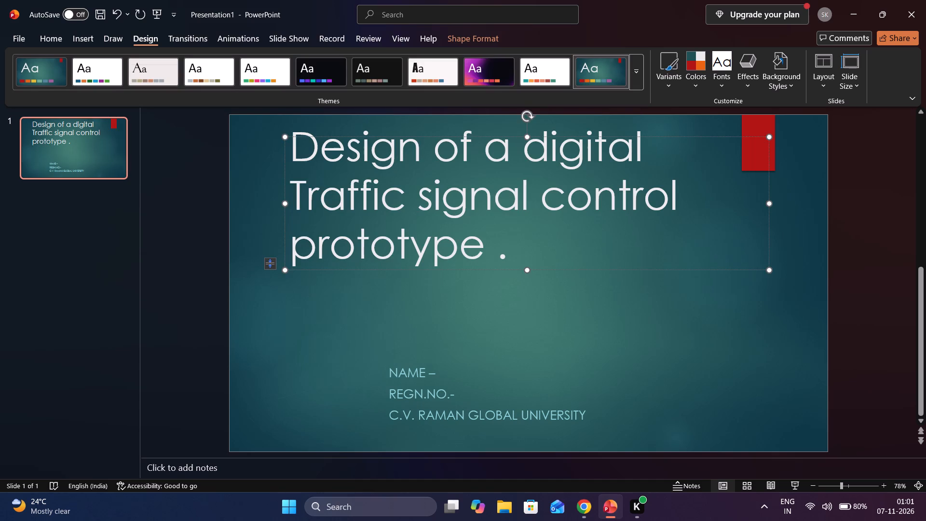
left_click_drag(536, 137, 545, 167)
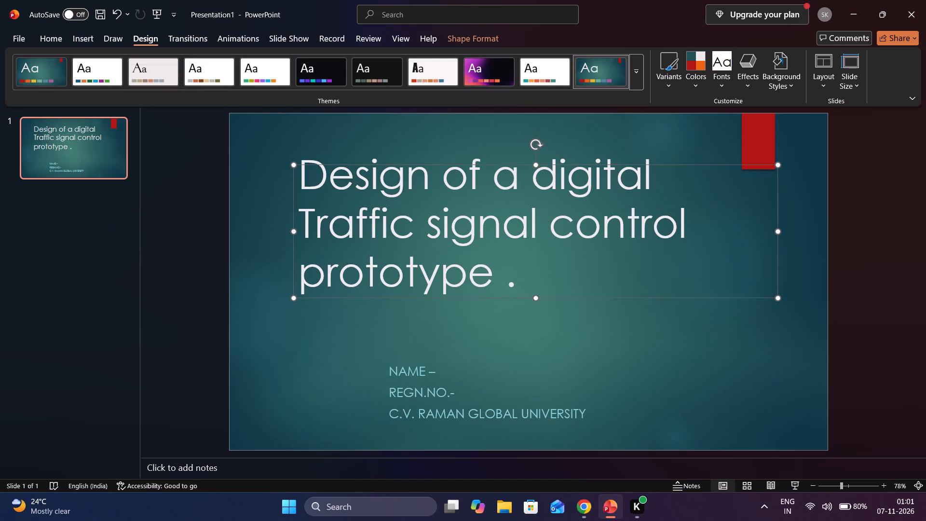
left_click_drag(294, 233, 264, 233)
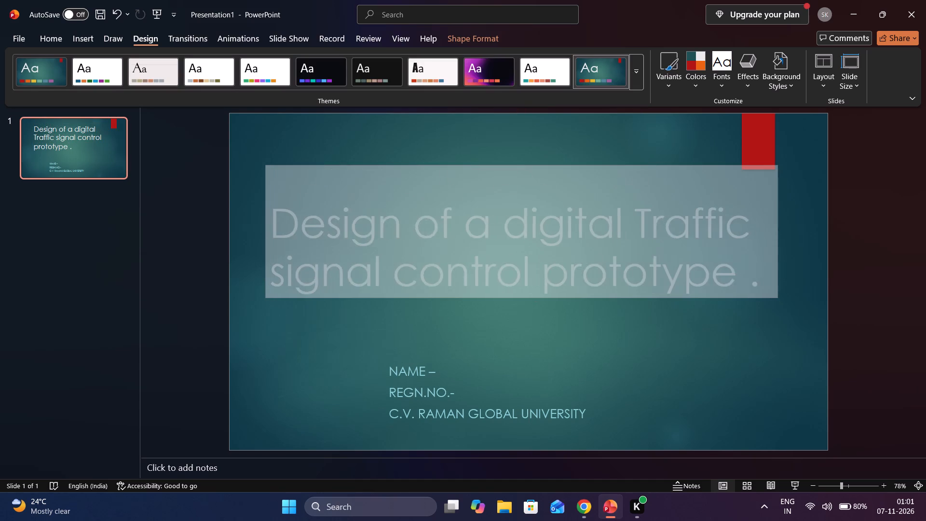
left_click_drag(264, 233, 242, 232)
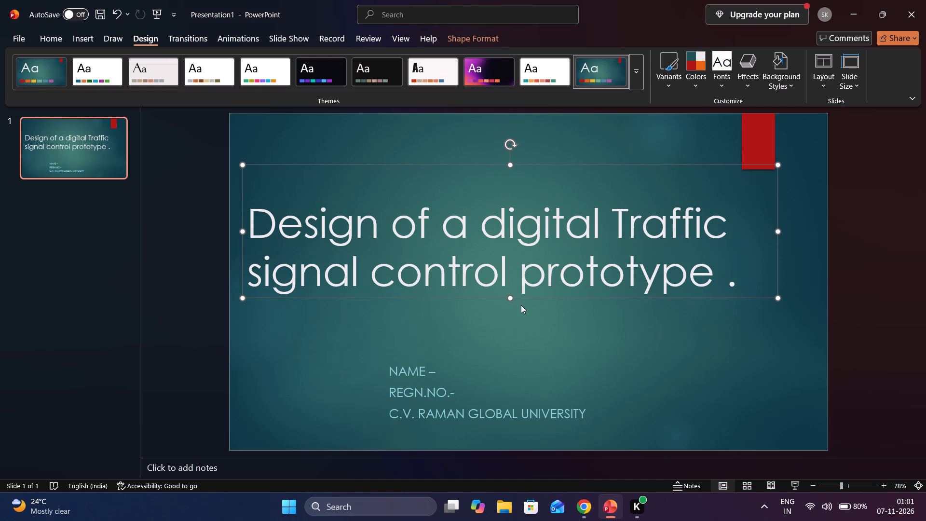
left_click_drag(513, 300, 518, 273)
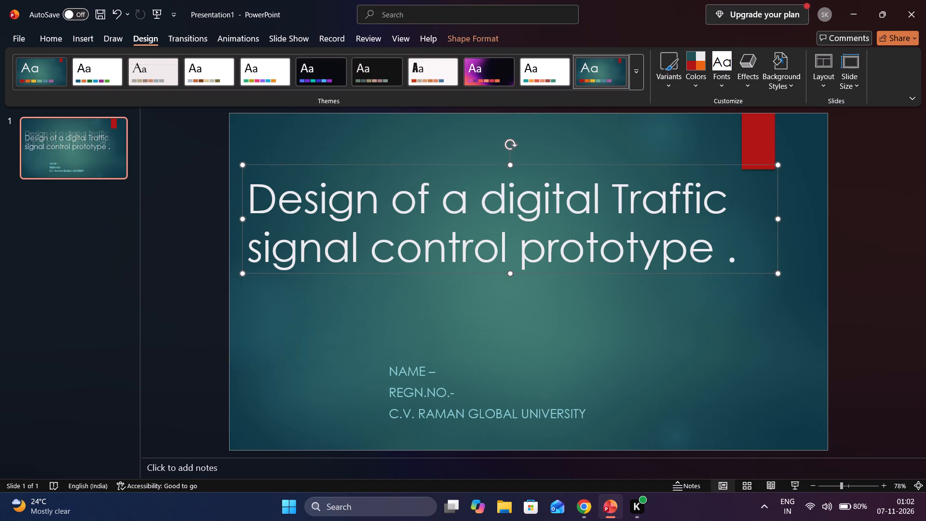
left_click_drag(534, 225, 561, 252)
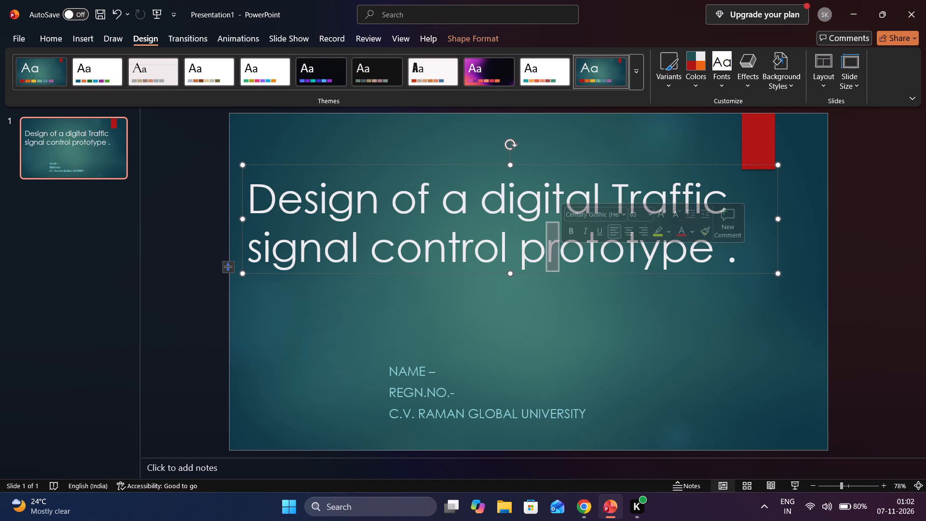
left_click_drag(530, 164, 550, 171)
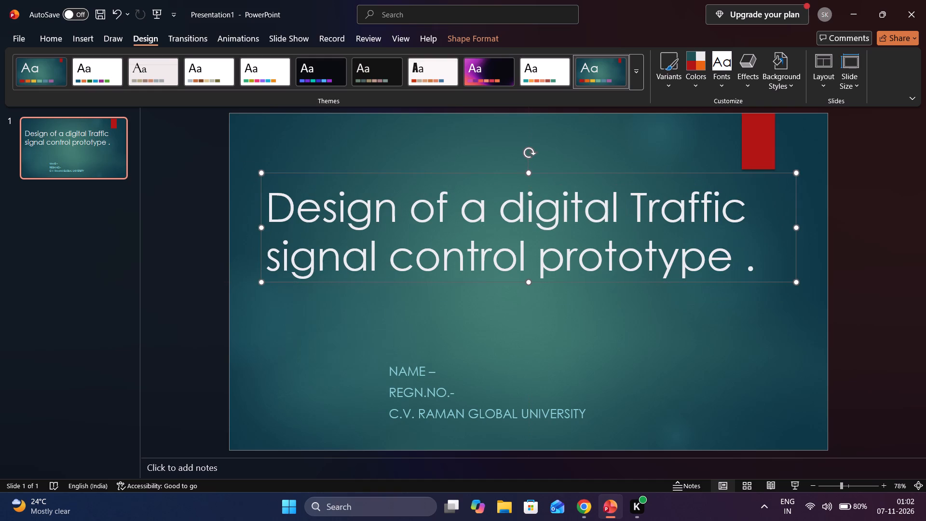
Narrow the name, registration number and university box and move it to the slide's lower right area.
left_click(438, 380)
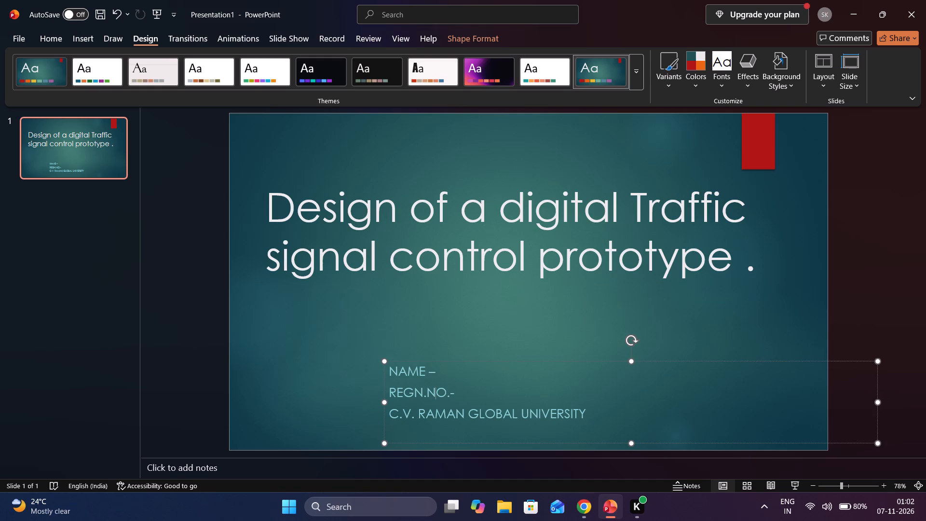
left_click_drag(877, 401, 796, 404)
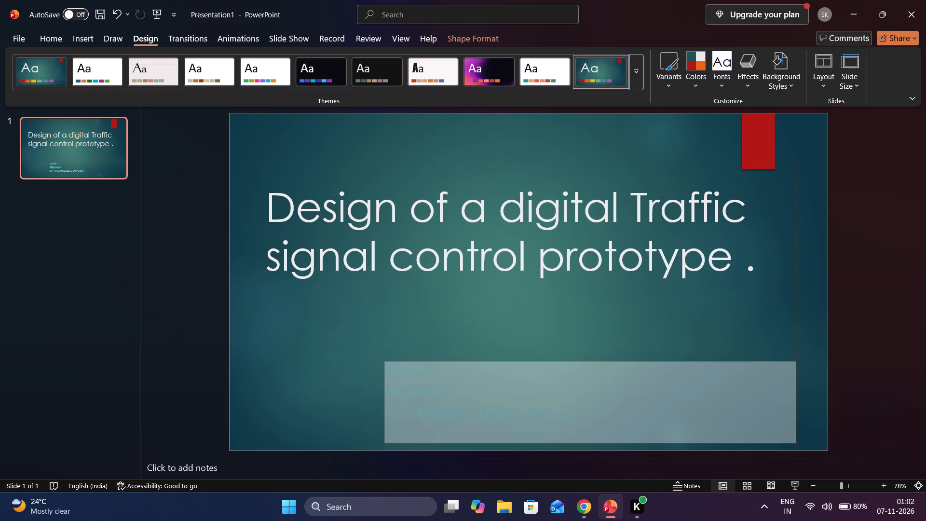
left_click_drag(796, 404, 689, 405)
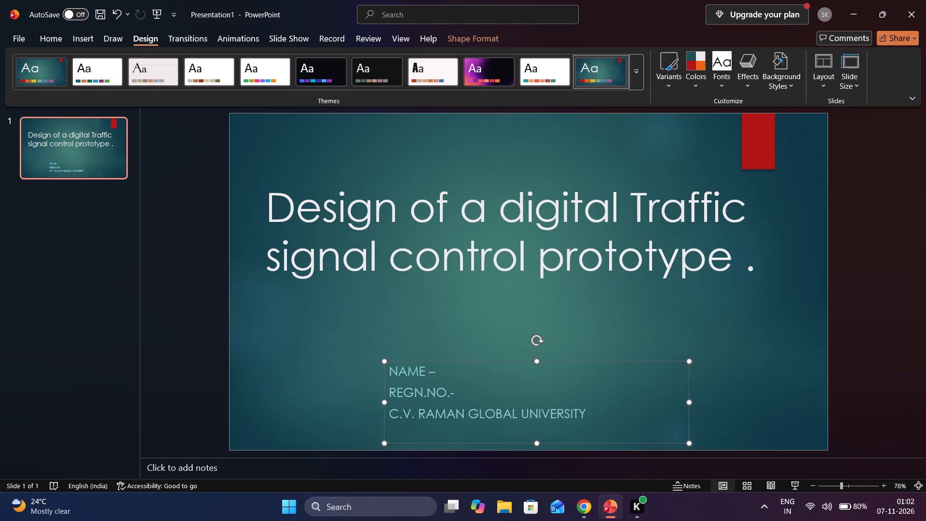
left_click_drag(563, 361, 694, 350)
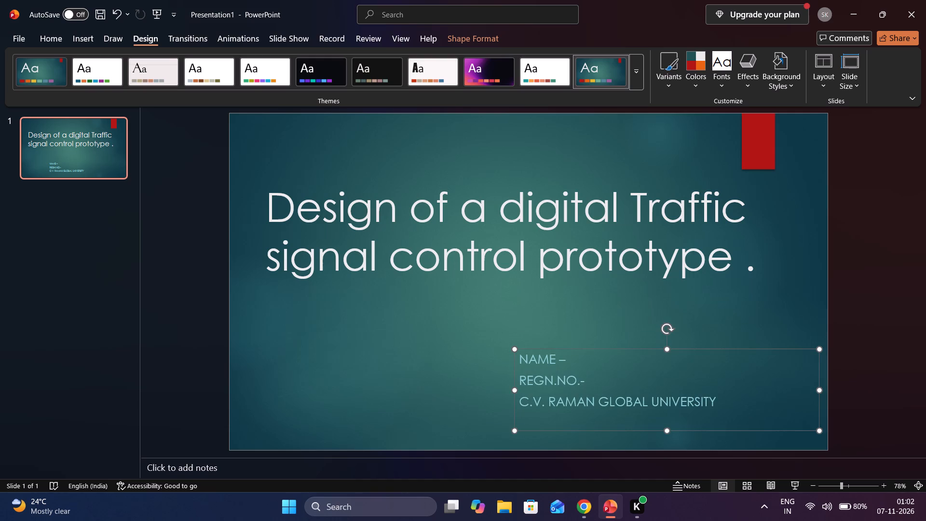
left_click(462, 156)
left_click(462, 156)
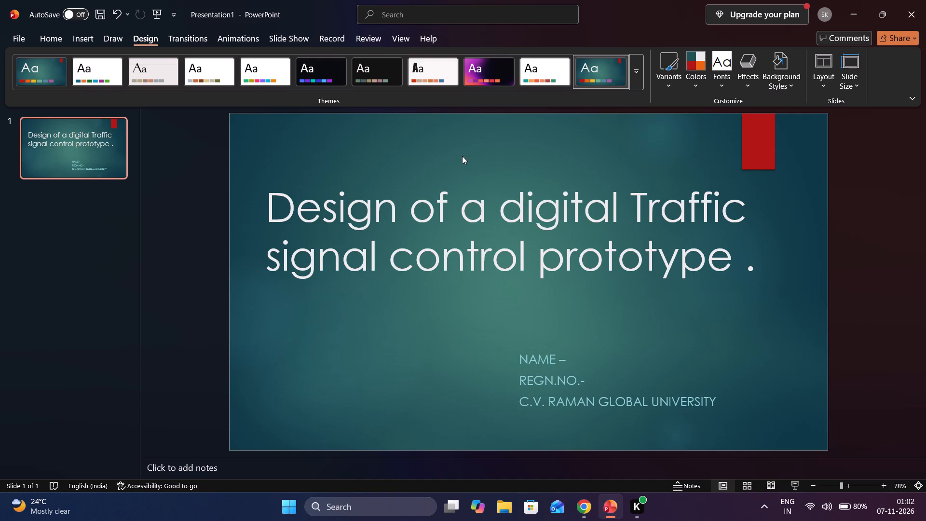
left_click(462, 156)
key("space")
Insert "case study" in font size 24 before "Design" at the start of the title, with a leading space.
left_click(457, 210)
left_click(470, 184)
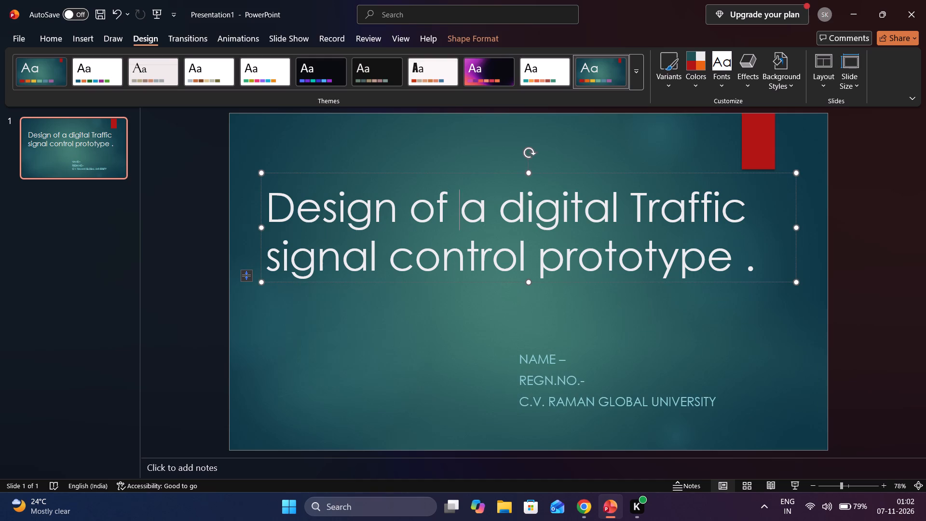
left_click(502, 183)
left_click(327, 186)
left_click(264, 191)
key("space")
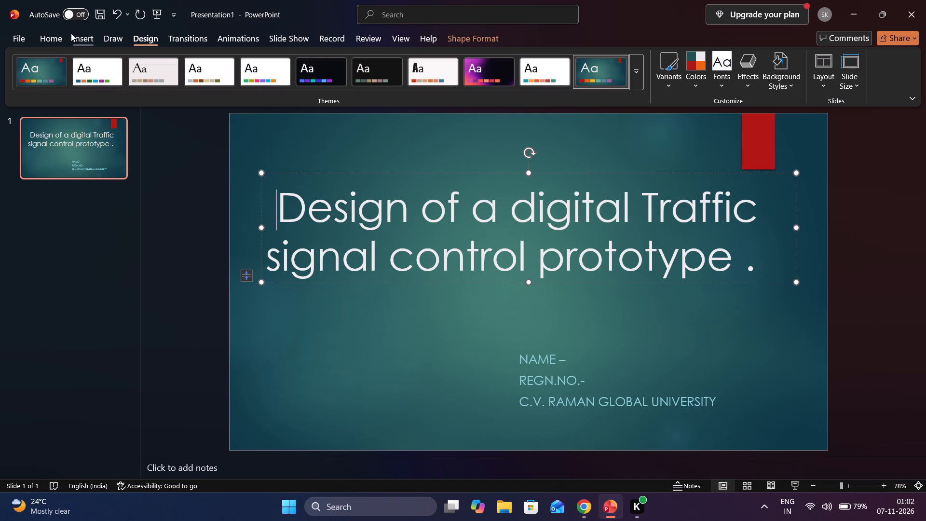
left_click(57, 35)
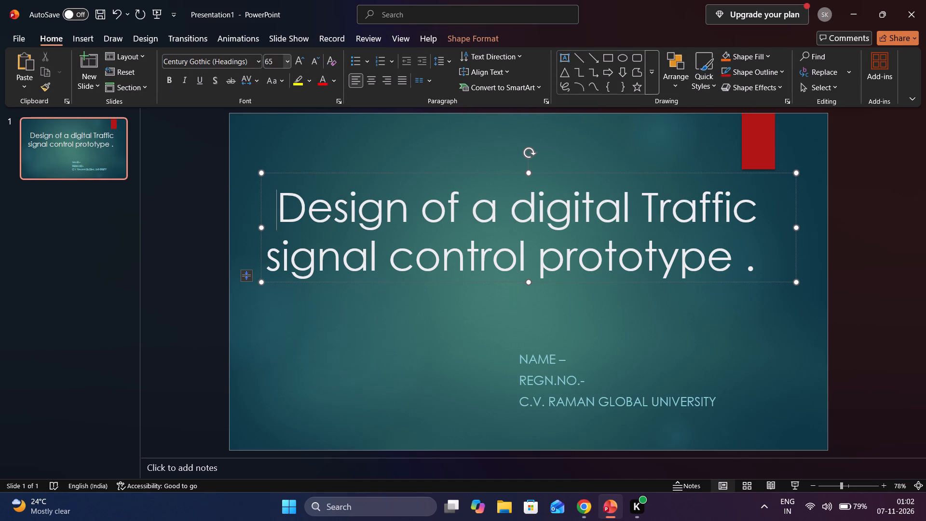
left_click(286, 61)
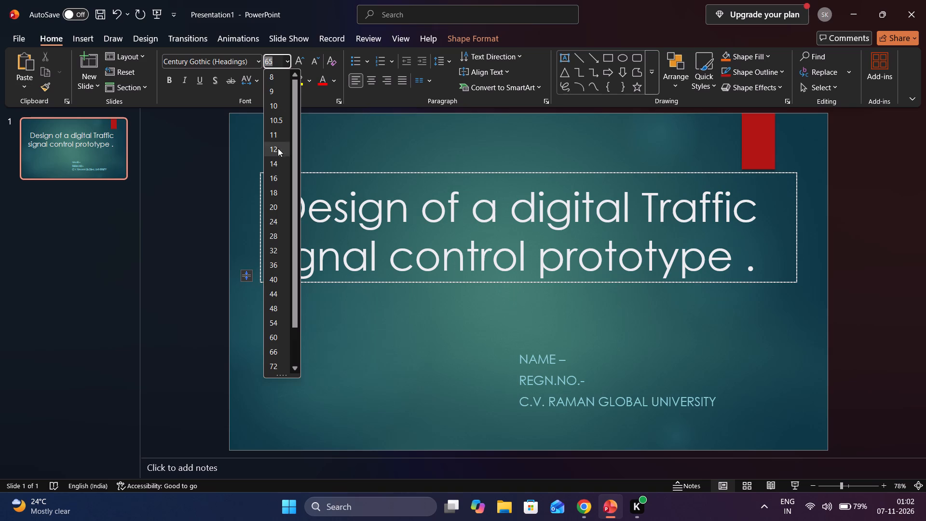
left_click(275, 217)
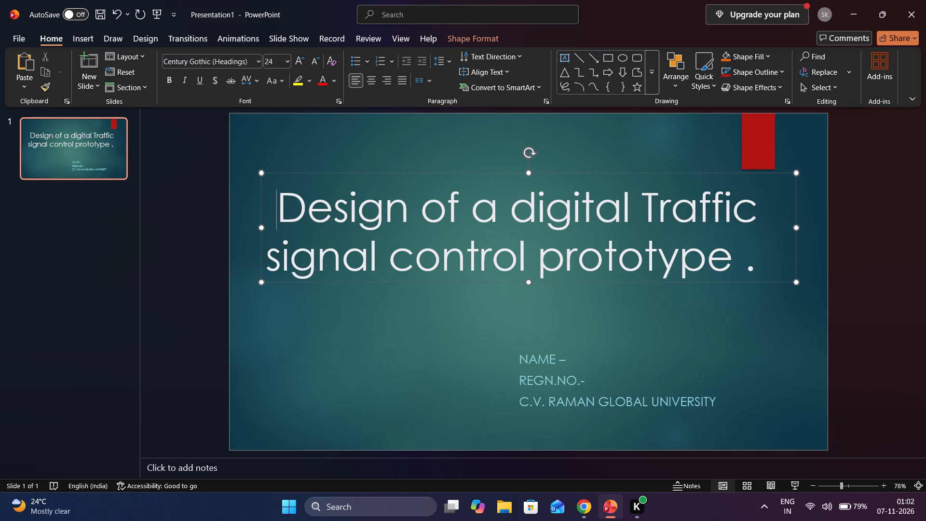
key("c")
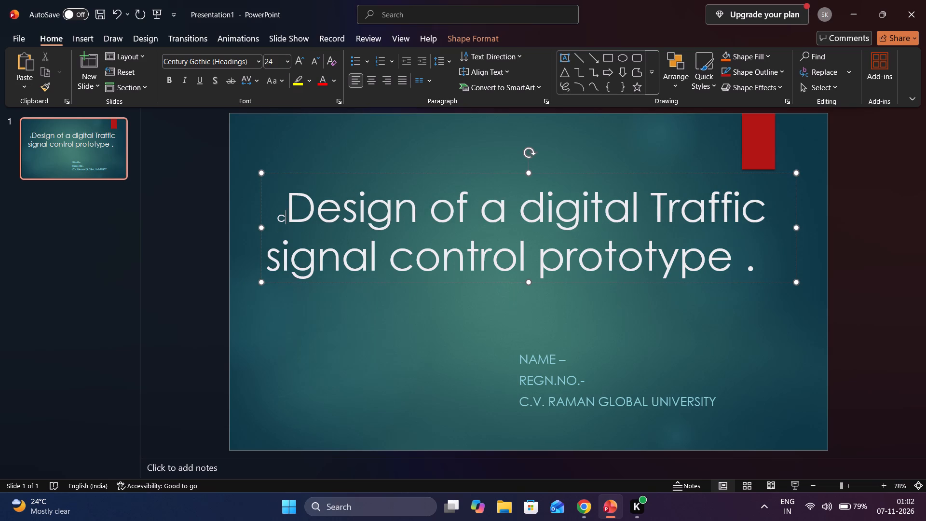
type("ase")
key("space")
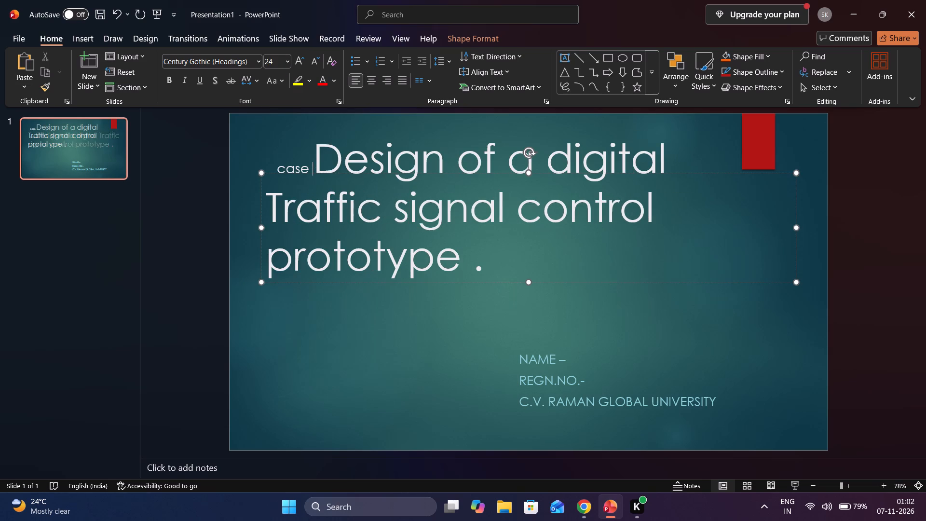
type("st")
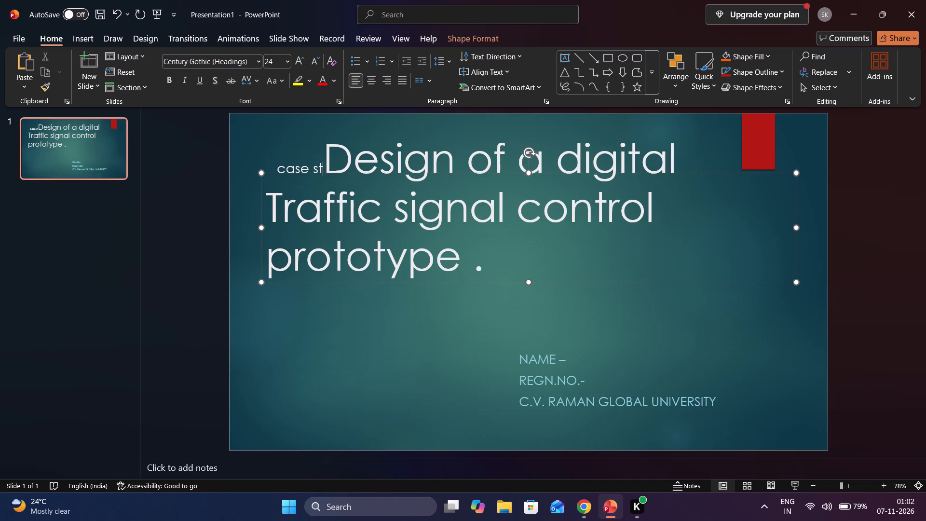
type("udy")
key("space")
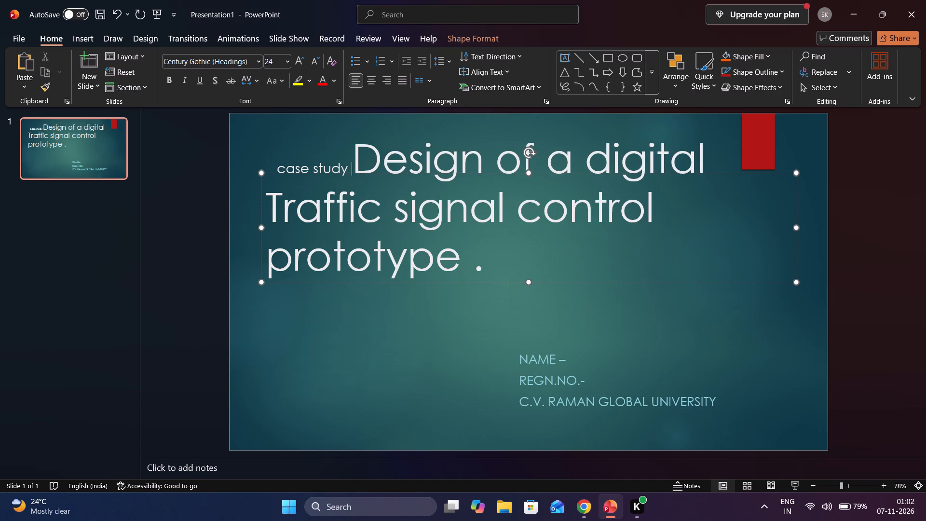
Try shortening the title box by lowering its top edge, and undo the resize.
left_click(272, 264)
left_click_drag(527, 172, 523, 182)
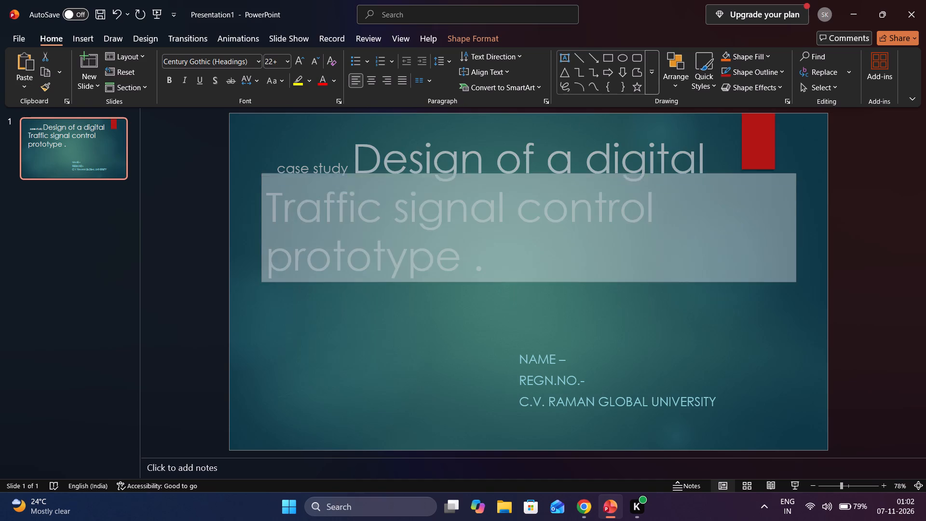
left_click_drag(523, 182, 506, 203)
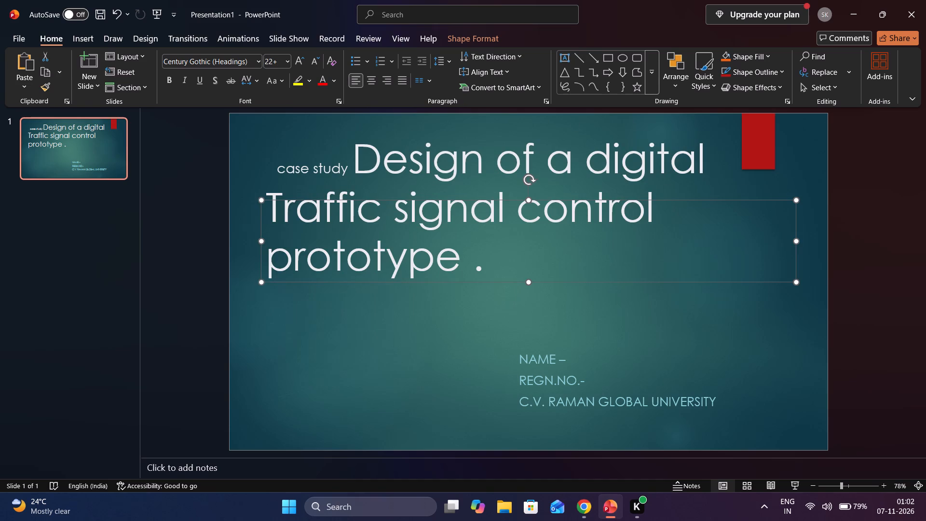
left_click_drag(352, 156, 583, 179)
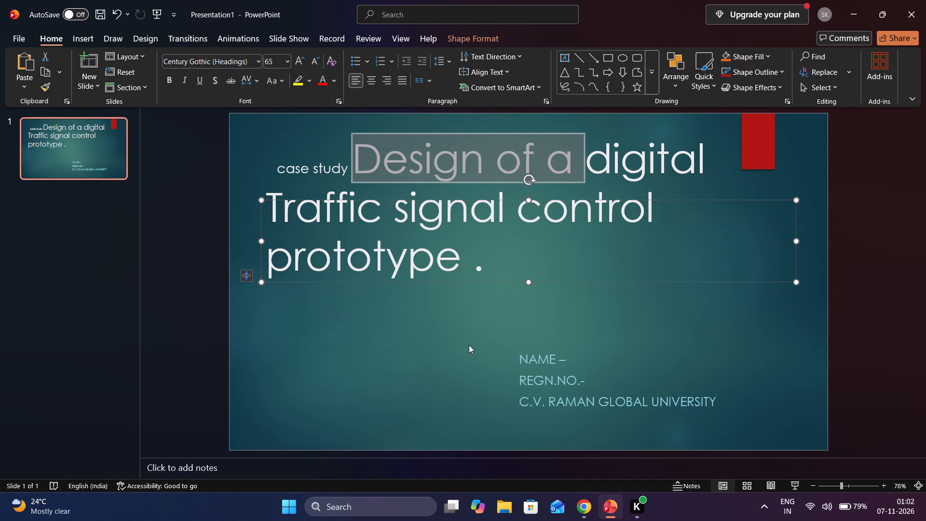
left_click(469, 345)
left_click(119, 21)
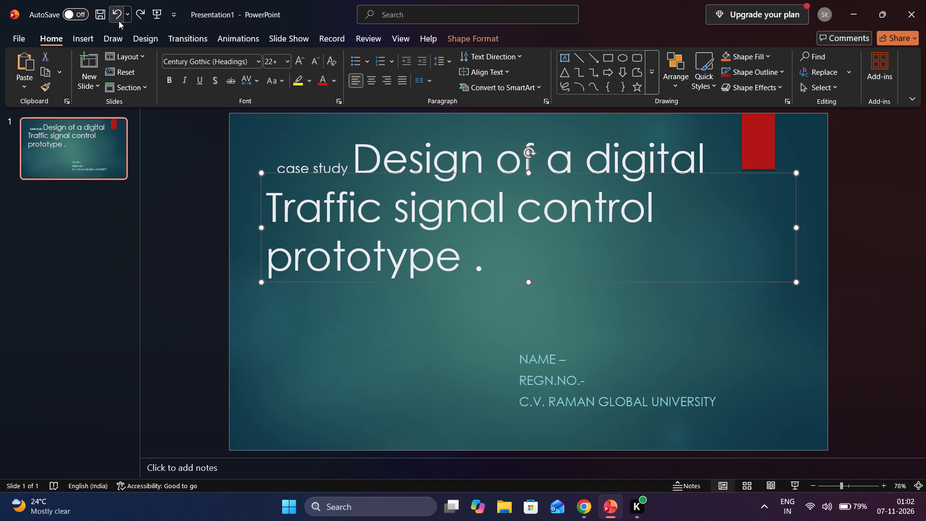
Undo the insertion of "case study" at the start of the slide title.
left_click(119, 21)
left_click(119, 21)
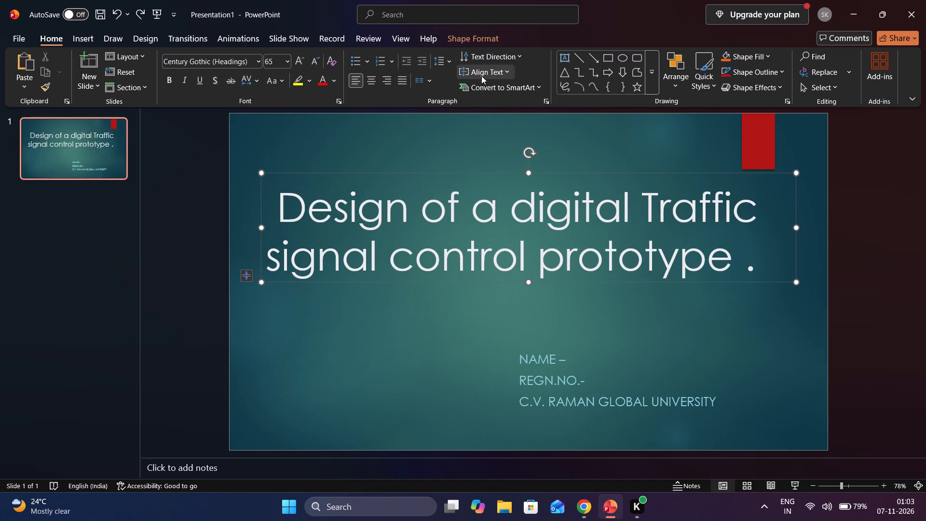
left_click(468, 146)
Centre the title text "Design of a digital Traffic signal control prototype" within its box.
left_click_drag(272, 196, 584, 256)
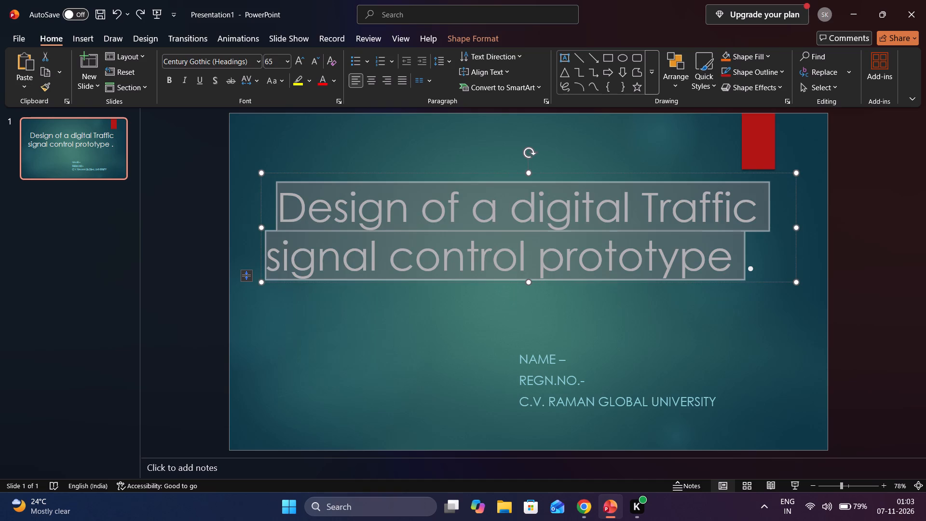
left_click_drag(584, 256, 682, 275)
left_click(257, 66)
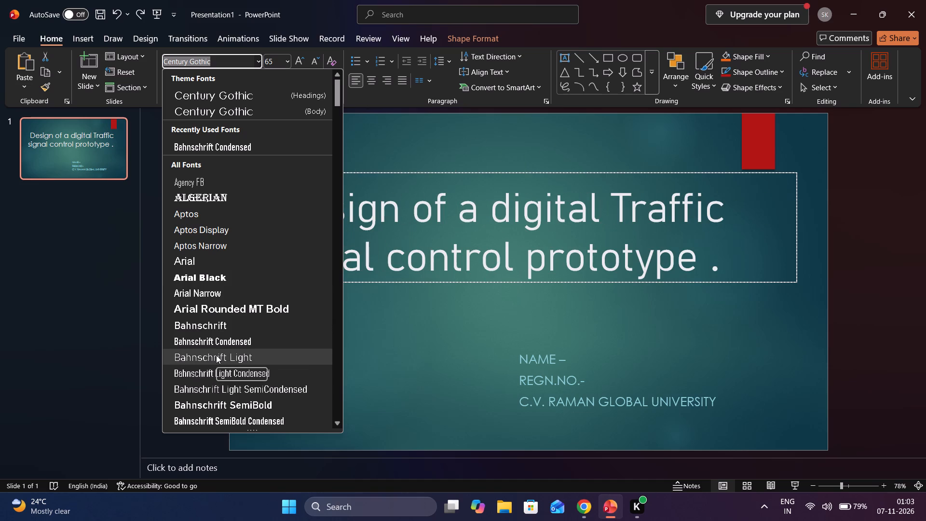
left_click(376, 82)
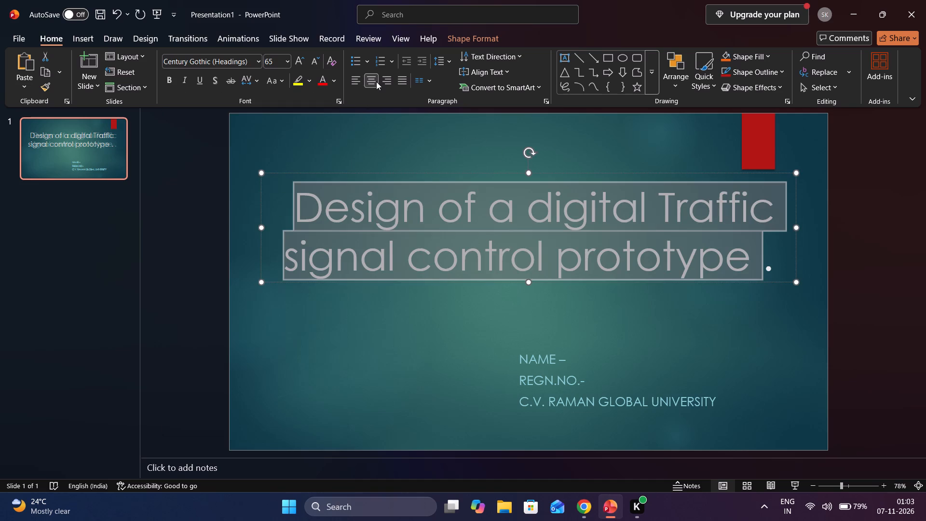
left_click(254, 206)
Change the font of the word "Design" in the title to Bahnschrift Condensed.
left_click(335, 215)
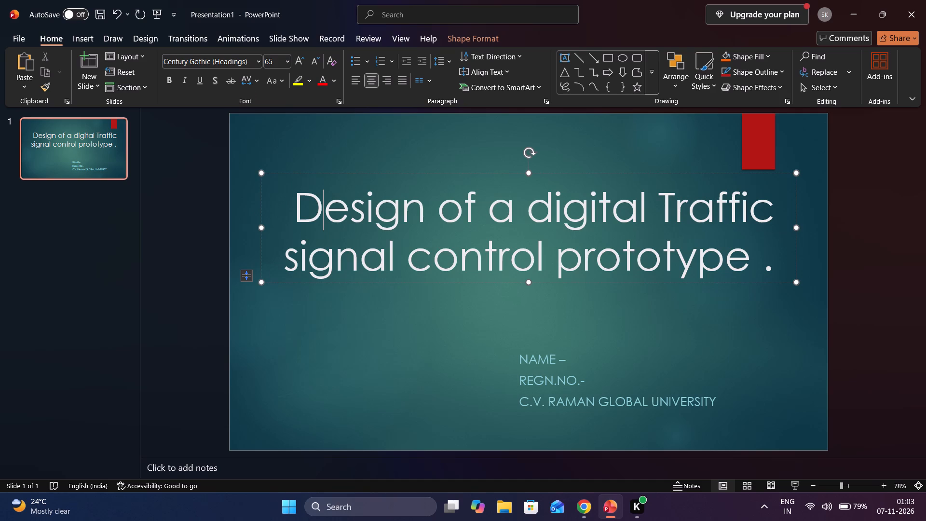
left_click(259, 67)
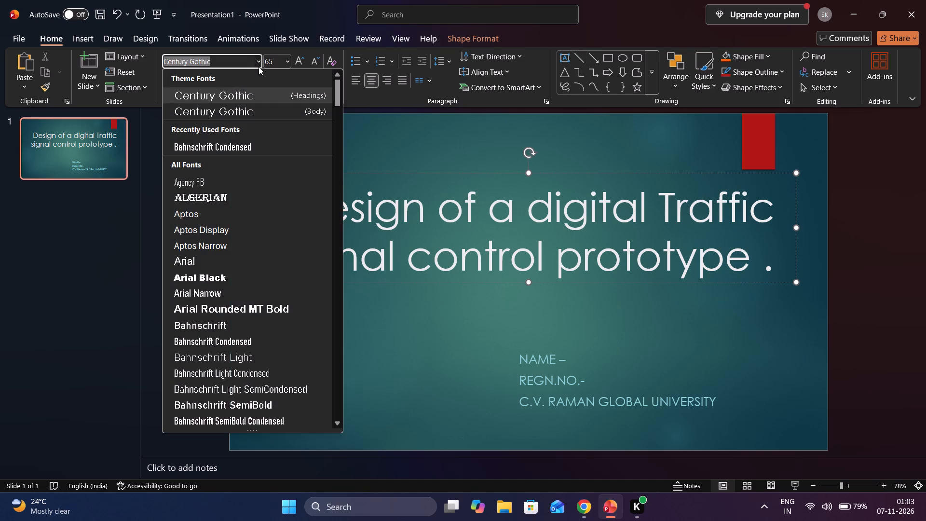
left_click(222, 338)
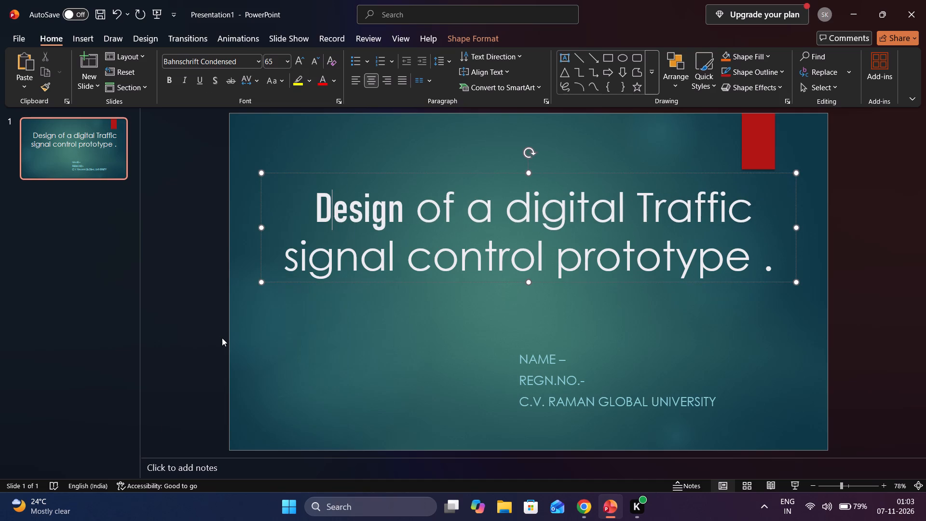
left_click(340, 375)
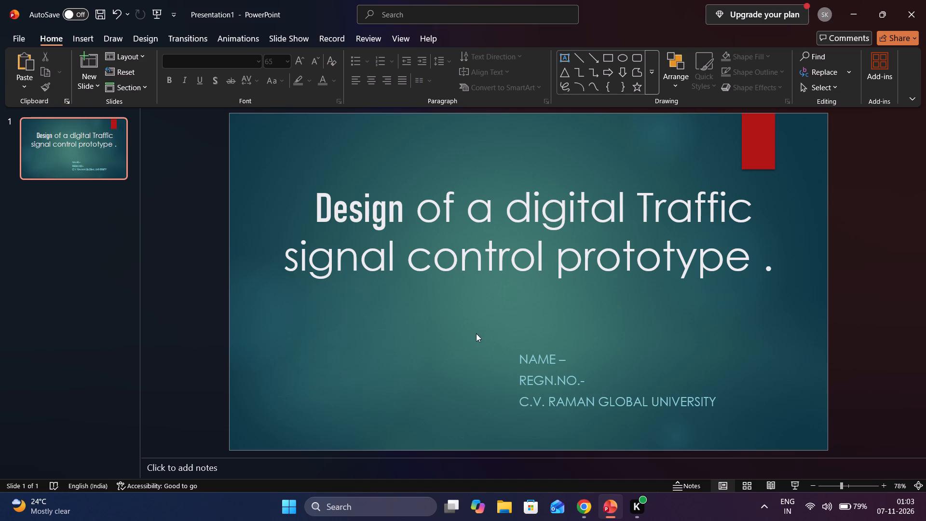
Switch to Chrome, view the junction with traffic signals drawing from North to South, and close its page.
left_click(593, 513)
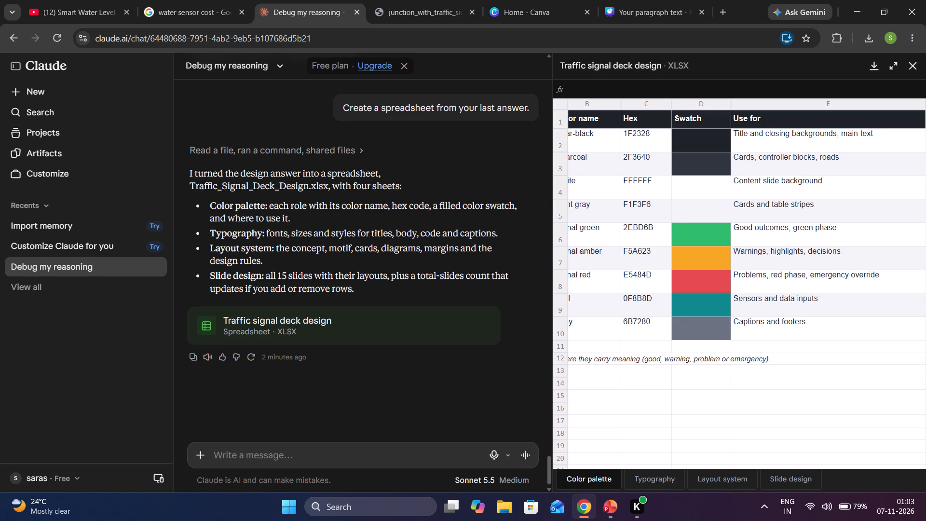
left_click(406, 19)
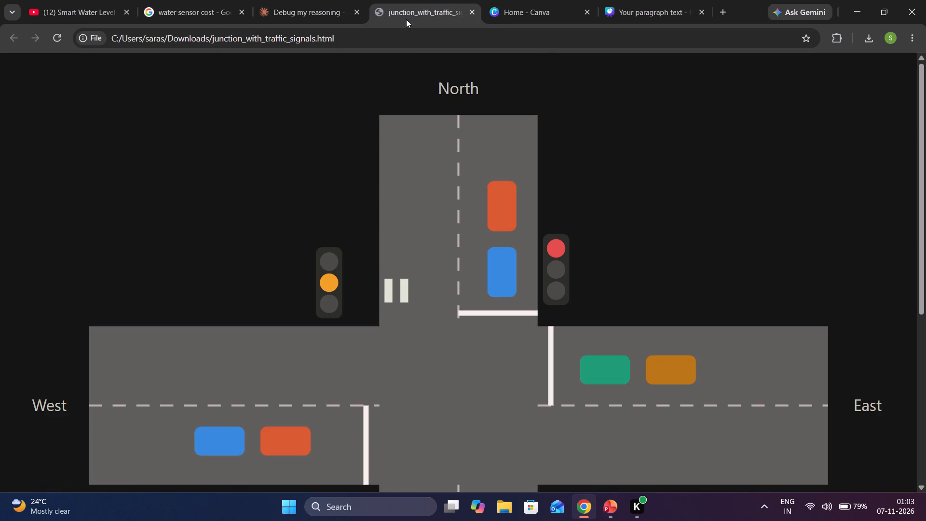
scroll(354, 250, "down", 3)
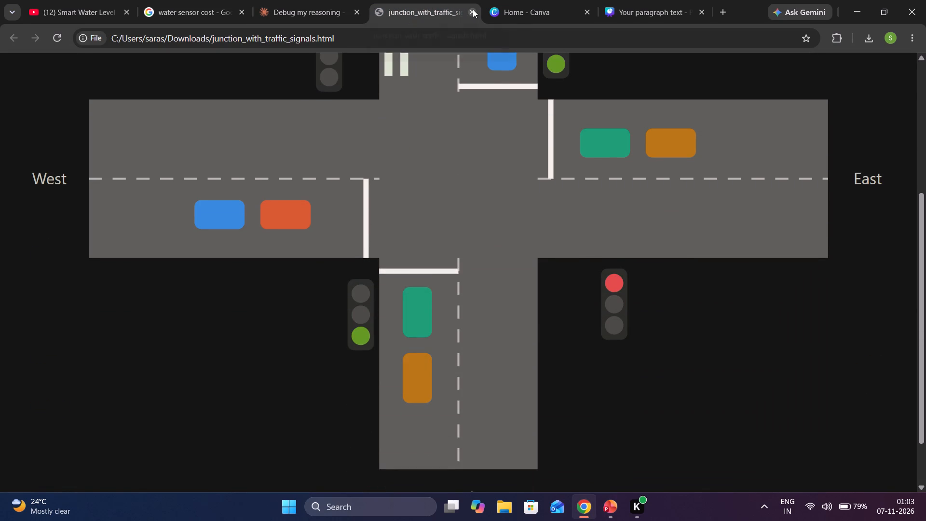
left_click(473, 9)
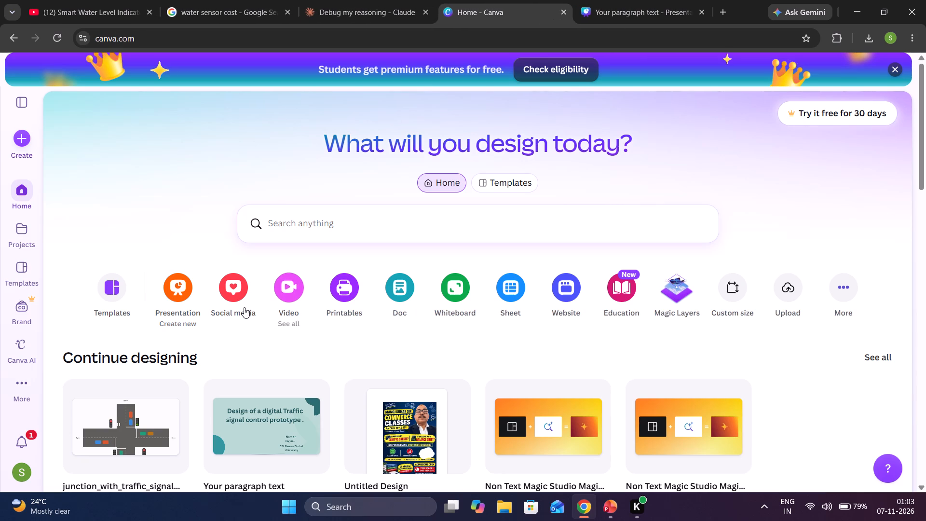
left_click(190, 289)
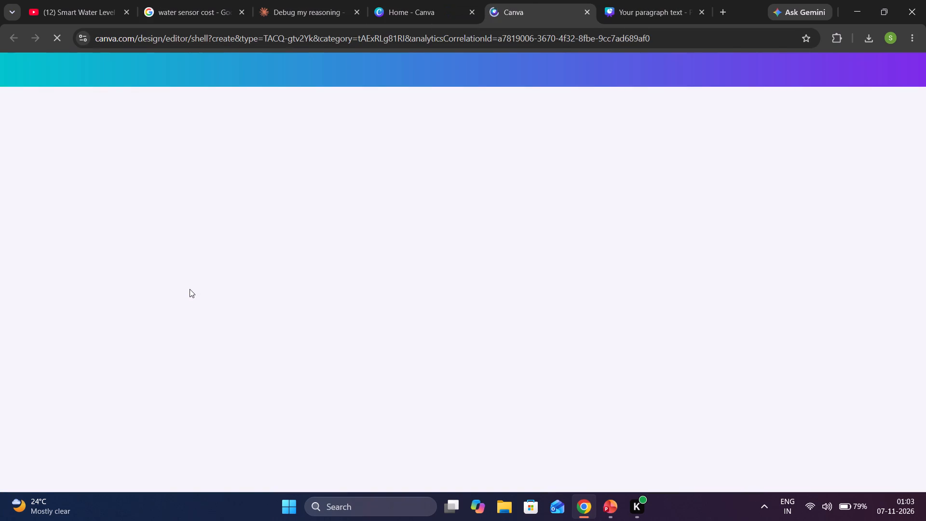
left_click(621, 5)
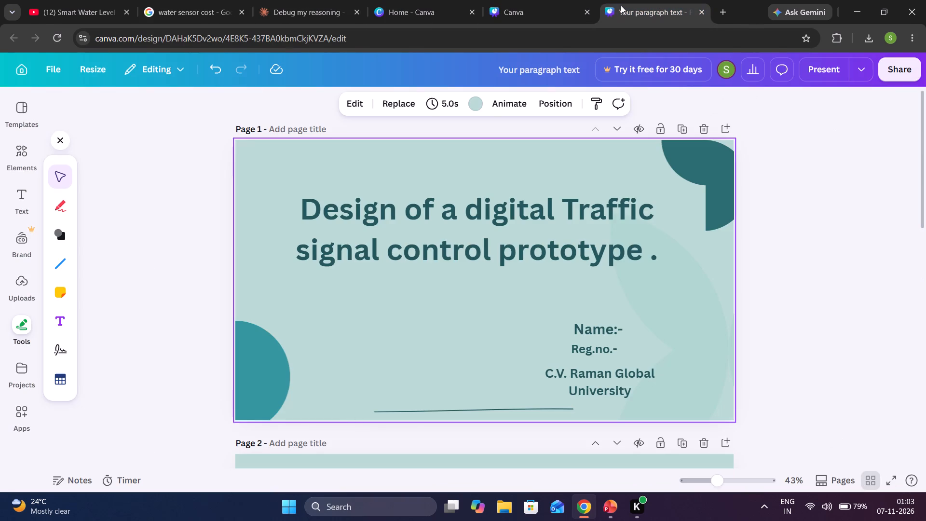
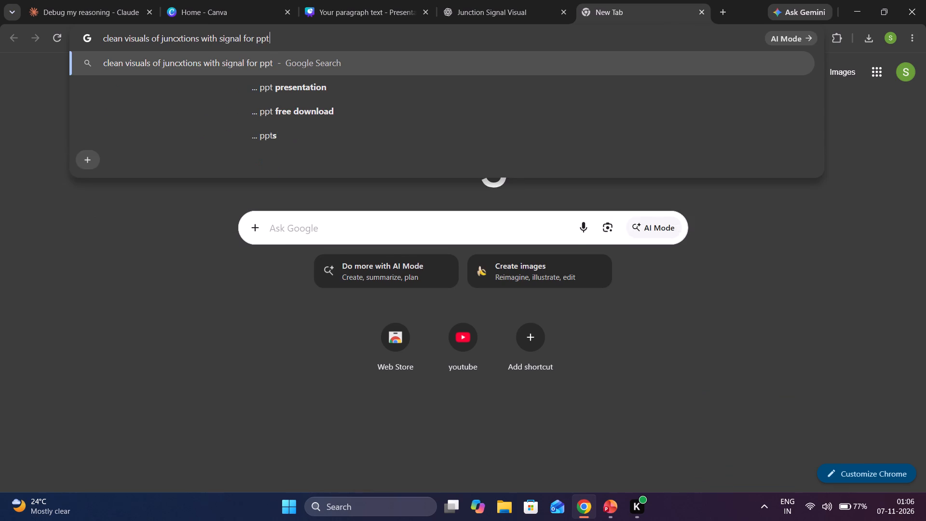
key("Return")
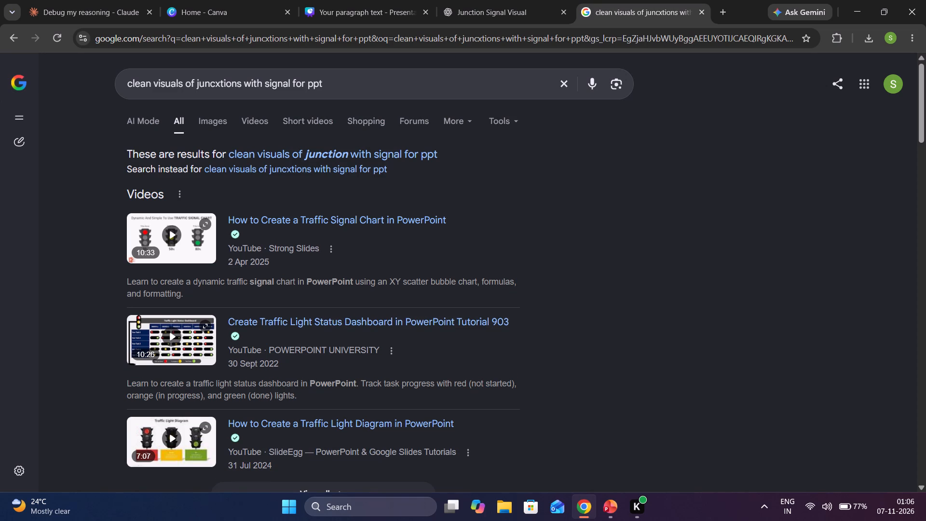
left_click(197, 118)
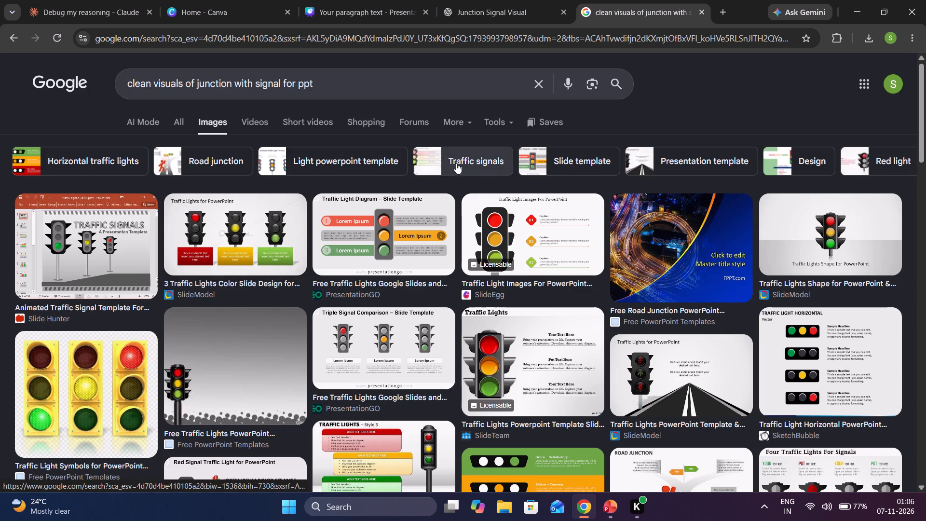
Examine the image results for a traffic signal or junction visual suited to the presentation.
scroll(665, 84, "down", 2)
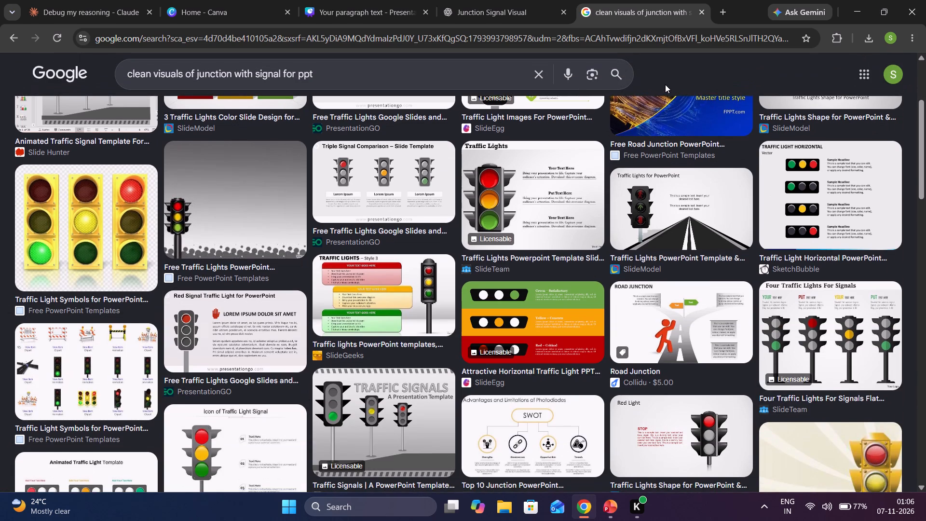
scroll(684, 213, "down", 2)
scroll(684, 213, "up", 1)
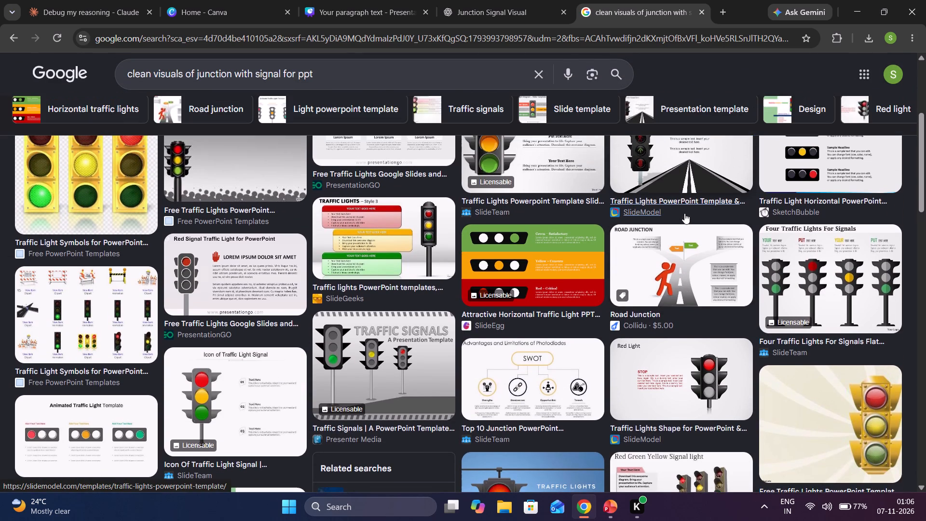
scroll(684, 213, "down", 2)
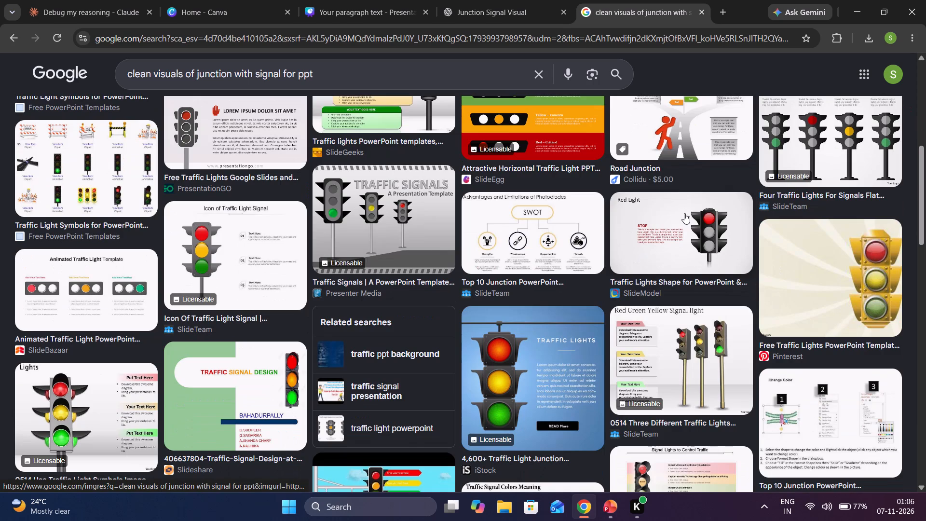
scroll(684, 213, "down", 4)
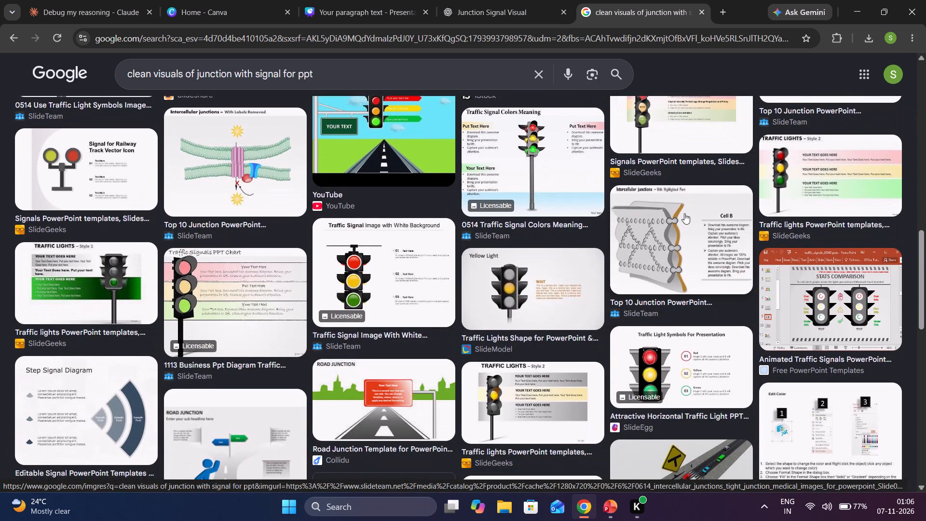
scroll(684, 213, "down", 3)
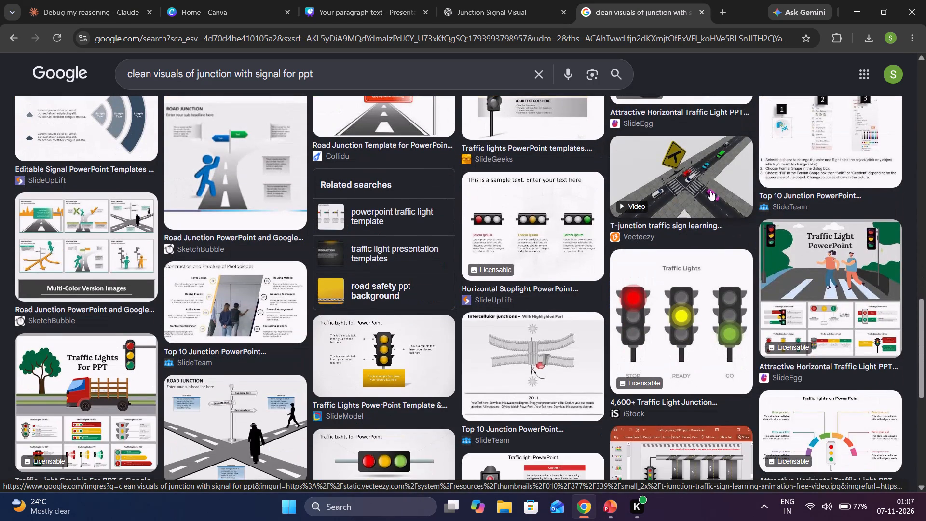
scroll(709, 240, "down", 3)
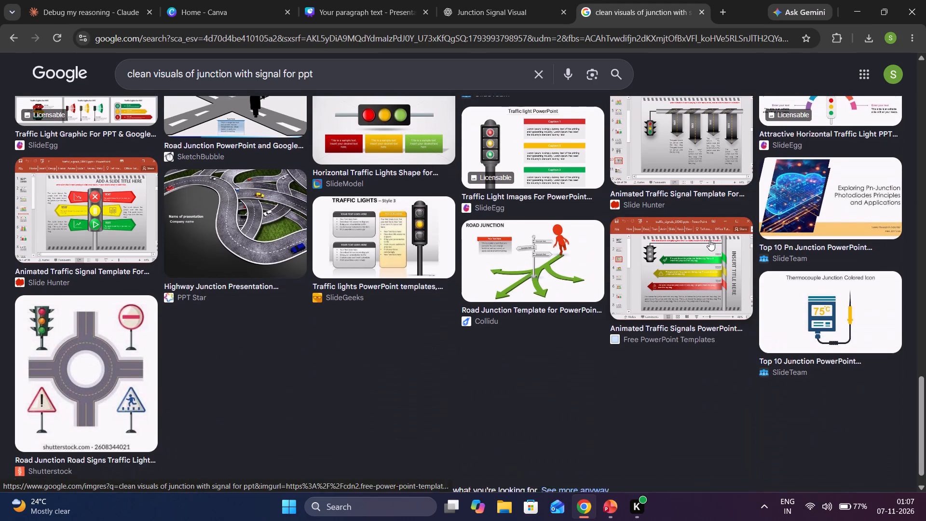
scroll(709, 240, "down", 2)
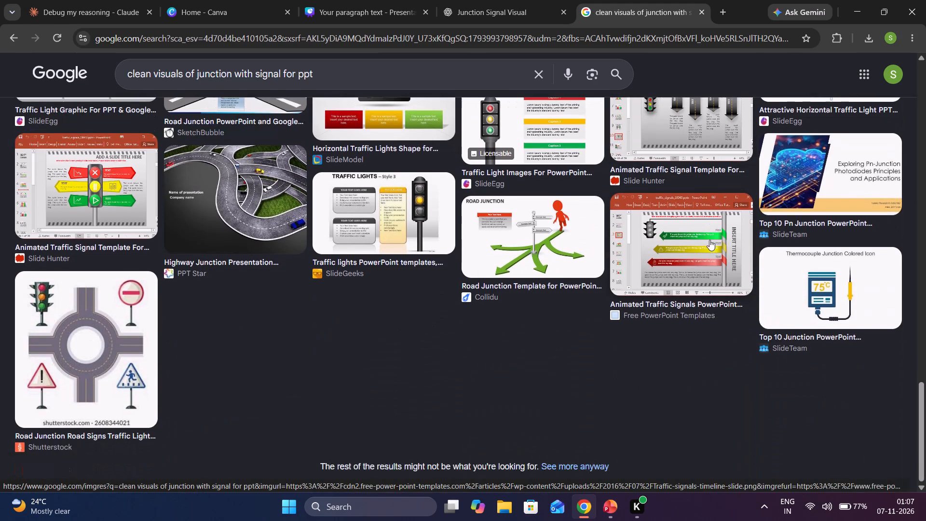
scroll(709, 240, "down", 3)
scroll(709, 240, "up", 2)
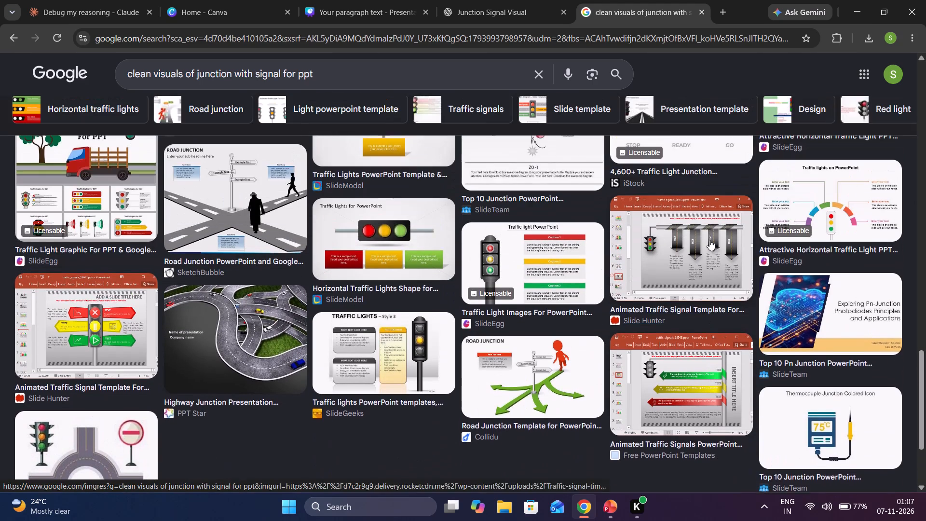
Preview the Animated Traffic Signals PowerPoint Template image from Free PowerPoint Templates.
left_click(705, 382)
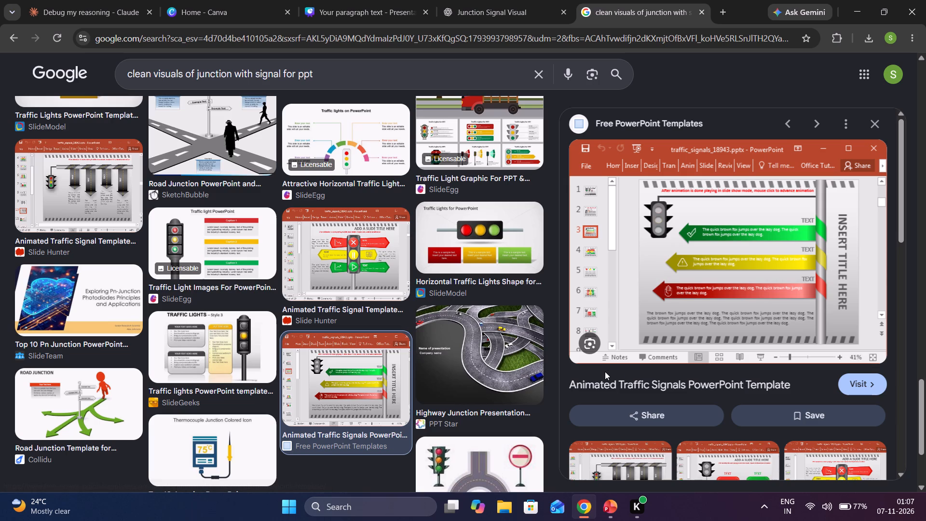
scroll(524, 374, "down", 3)
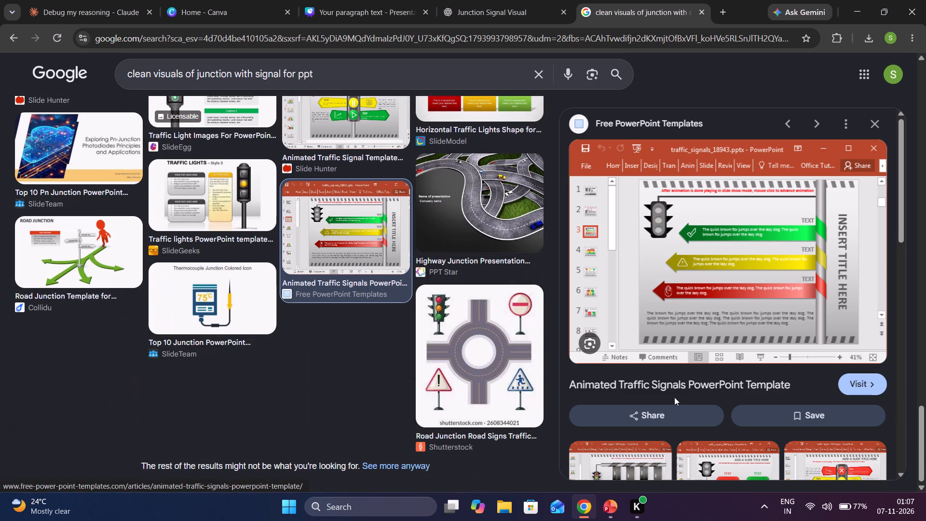
Preview the Pinterest Road Map Smart Art template and the SketchBubble Traffic Lights Status Dashboard from the related images.
scroll(674, 397, "down", 4)
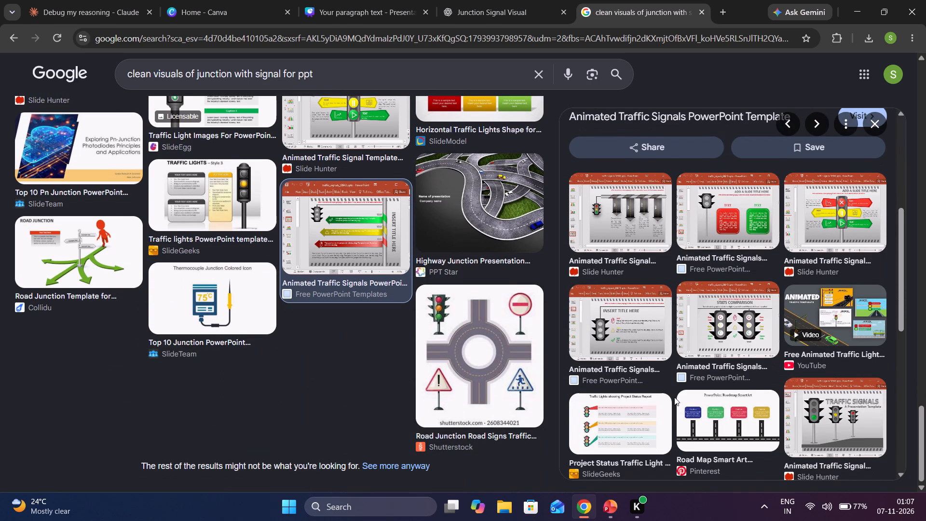
left_click(728, 423)
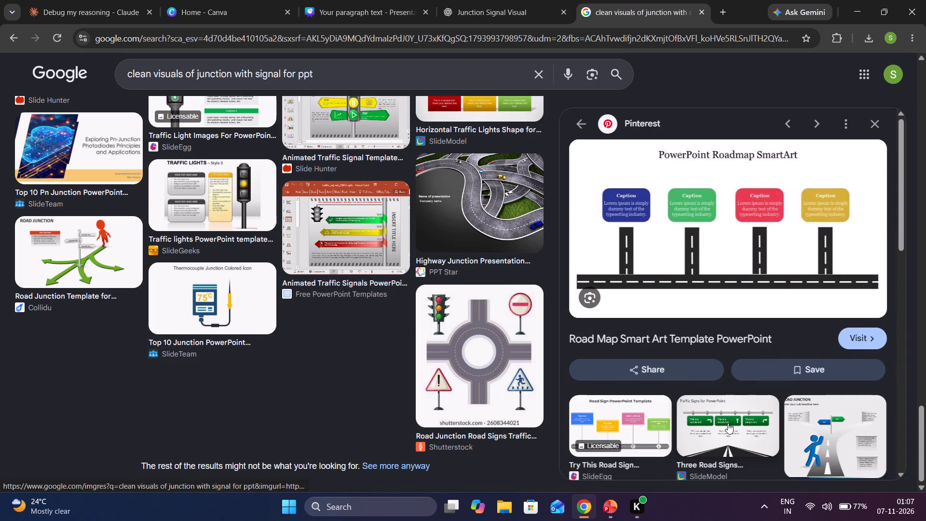
scroll(728, 423, "down", 1)
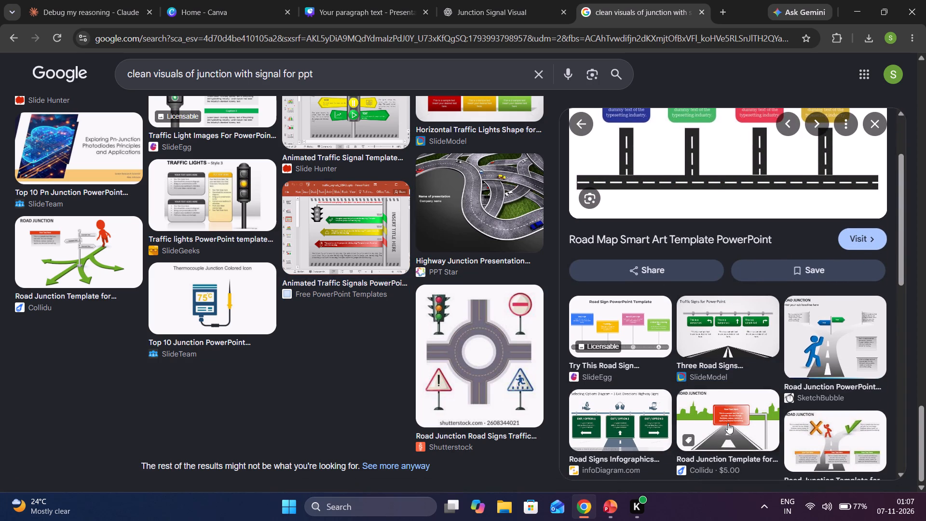
scroll(728, 423, "down", 2)
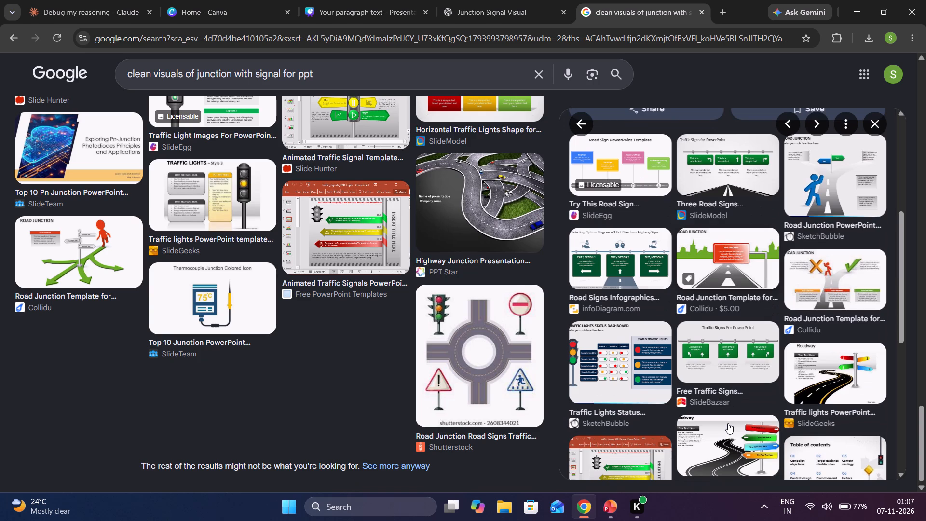
left_click(618, 377)
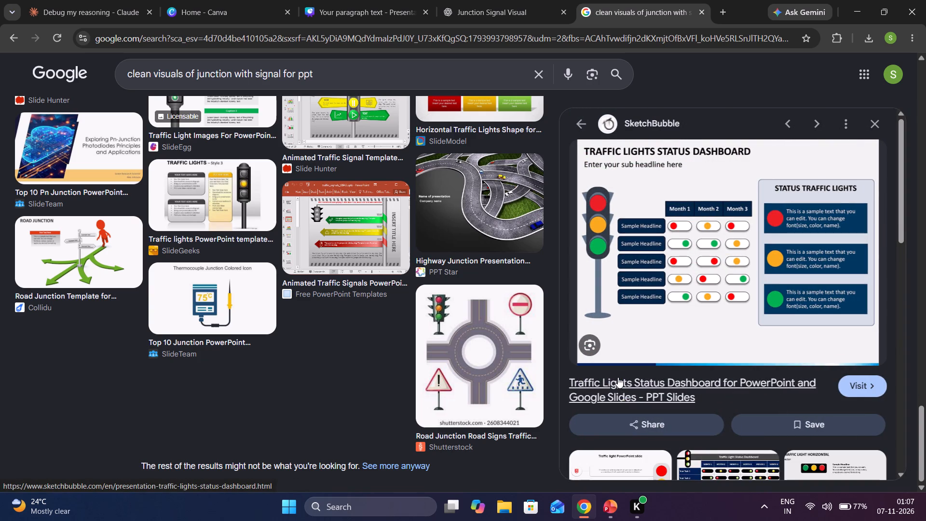
Look back through the image results, preview SlideTeam's Traffic Signal Image With White Background, and close the preview.
scroll(403, 309, "up", 9)
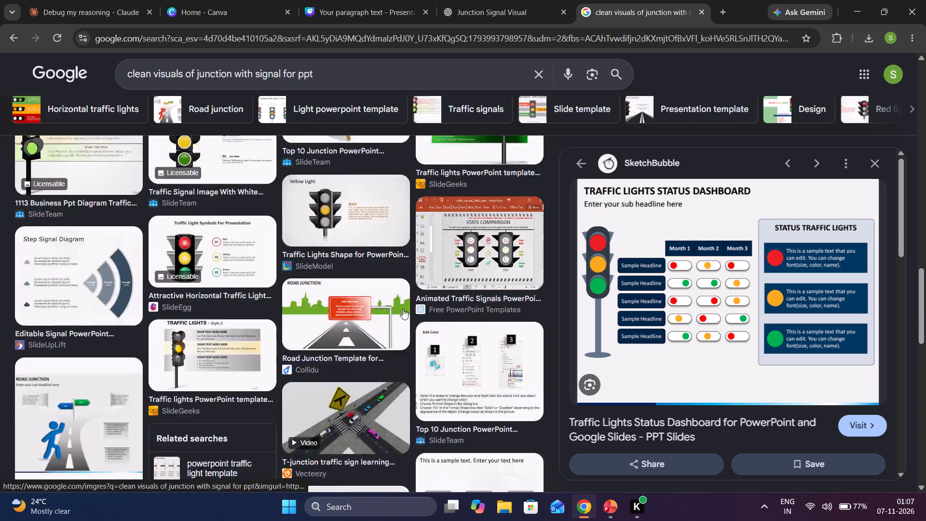
scroll(403, 309, "up", 1)
scroll(403, 309, "down", 4)
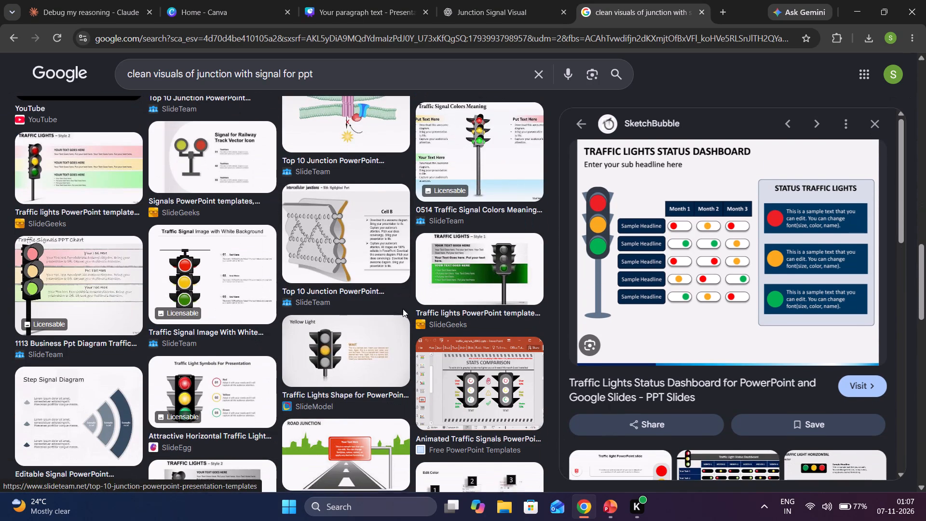
left_click(258, 277)
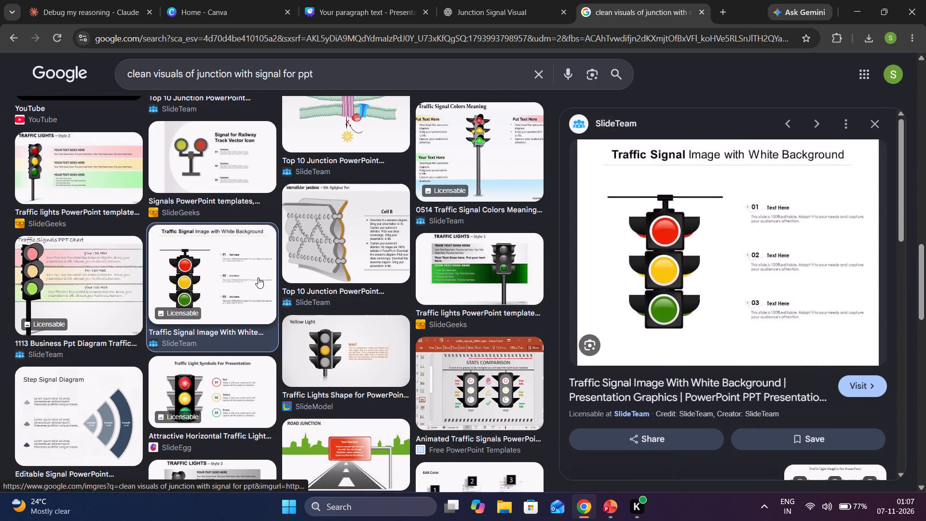
scroll(258, 277, "up", 3)
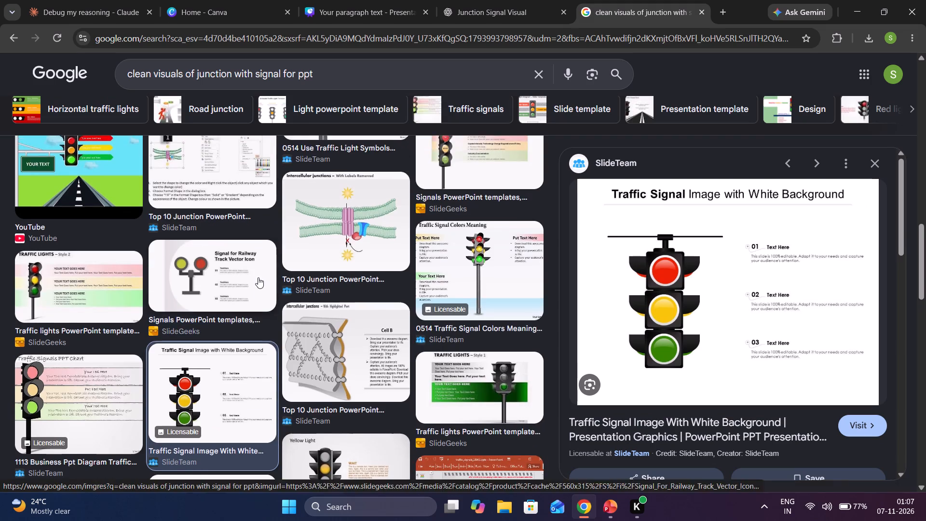
scroll(258, 277, "up", 7)
scroll(258, 277, "down", 3)
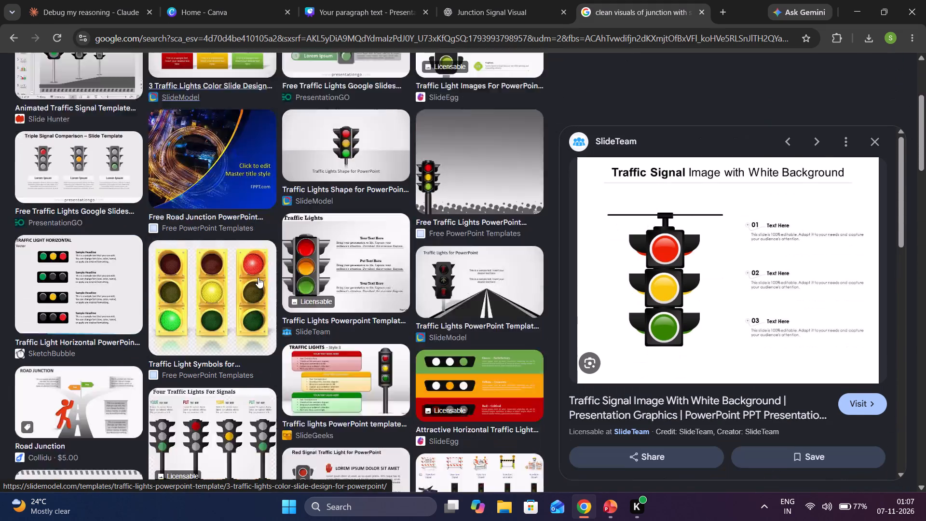
scroll(258, 277, "down", 18)
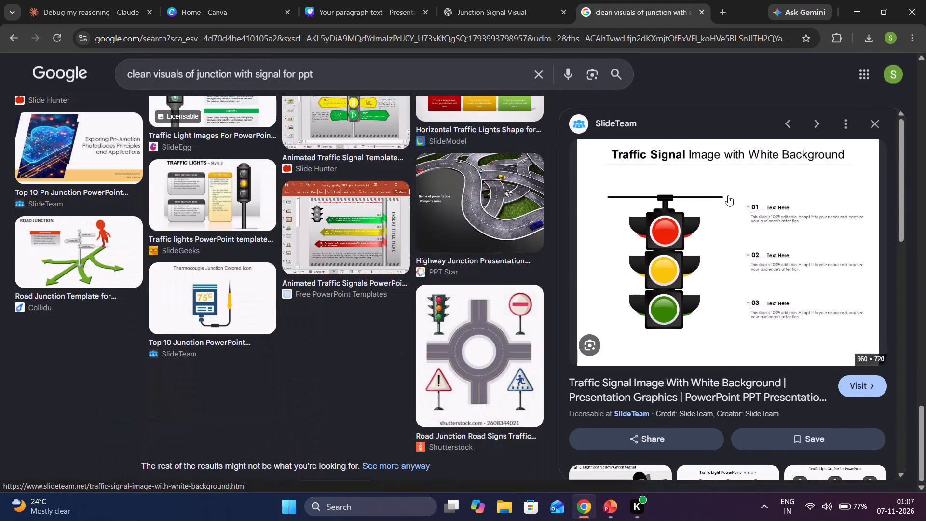
left_click(867, 123)
Load the additional image results and preview ResearchGate's diagram of a signalized junction of the road network.
scroll(520, 232, "down", 9)
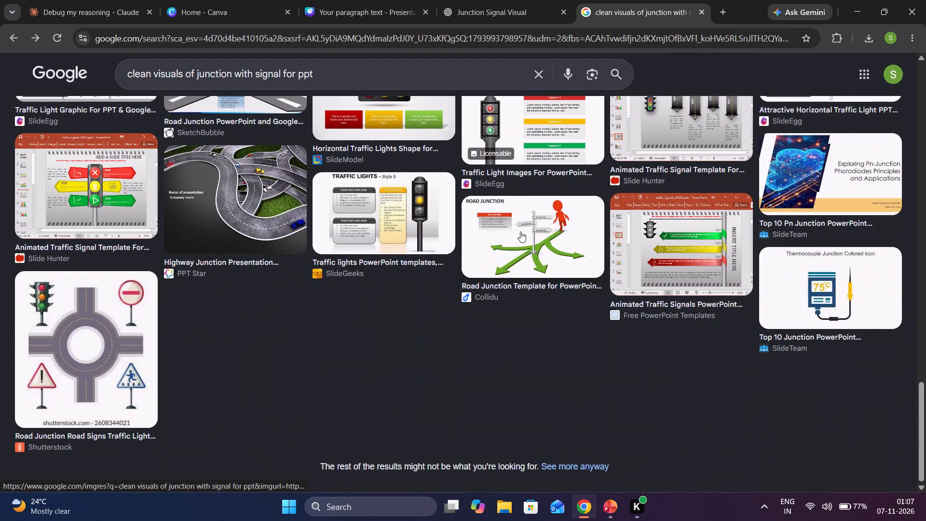
scroll(350, 284, "down", 2)
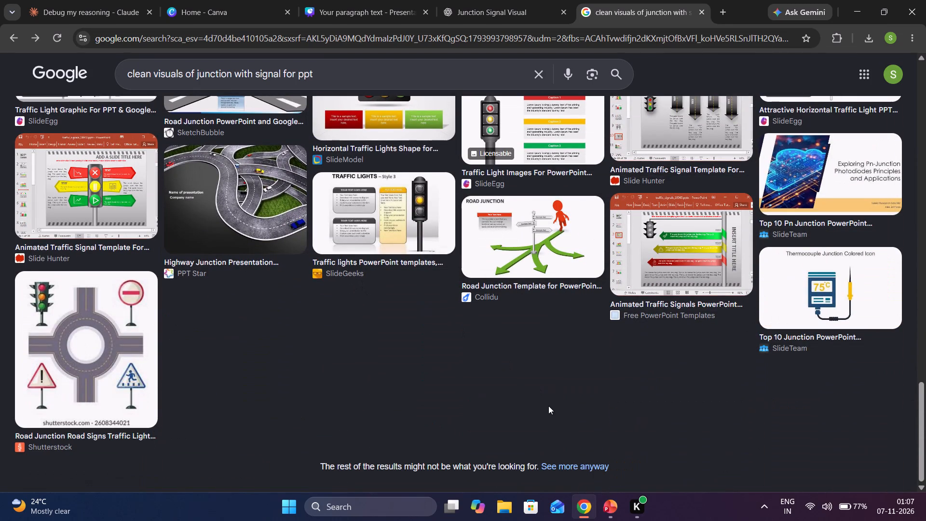
left_click(562, 464)
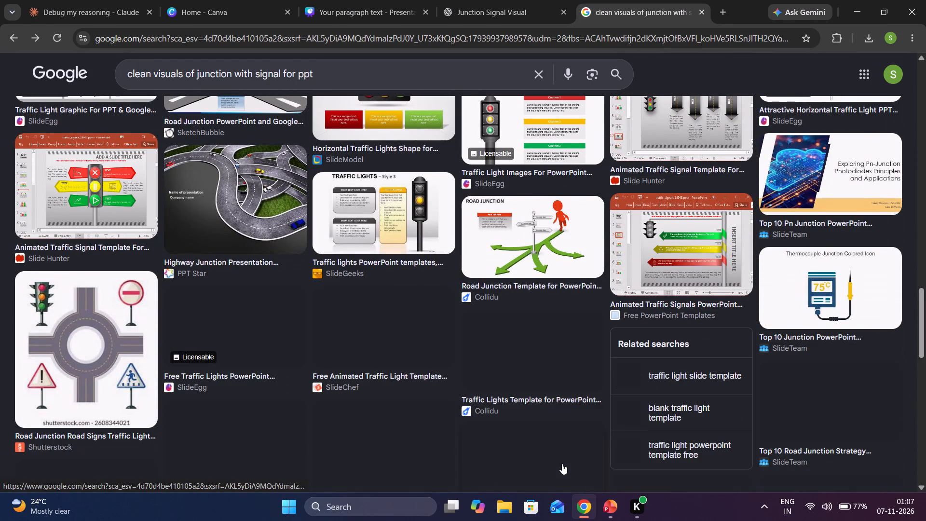
scroll(562, 464, "down", 1)
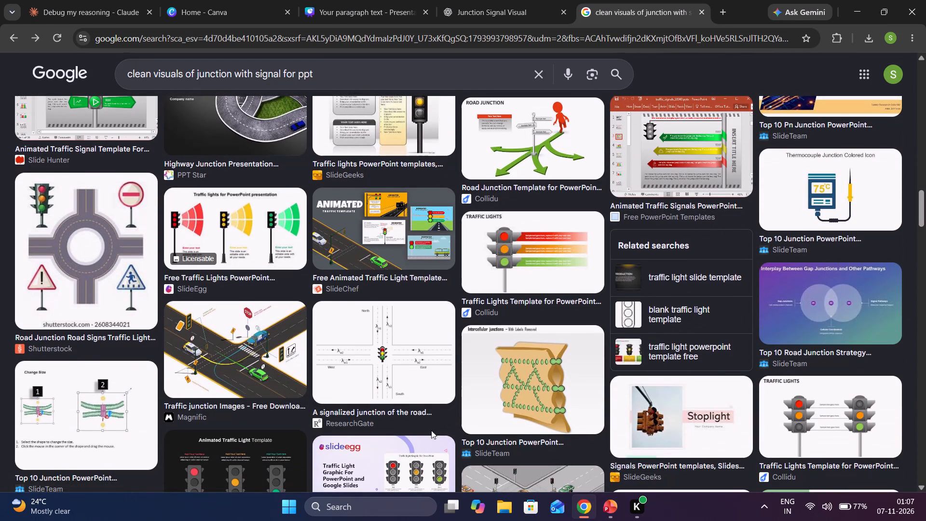
left_click(404, 395)
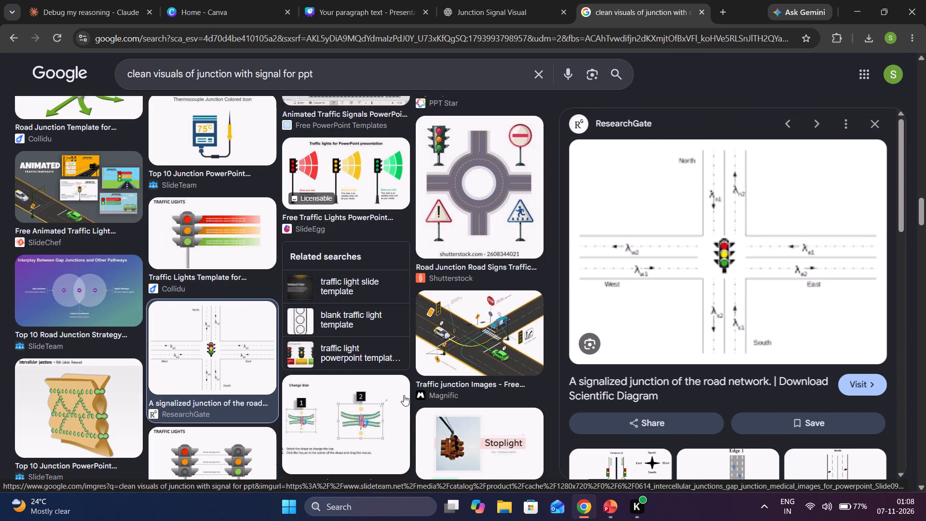
Save the ResearchGate junction diagram as the PNG file images in the personal OneDrive folder.
right_click(691, 289)
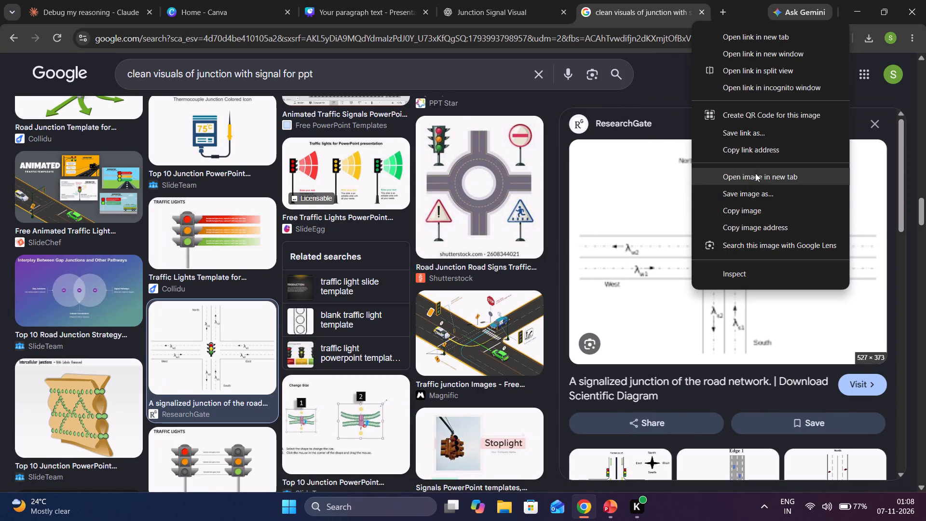
left_click(749, 194)
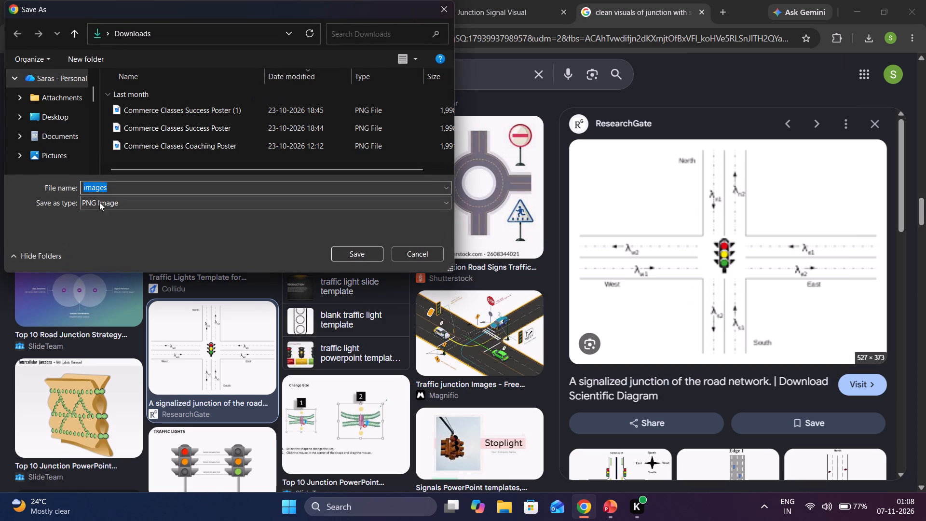
left_click(55, 151)
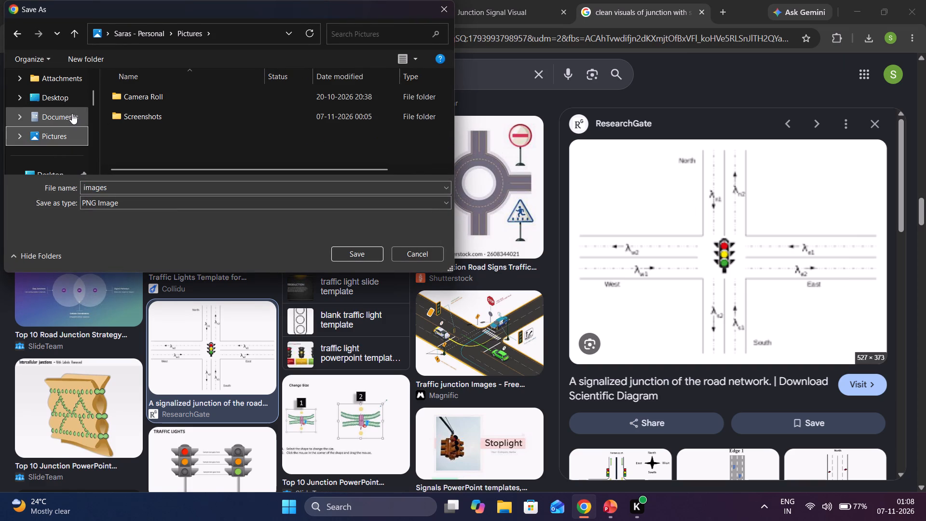
scroll(53, 93, "up", 3)
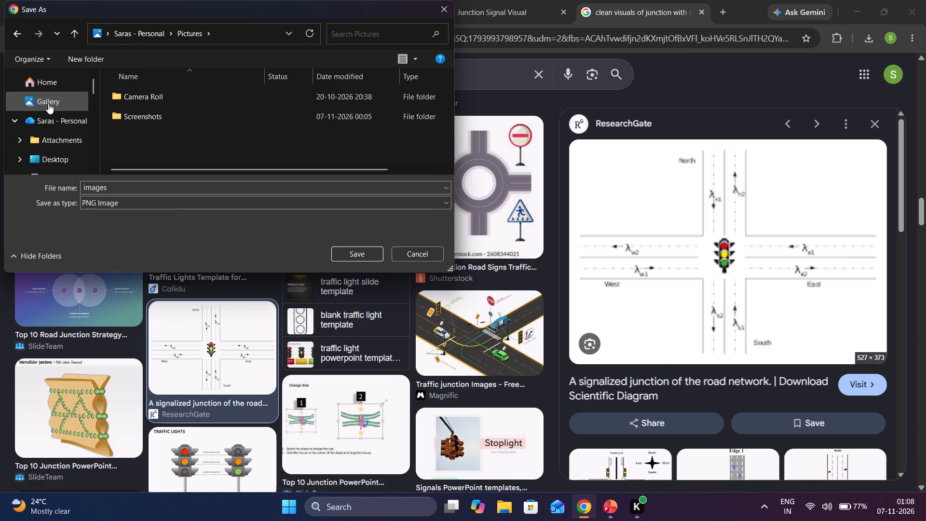
left_click(52, 125)
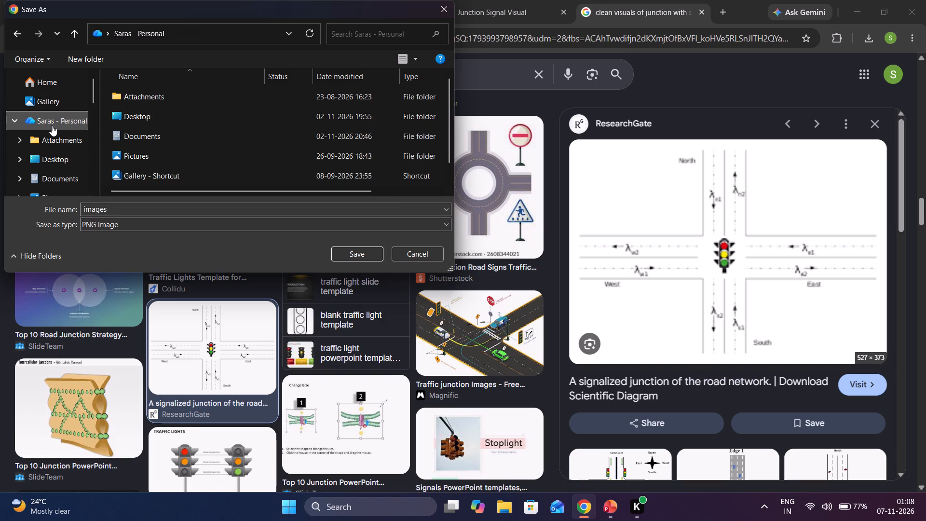
scroll(143, 131, "down", 4)
scroll(143, 131, "up", 1)
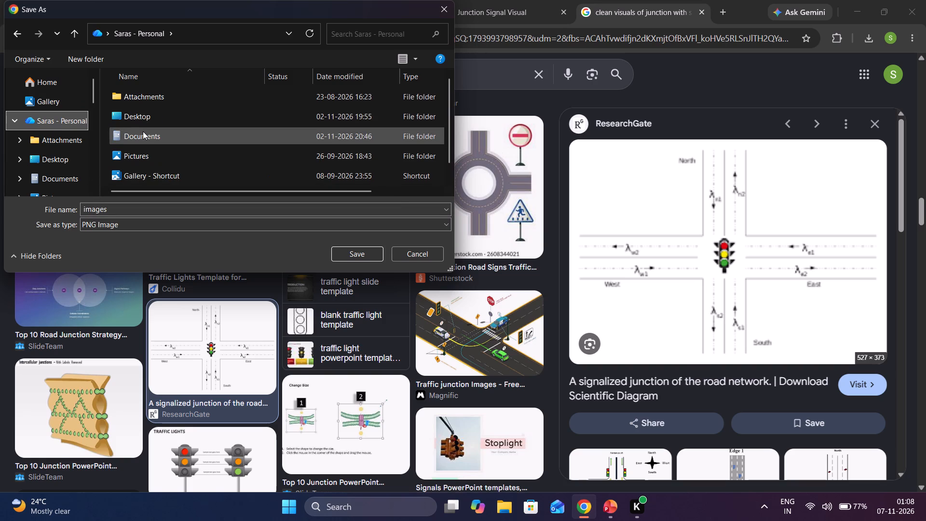
scroll(143, 131, "up", 1)
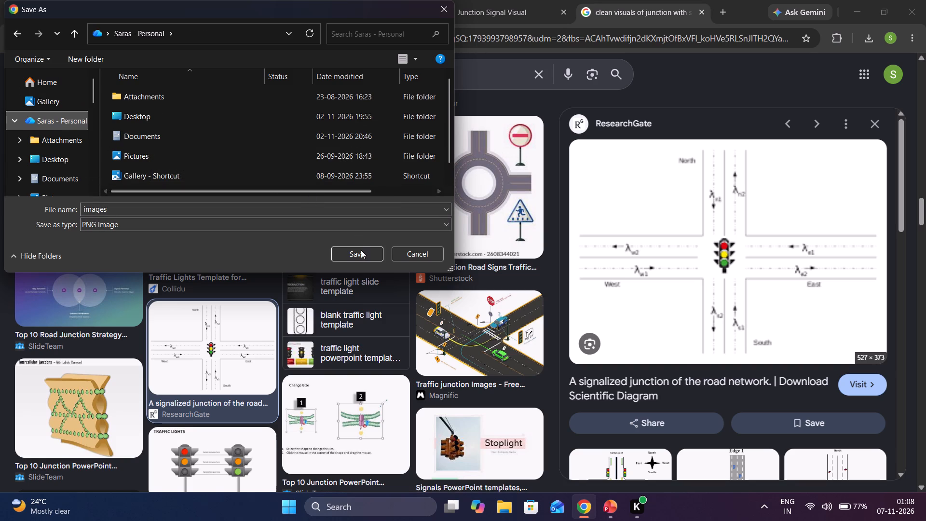
left_click(361, 250)
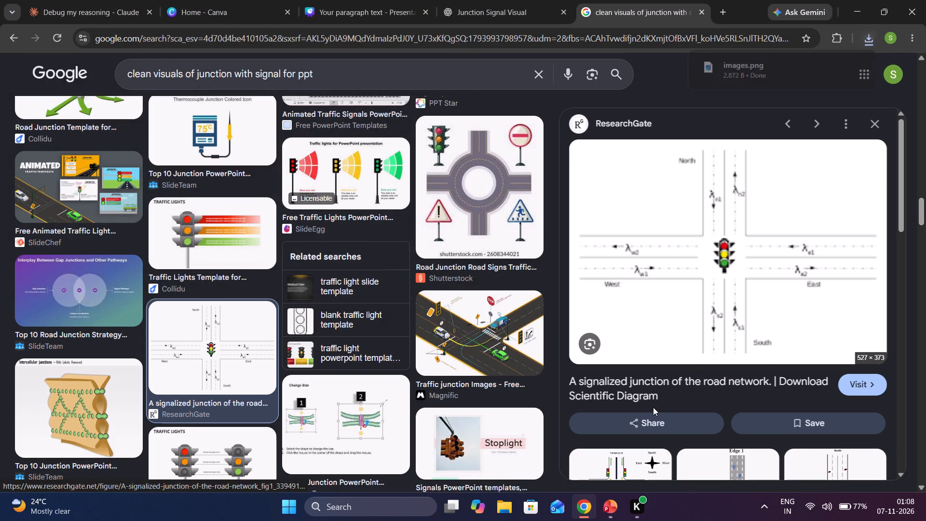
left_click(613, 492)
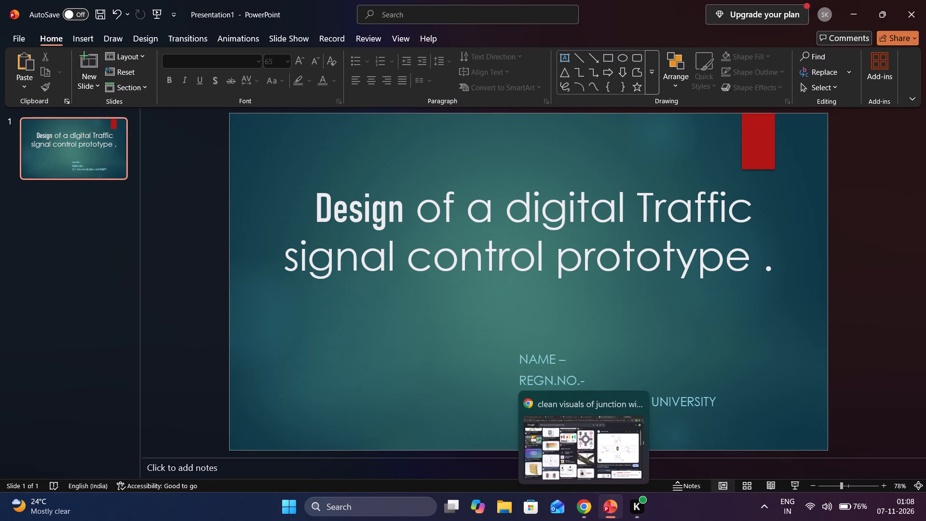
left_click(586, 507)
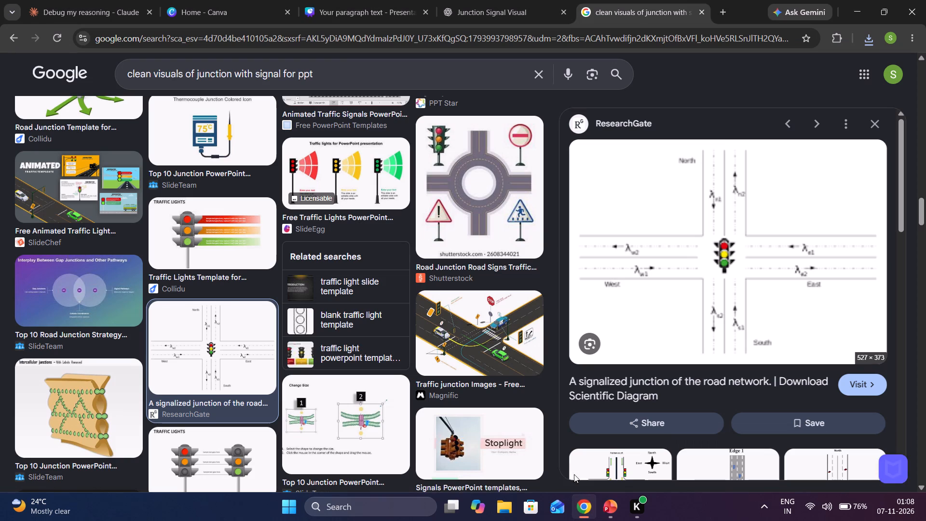
Switch to the Canva presentation and upload the images PNG file from the personal OneDrive folder to its image uploads.
left_click(408, 7)
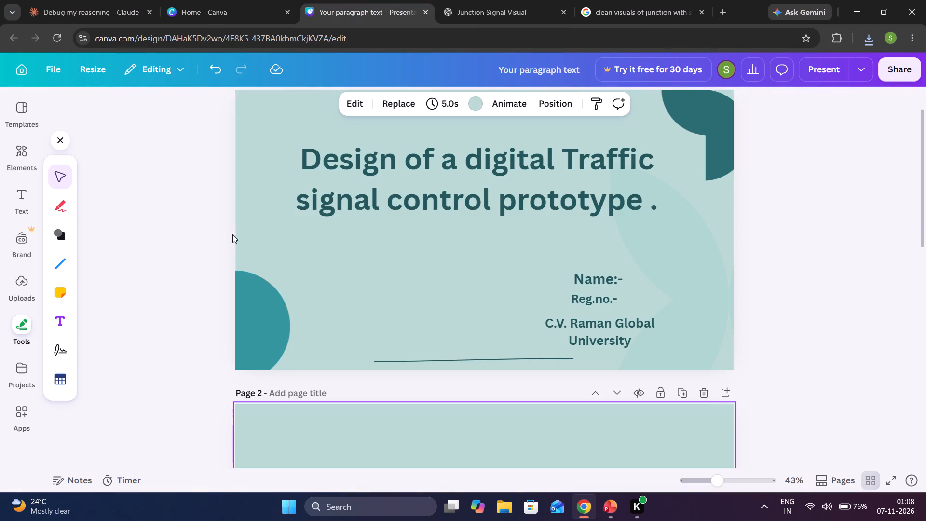
left_click(18, 291)
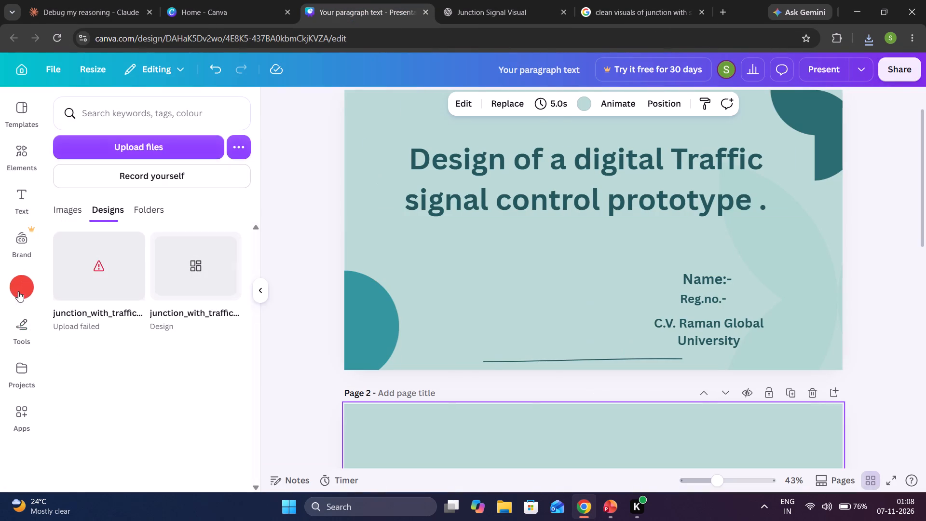
left_click(75, 217)
left_click(131, 148)
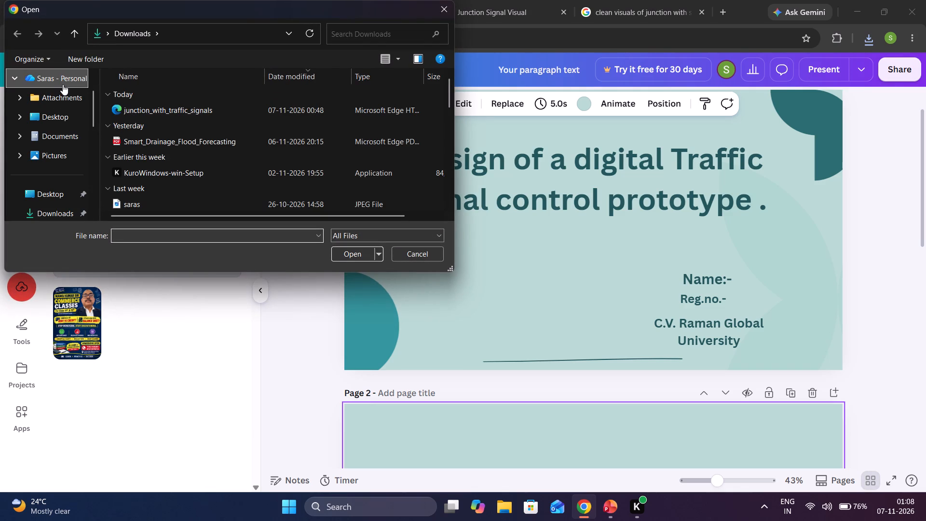
left_click(63, 84)
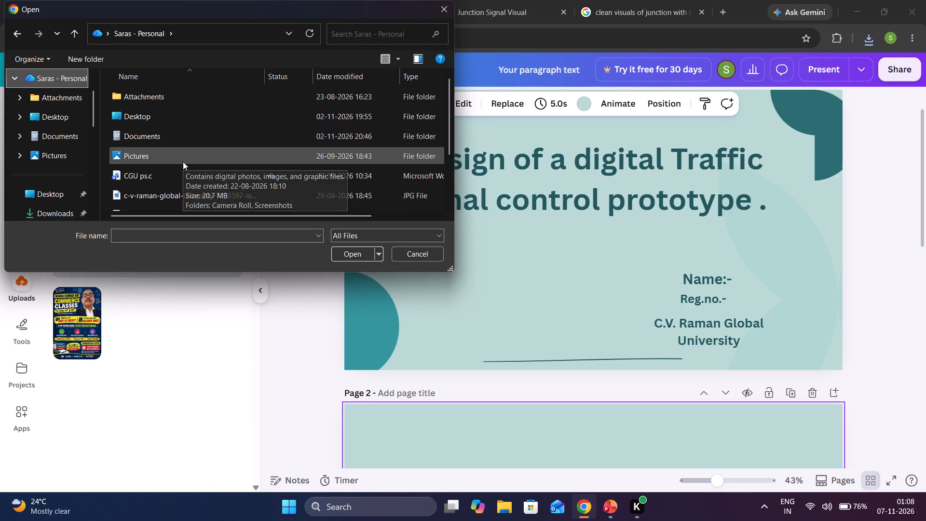
scroll(168, 190, "down", 1)
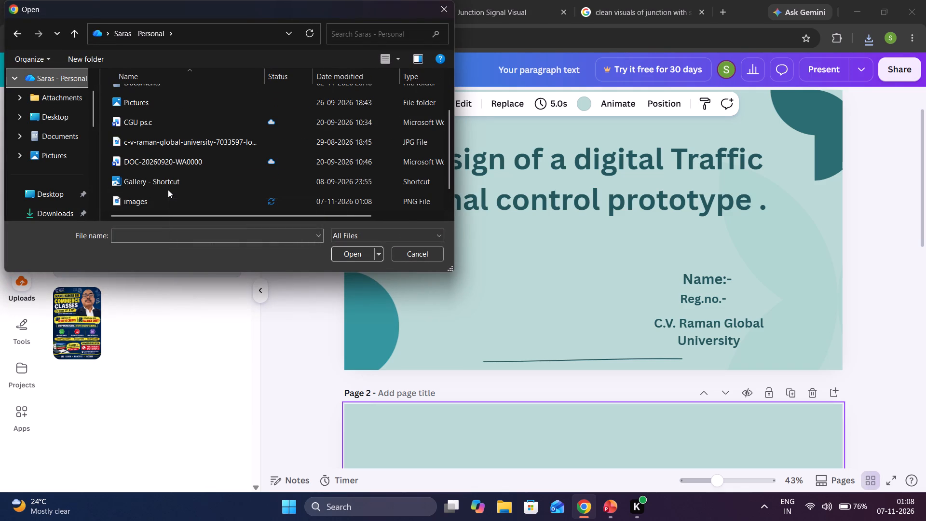
scroll(168, 190, "down", 1)
left_click(168, 190)
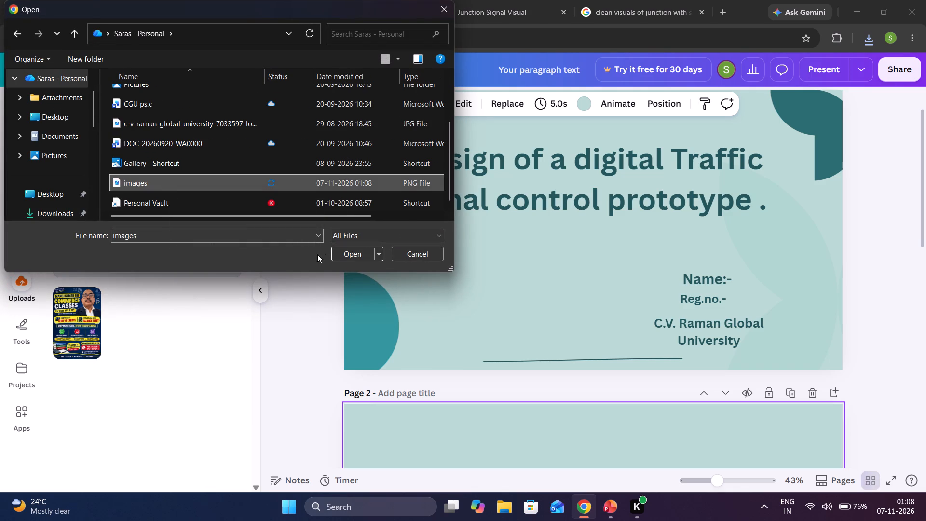
left_click(335, 251)
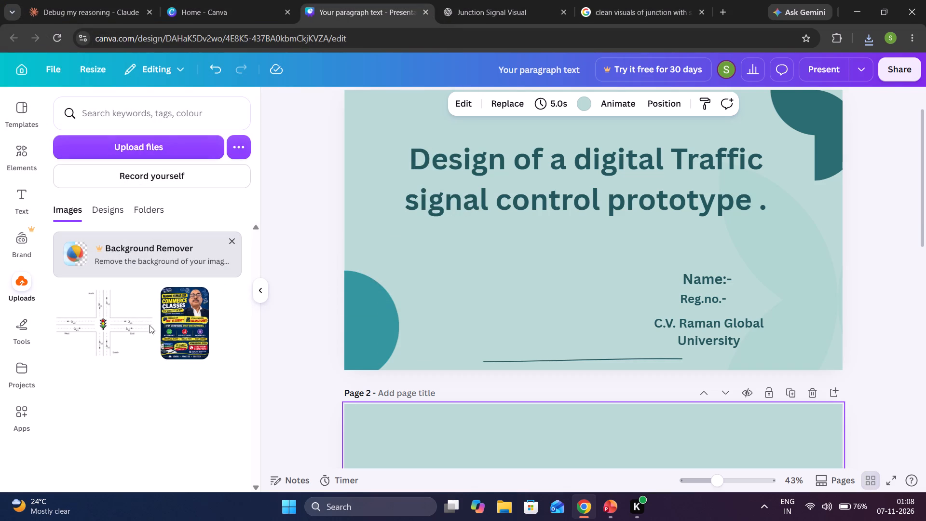
Insert the uploaded junction diagram on the title slide, shrink it slightly, and place it in the lower-left area below the title.
left_click(124, 330)
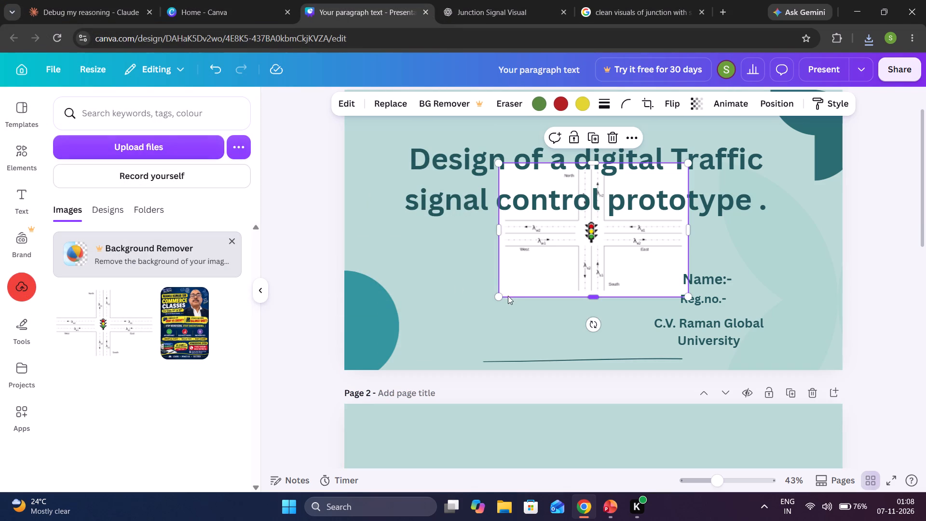
left_click_drag(498, 300, 533, 281)
left_click_drag(581, 258, 440, 337)
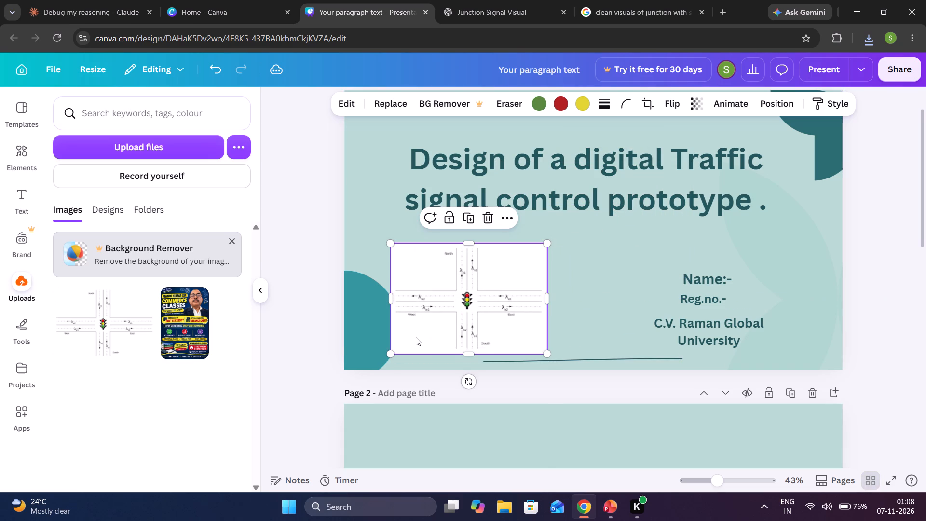
Delete the inserted junction diagram from the title slide.
left_click_drag(413, 337, 418, 323)
left_click(418, 323)
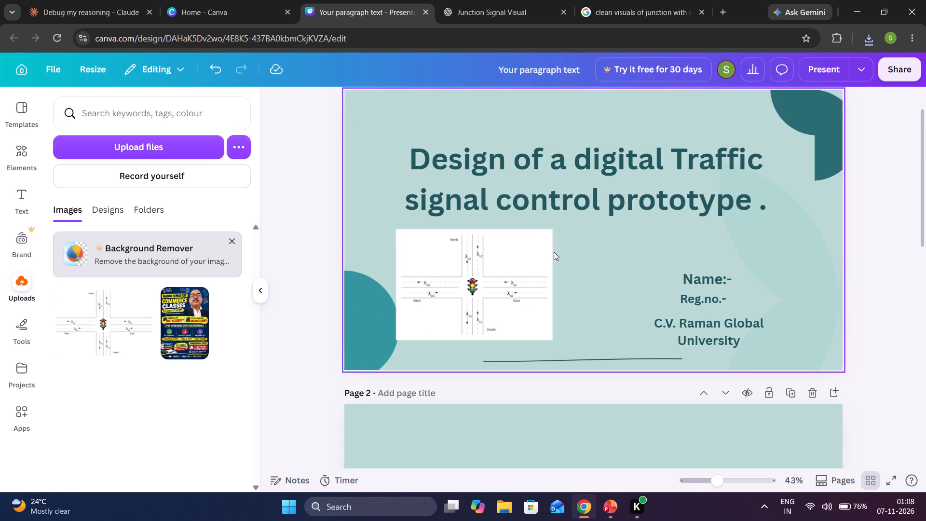
left_click(525, 294)
left_click(492, 207)
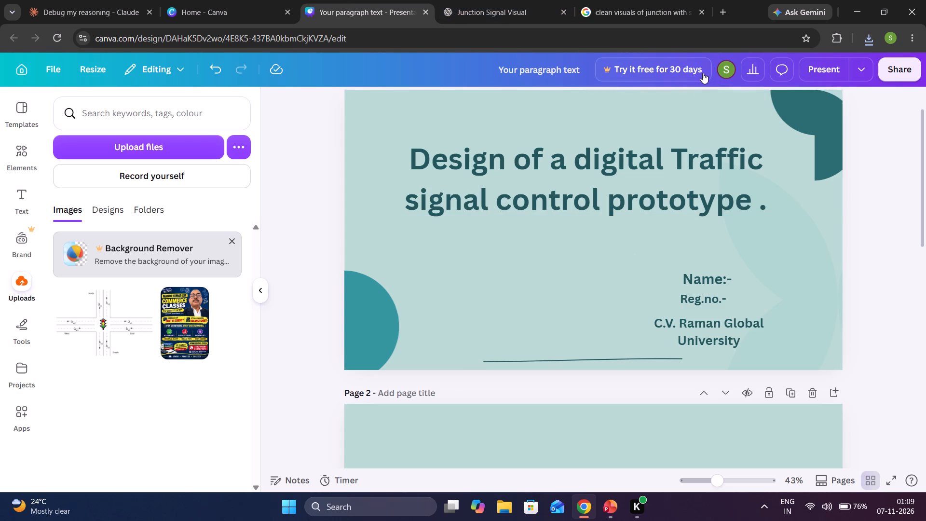
Switch to the Google Images results and search for "give the traffic lights".
left_click(671, 21)
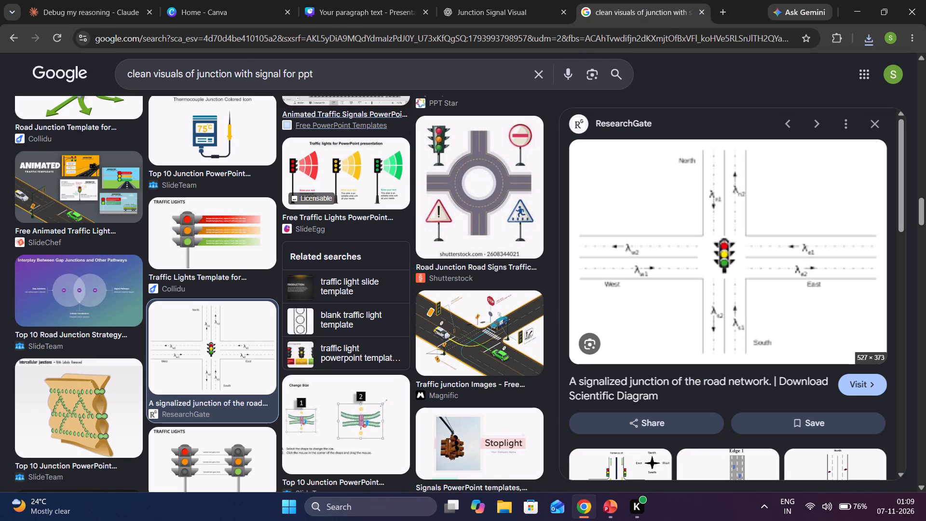
left_click(531, 77)
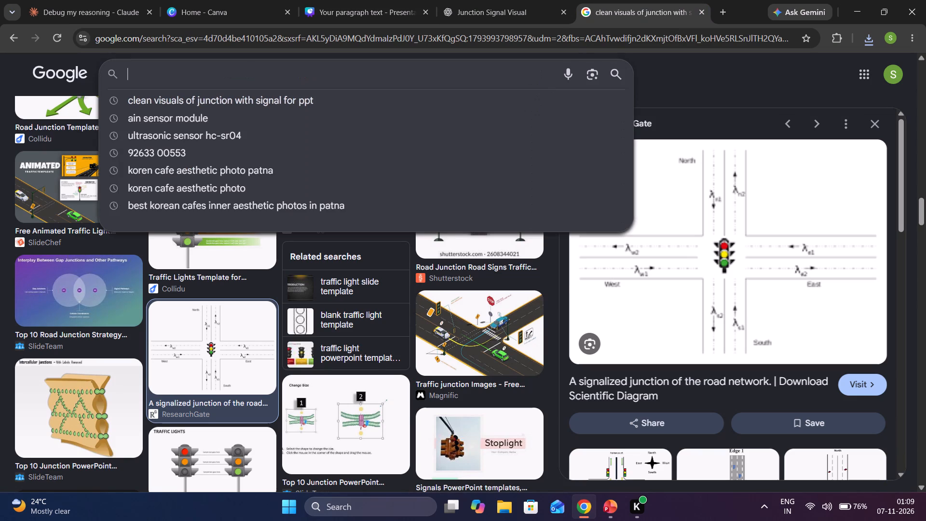
type("give the")
key("space")
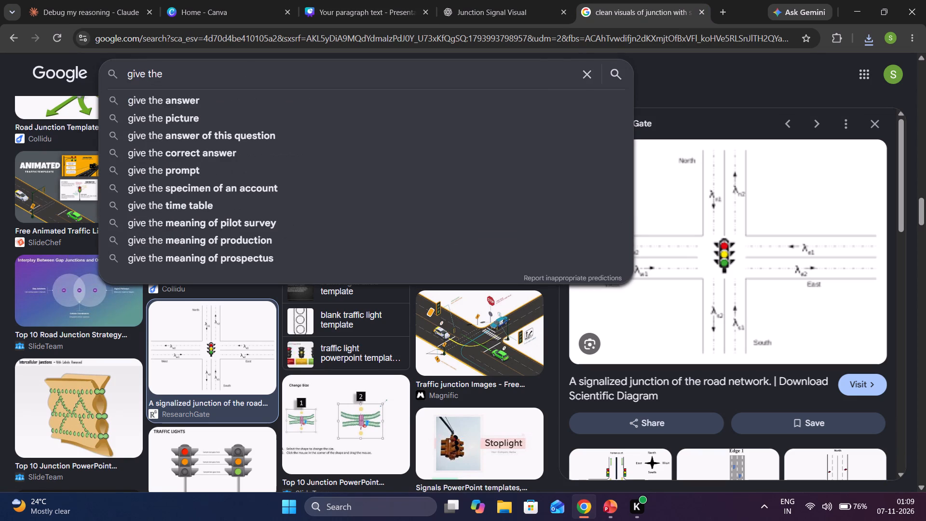
type("traff")
type("ic")
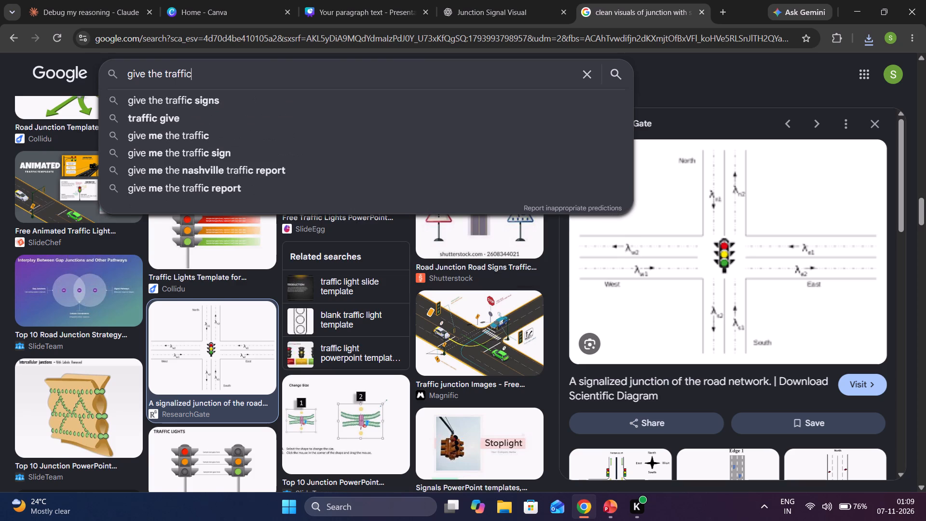
key("space")
type("lights")
key("space")
key("Return")
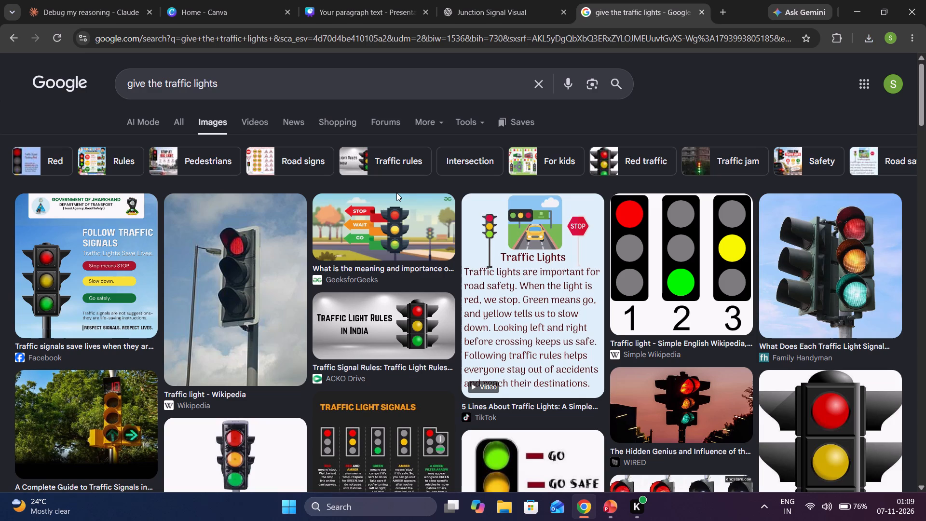
Browse the traffic light images and preview FutureLearn's traffic light framework picture.
scroll(398, 278, "down", 5)
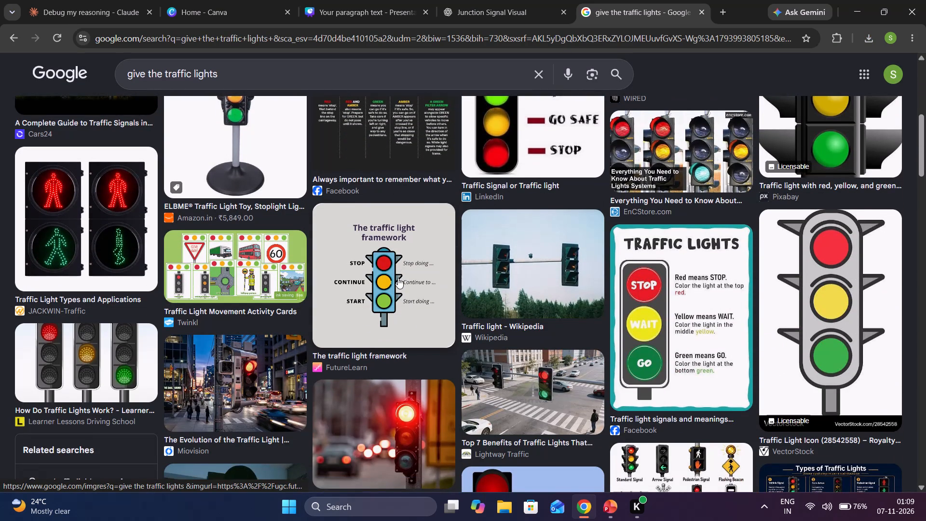
scroll(398, 278, "down", 1)
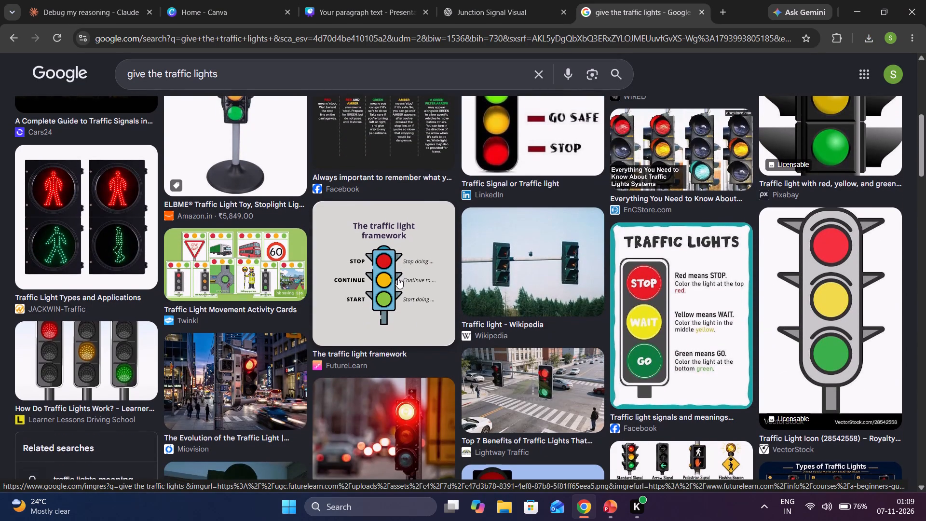
scroll(398, 278, "down", 3)
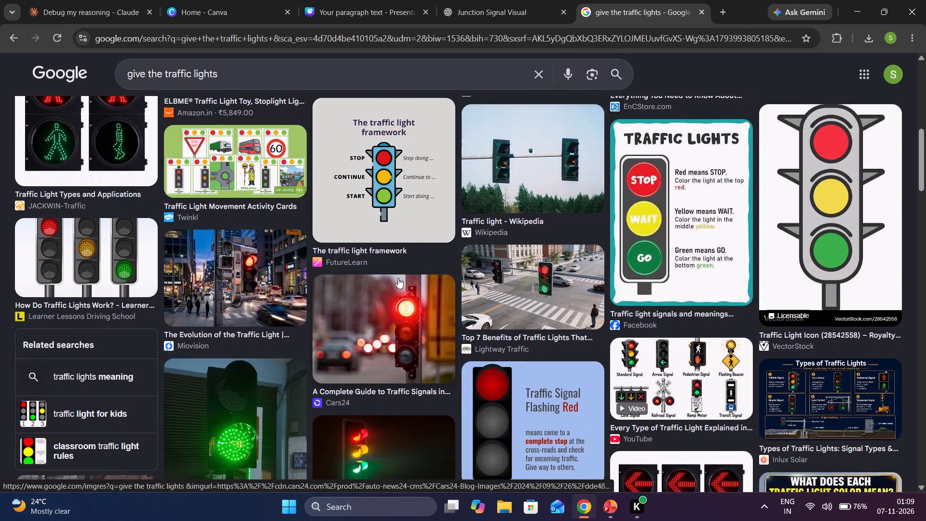
left_click(395, 218)
right_click(719, 259)
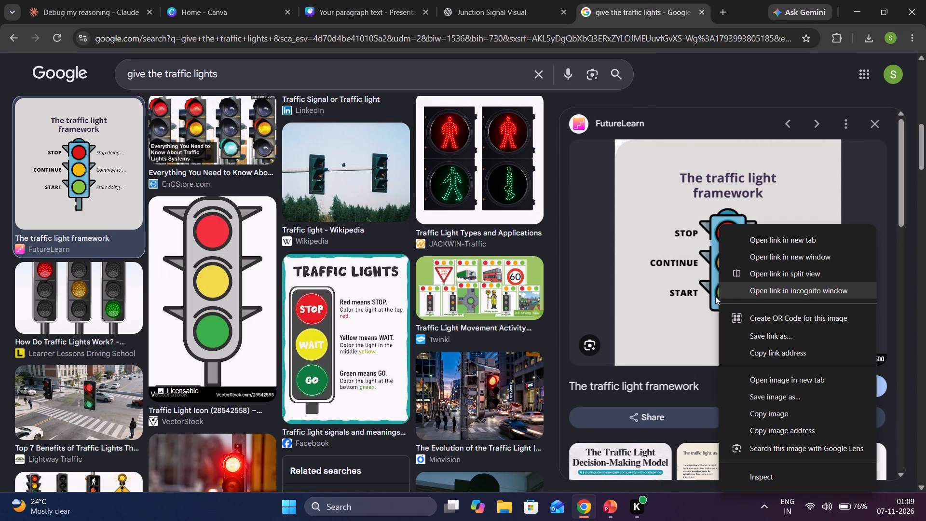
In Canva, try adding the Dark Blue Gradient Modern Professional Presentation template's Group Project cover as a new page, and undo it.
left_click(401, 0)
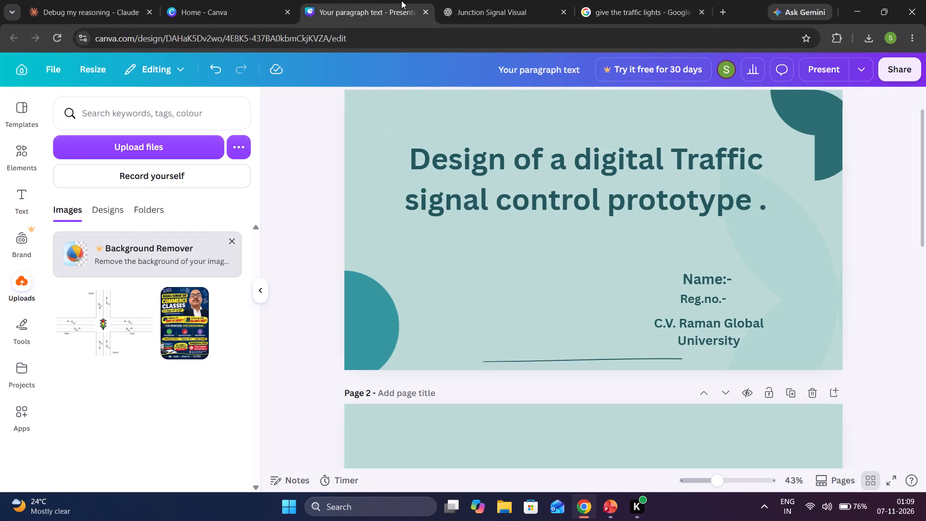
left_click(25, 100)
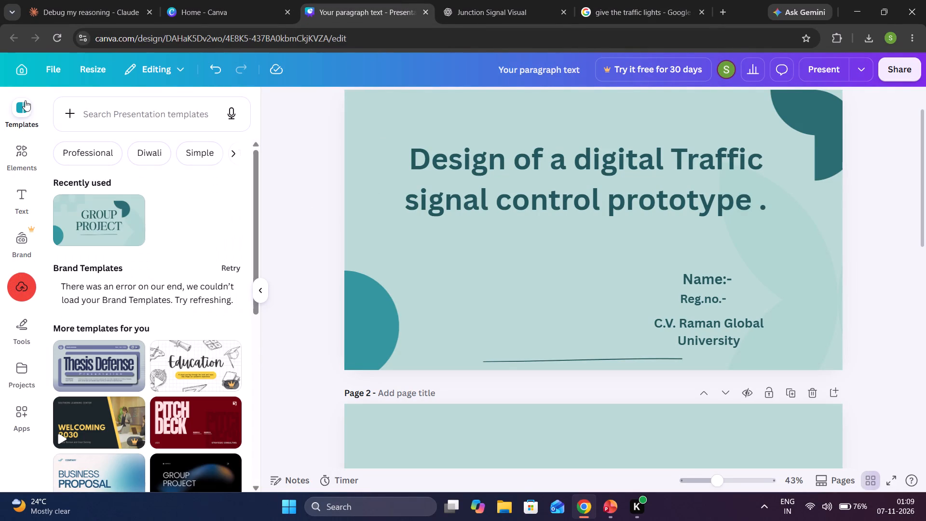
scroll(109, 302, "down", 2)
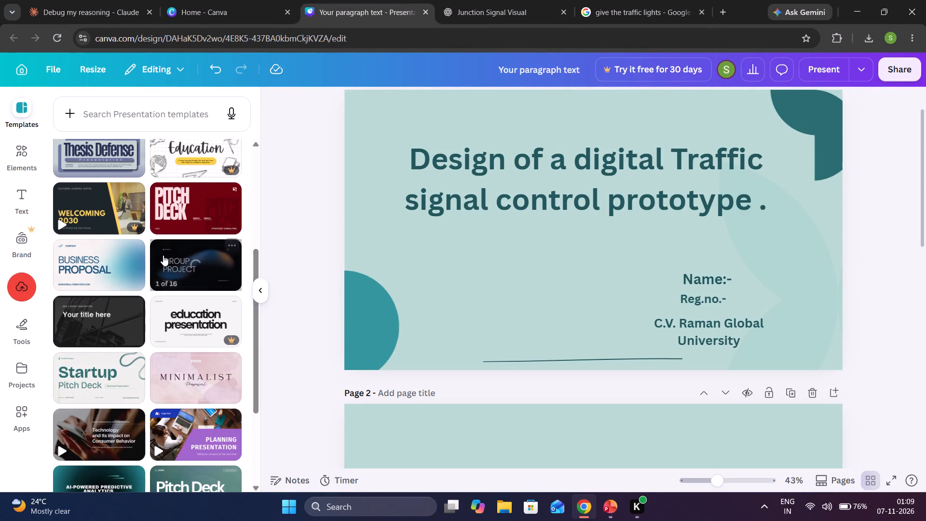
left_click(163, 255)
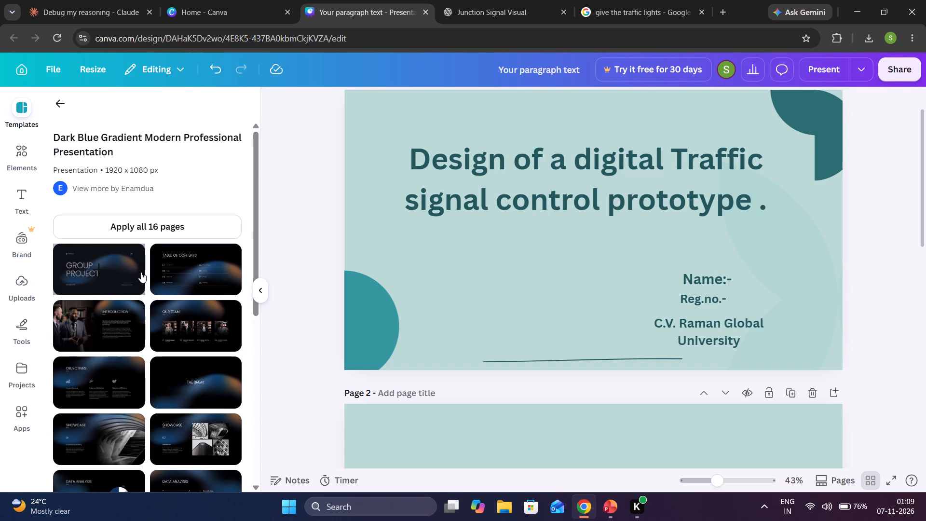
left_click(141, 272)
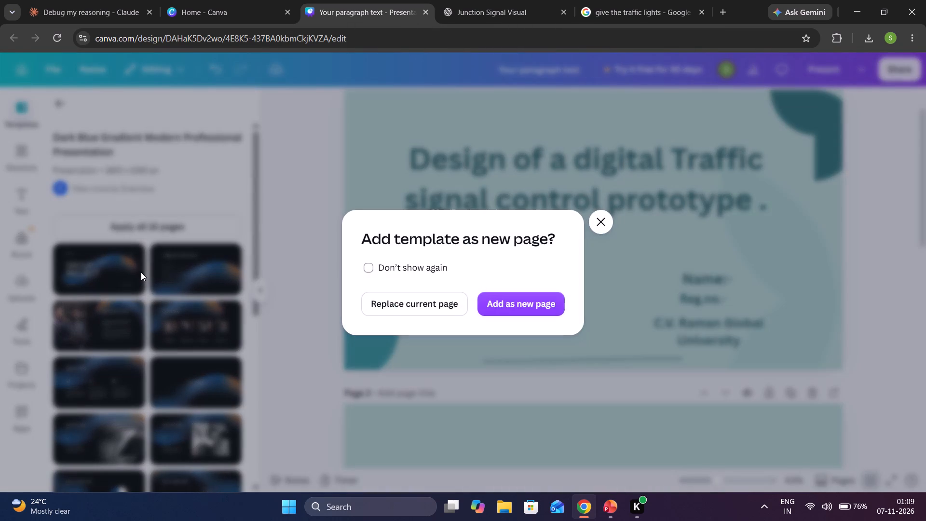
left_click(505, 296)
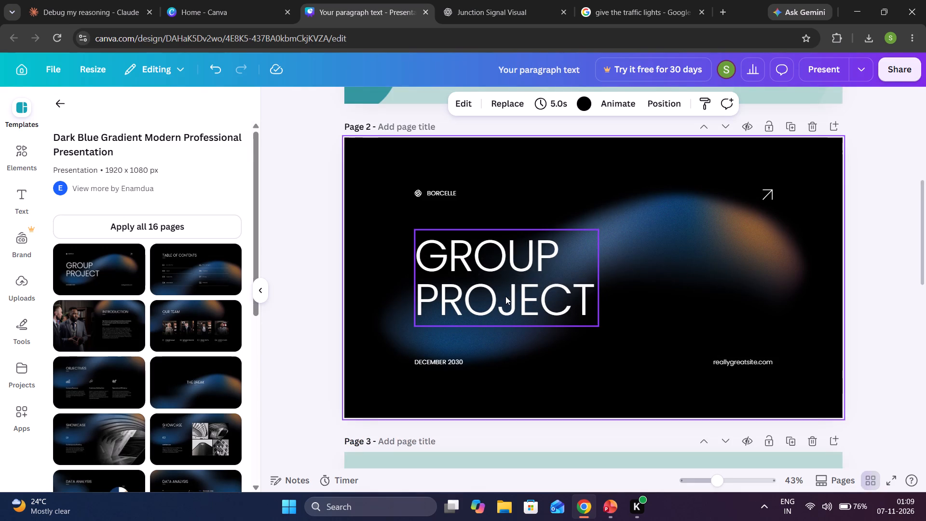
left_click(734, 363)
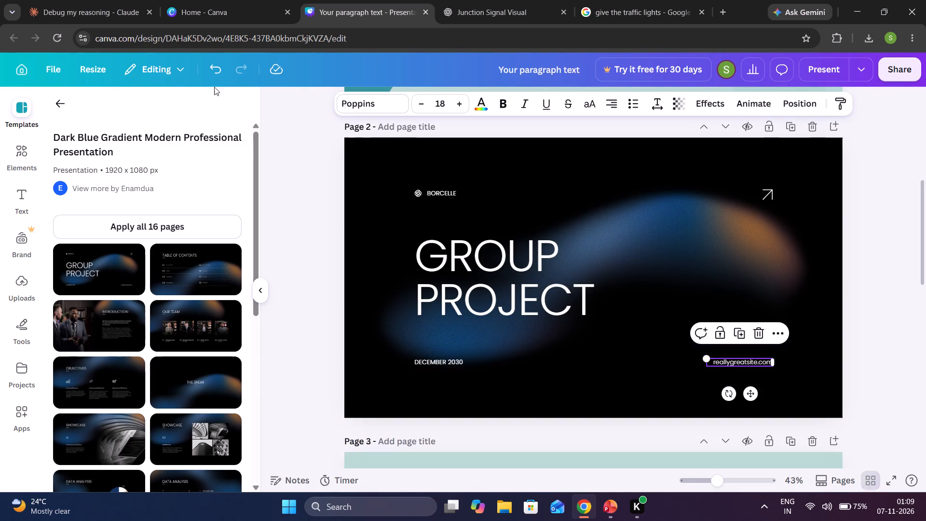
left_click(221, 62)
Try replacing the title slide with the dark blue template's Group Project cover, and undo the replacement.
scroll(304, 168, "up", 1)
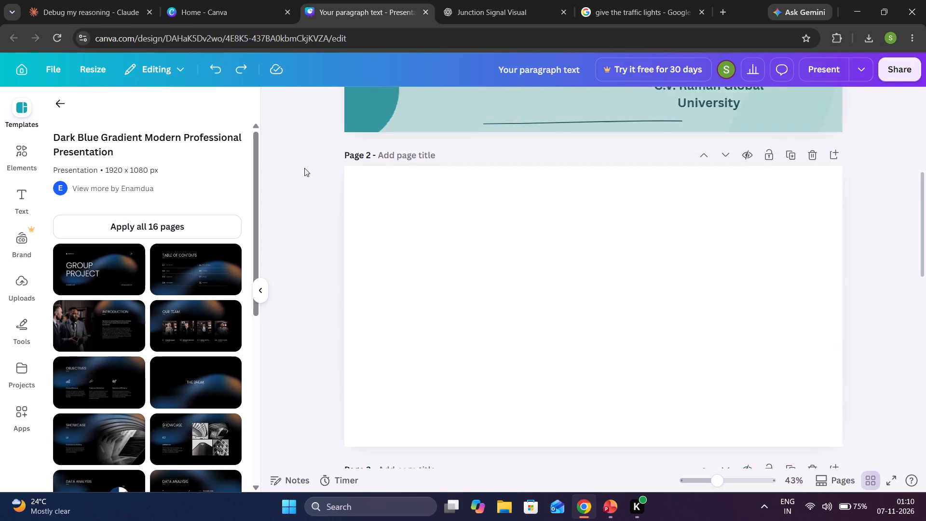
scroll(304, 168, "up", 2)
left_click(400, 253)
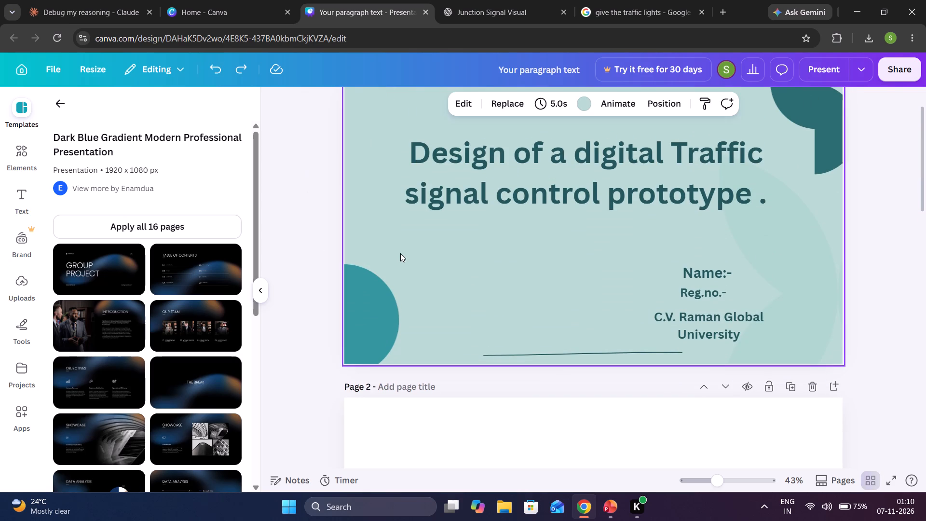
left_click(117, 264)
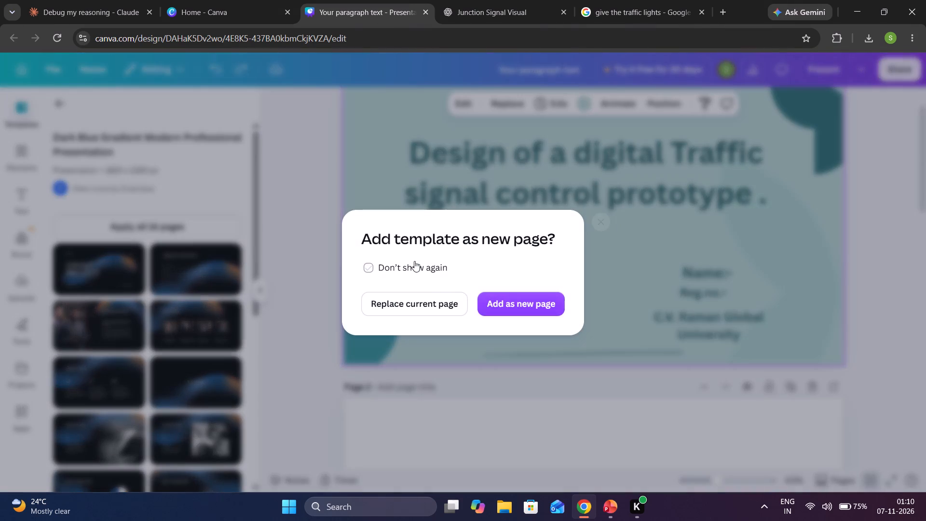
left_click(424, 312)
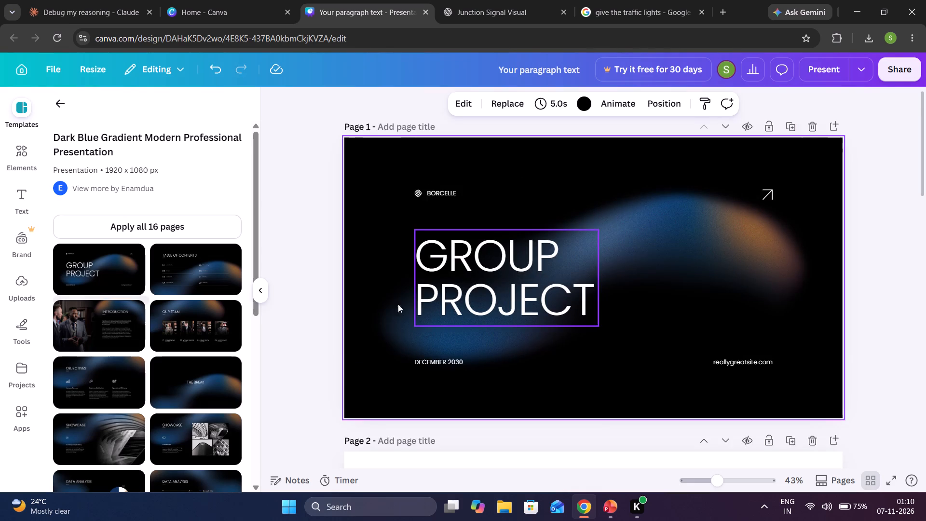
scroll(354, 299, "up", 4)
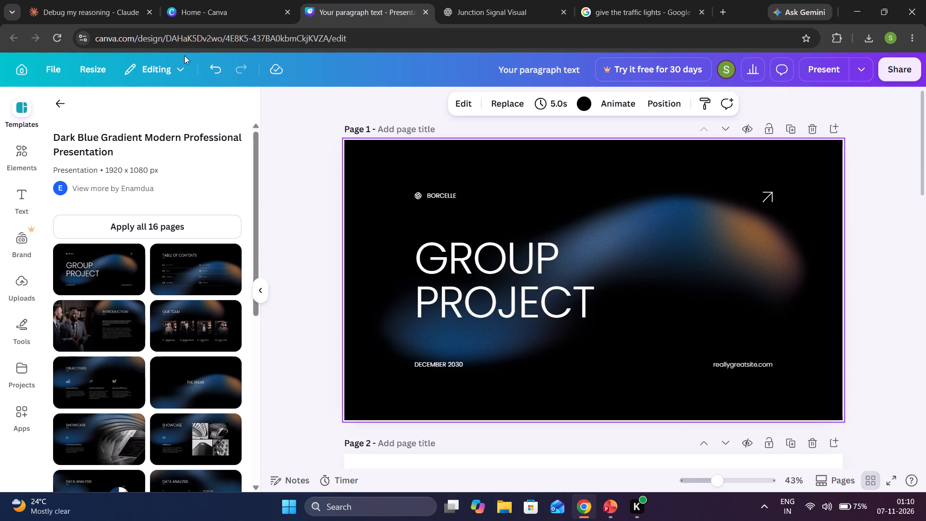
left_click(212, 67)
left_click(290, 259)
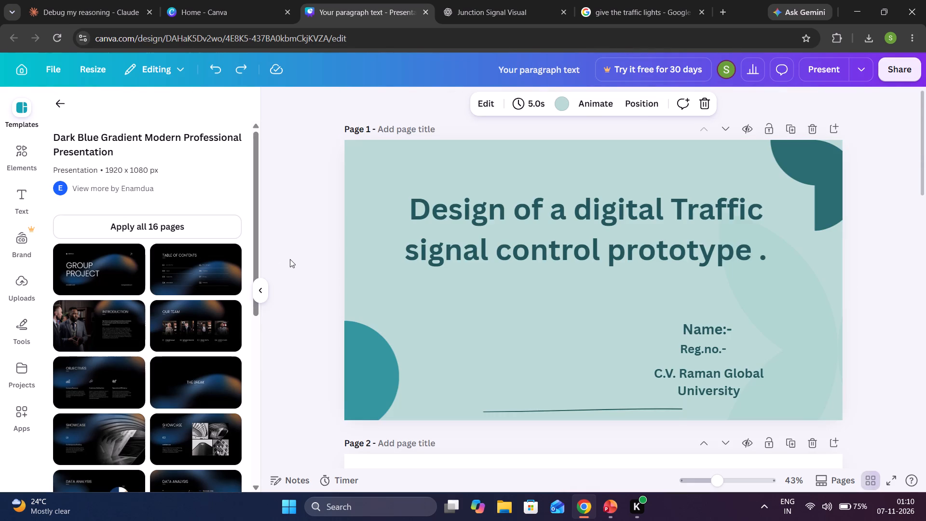
scroll(159, 295, "down", 3)
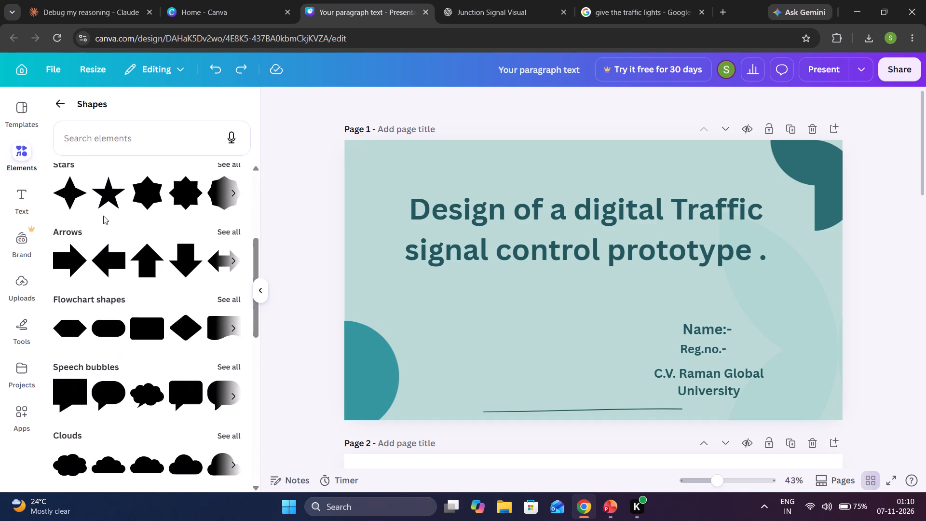
scroll(103, 216, "down", 3)
scroll(103, 216, "up", 5)
left_click(56, 103)
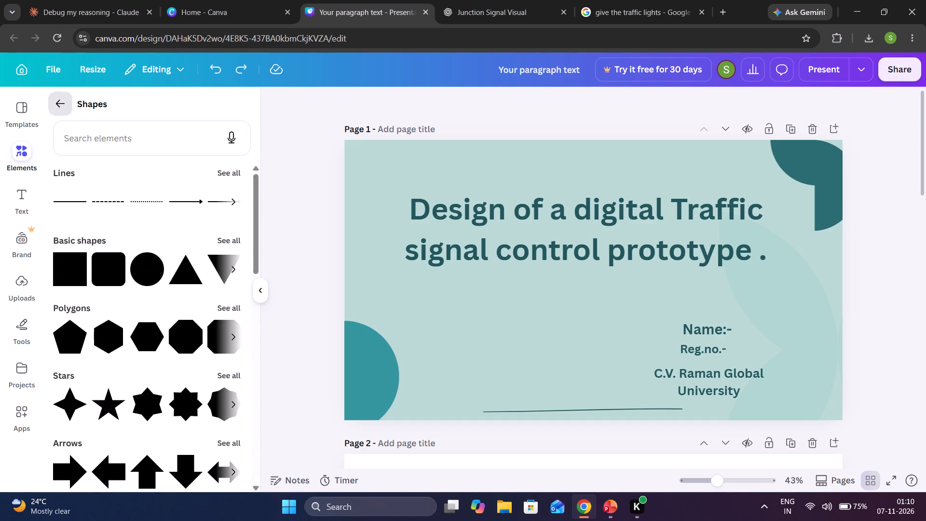
left_click(137, 208)
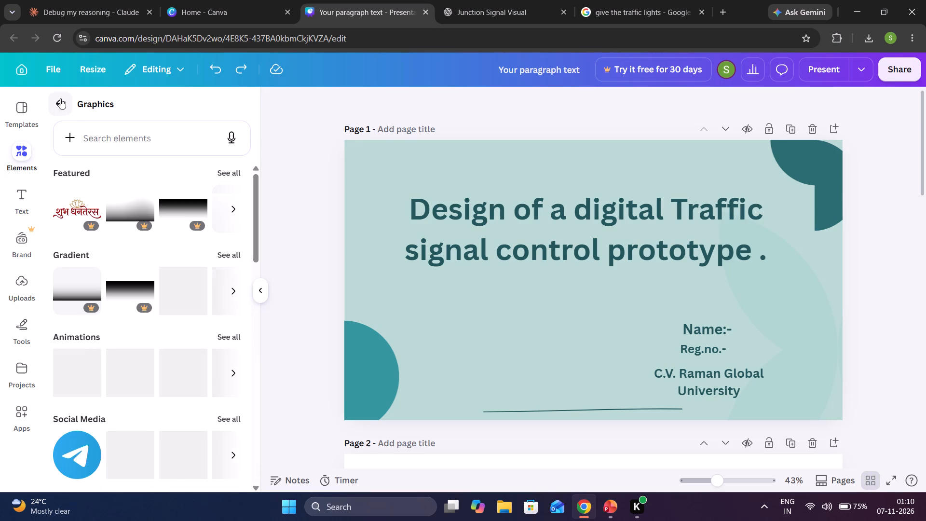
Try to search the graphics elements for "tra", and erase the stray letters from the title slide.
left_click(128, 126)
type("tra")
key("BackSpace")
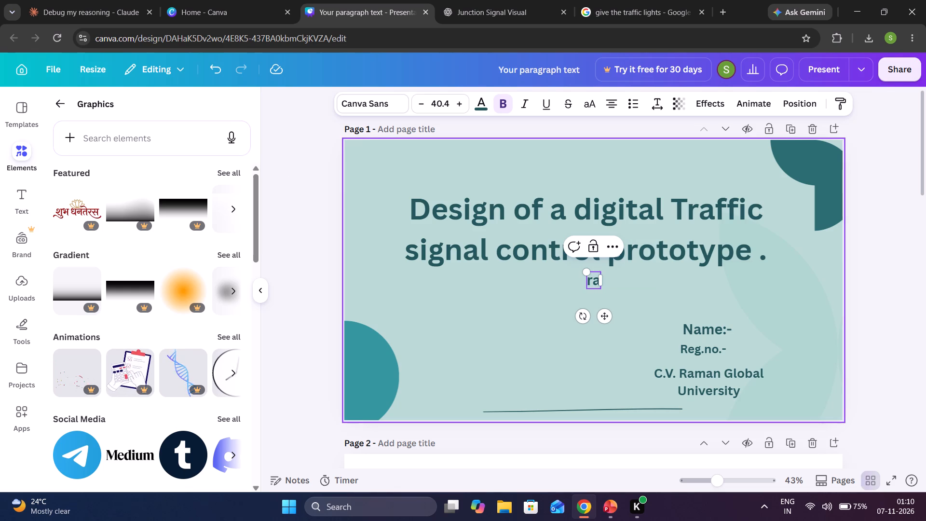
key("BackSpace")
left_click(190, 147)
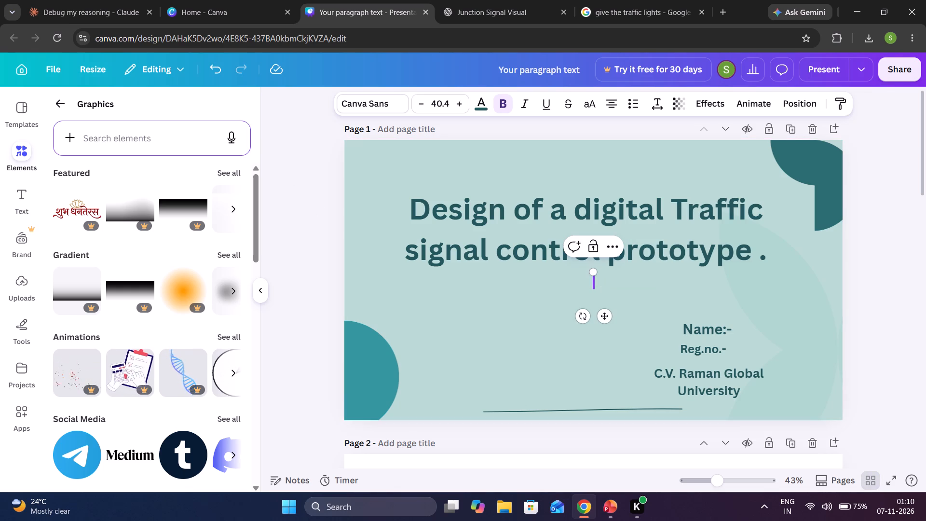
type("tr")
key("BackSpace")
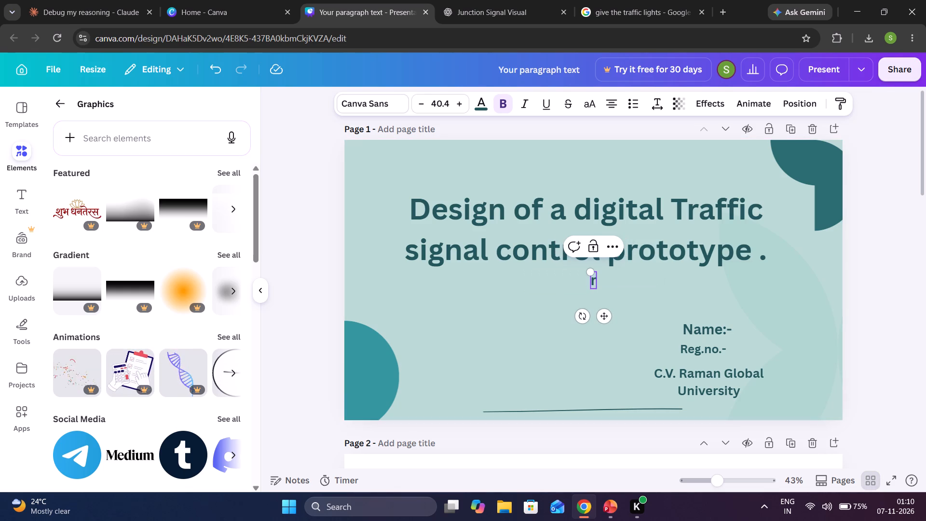
Lock the empty text box beneath the heading on the title slide.
left_click(613, 244)
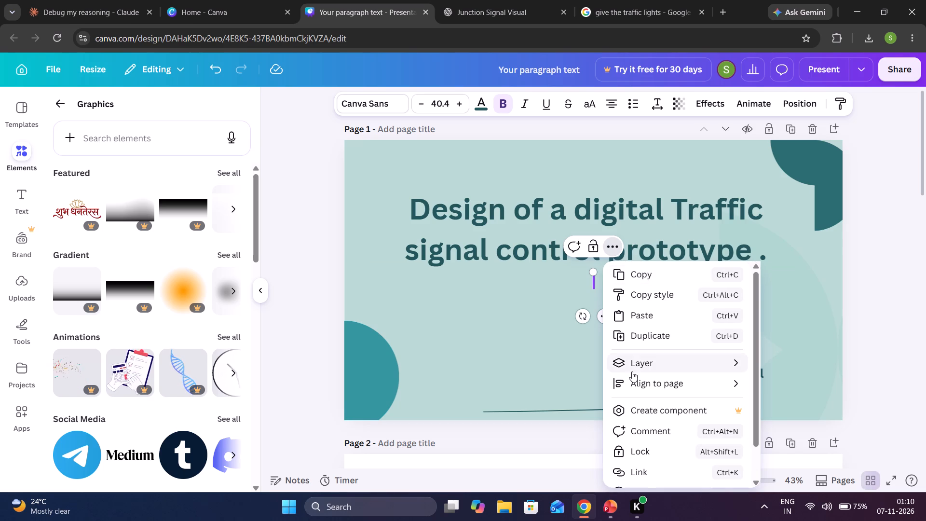
scroll(640, 372, "down", 2)
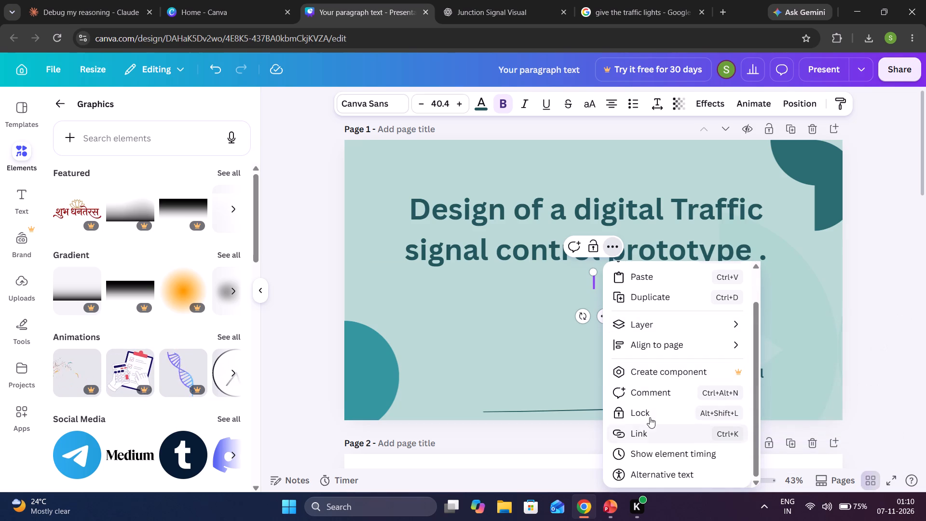
left_click(651, 417)
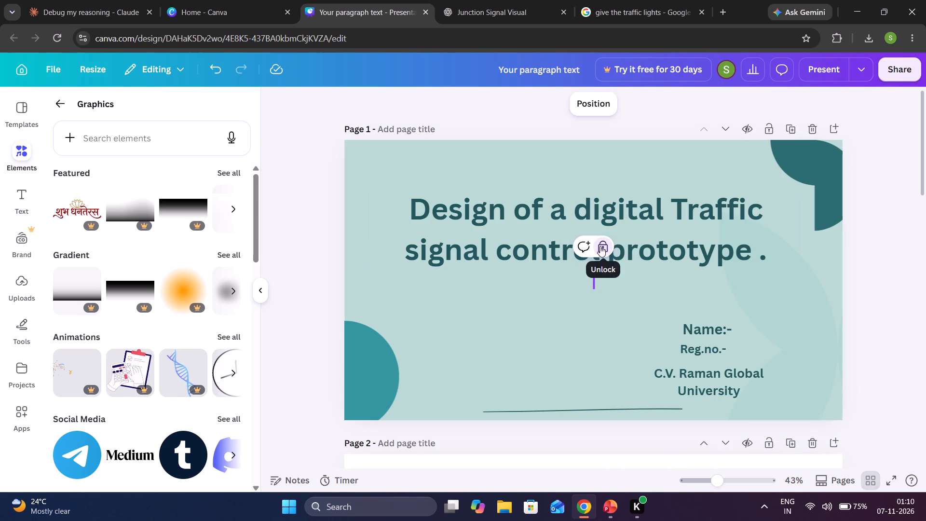
Search the graphics elements for "traffic light".
left_click(182, 142)
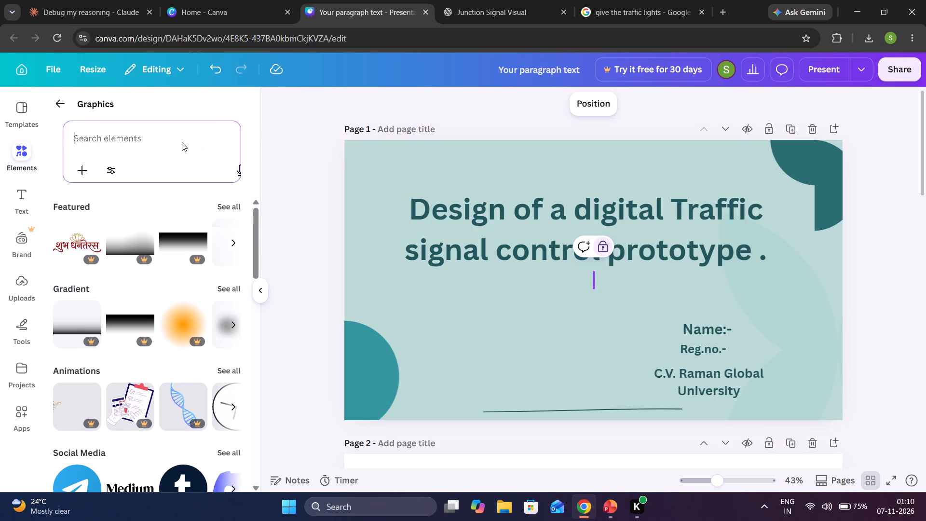
type("tra")
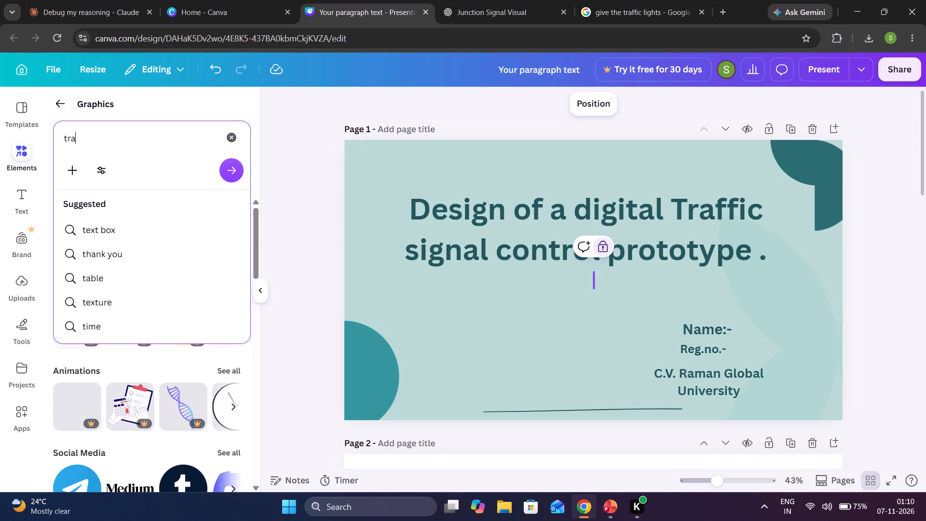
type("ffic ligt")
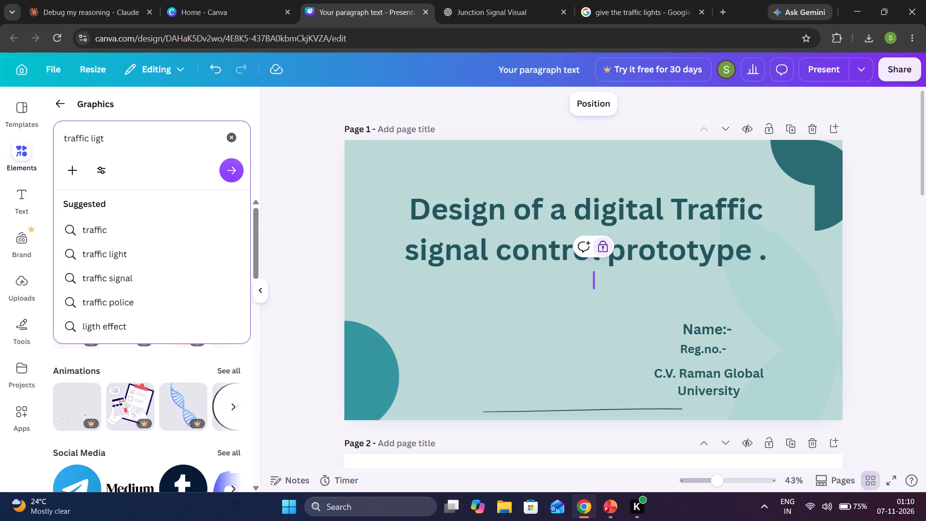
key("BackSpace")
type("ht")
key("Return")
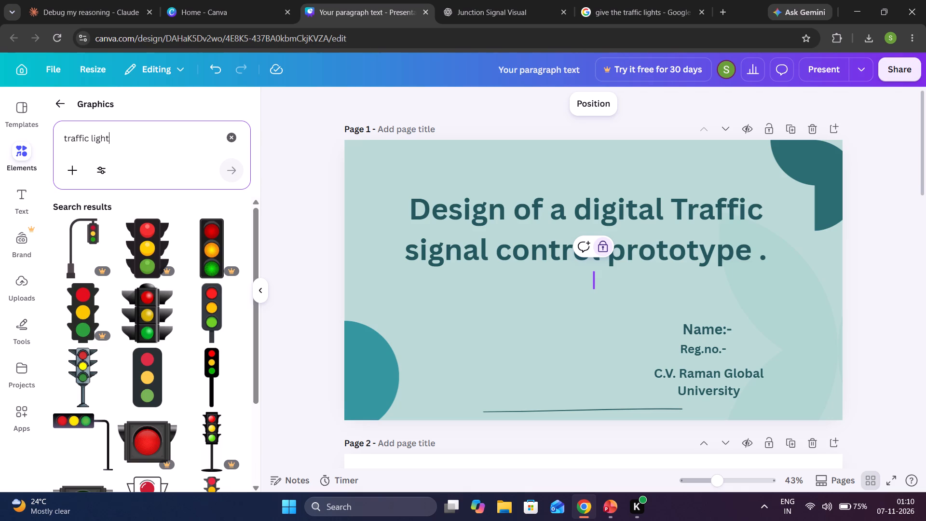
Replace the graphics search with "junctions with signals".
key("BackSpace")
key("BackSpace")
key("BackSpace")
key("BackSpace")
key("BackSpace")
key("BackSpace")
key("BackSpace")
key("BackSpace")
key("BackSpace")
key("BackSpace")
key("BackSpace")
key("BackSpace")
key("BackSpace")
key("BackSpace")
key("BackSpace")
key("BackSpace")
key("BackSpace")
key("BackSpace")
key("BackSpace")
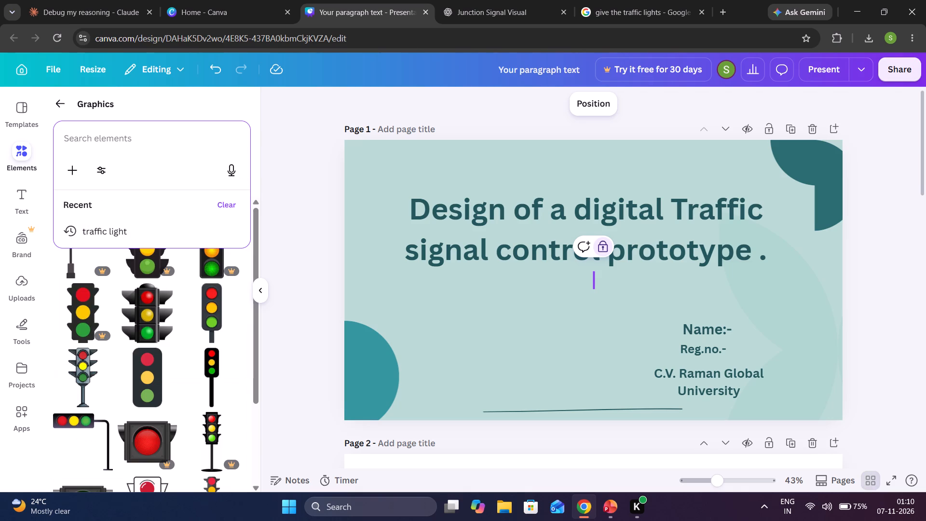
type("ji")
key("BackSpace")
type("unction")
key("space")
key("BackSpace")
type("s with signals")
key("Return")
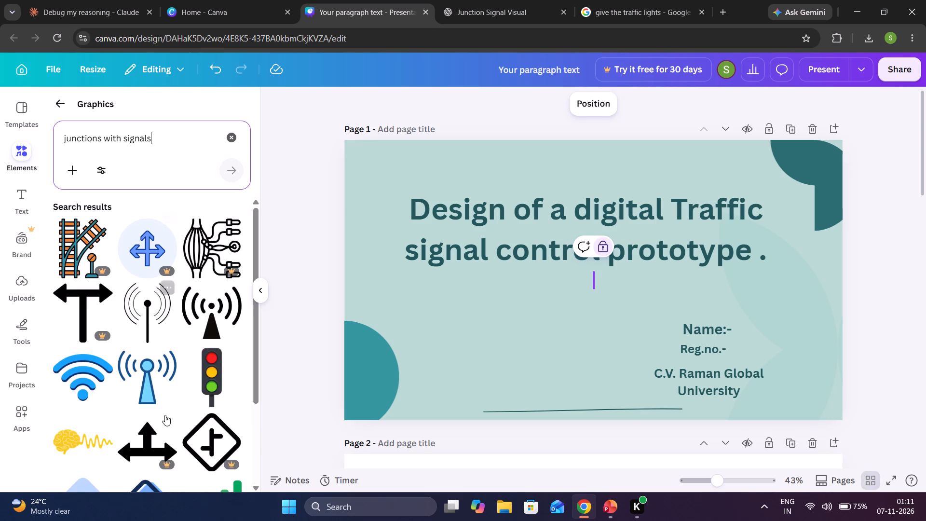
Browse the junction and signal graphics and add the black bracket-mounted traffic light to the title slide.
scroll(163, 437, "down", 3)
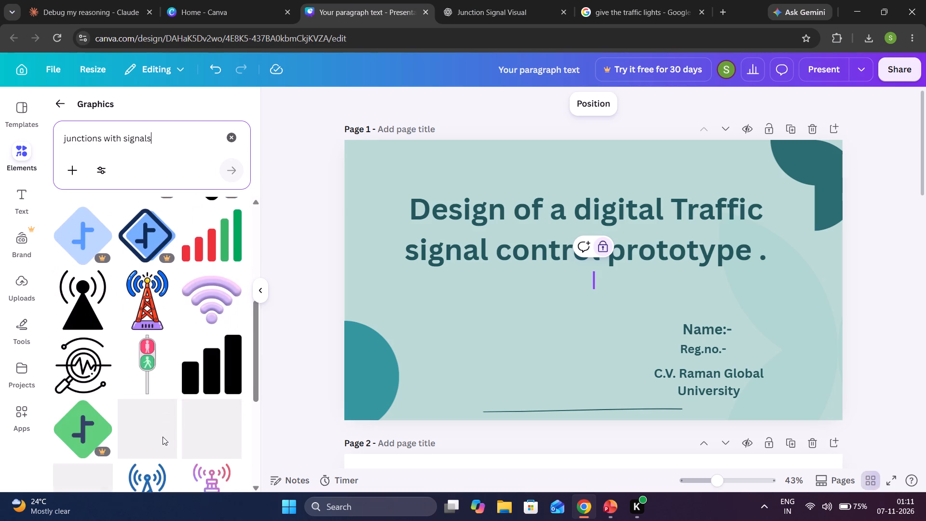
scroll(163, 437, "down", 3)
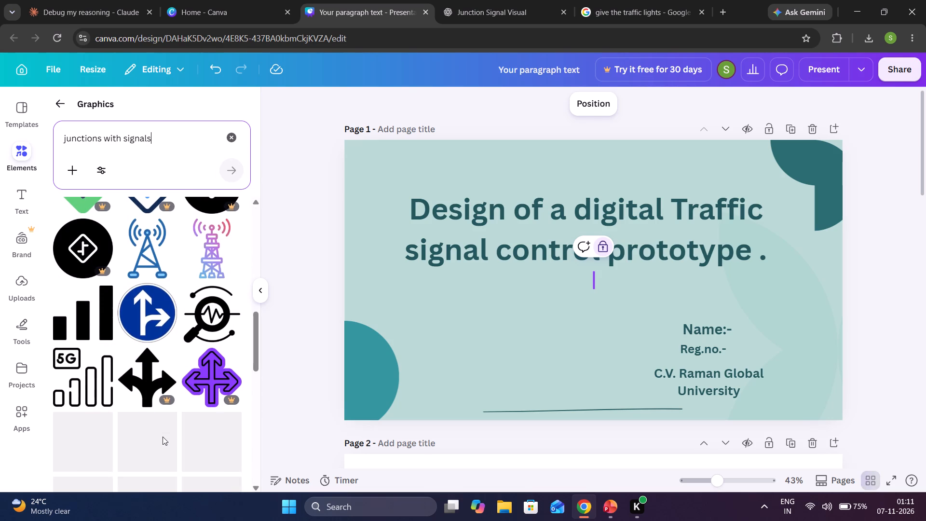
scroll(163, 437, "down", 3)
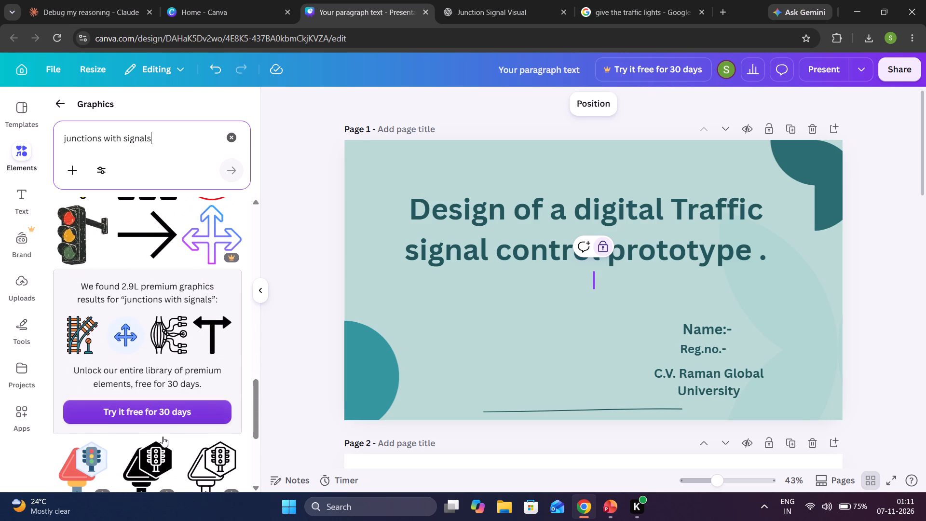
scroll(163, 437, "down", 1)
left_click(66, 249)
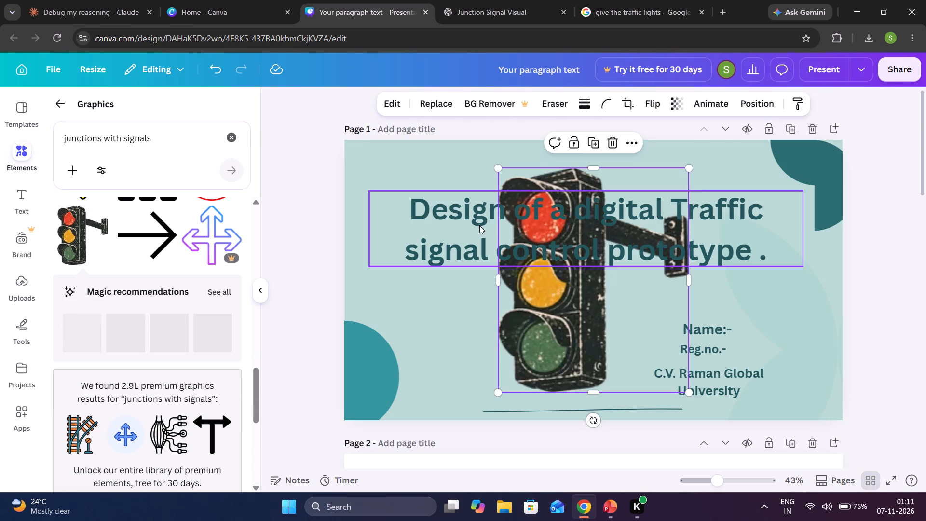
Shrink the traffic light graphic to about 380 px wide and move it below the heading, beside the teal semicircle.
left_click(545, 299)
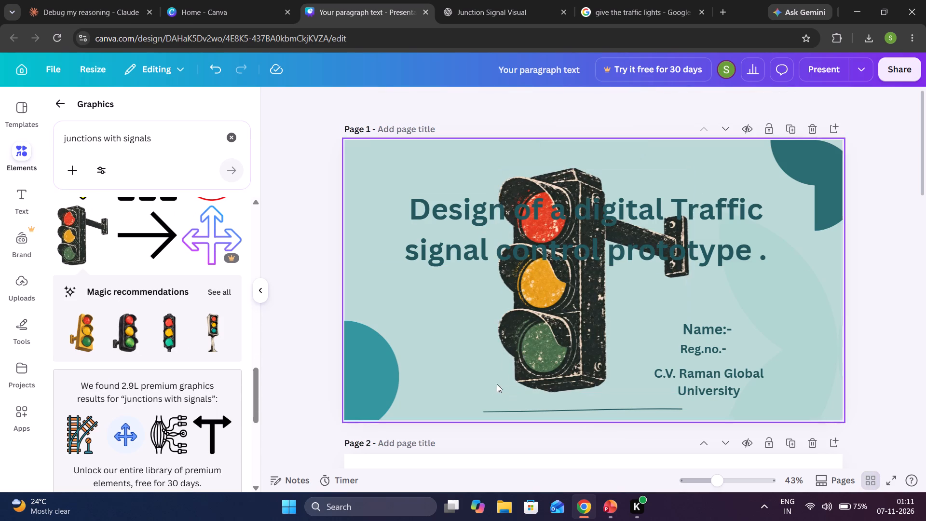
left_click(526, 355)
left_click_drag(499, 390, 589, 274)
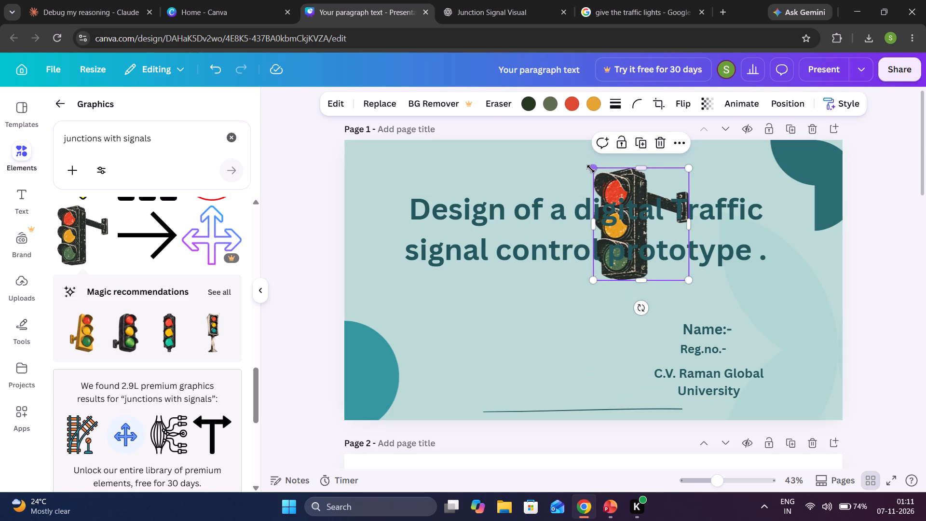
left_click_drag(641, 166, 641, 174)
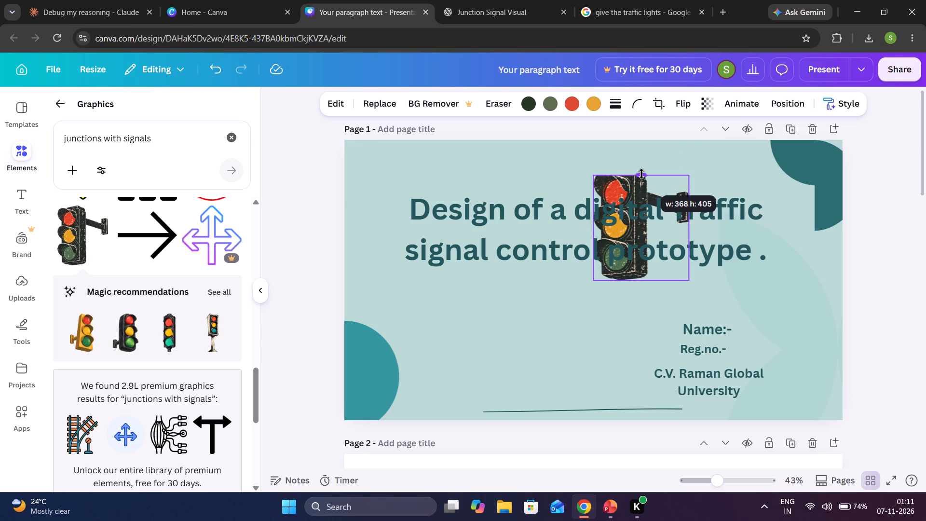
left_click_drag(641, 174, 643, 172)
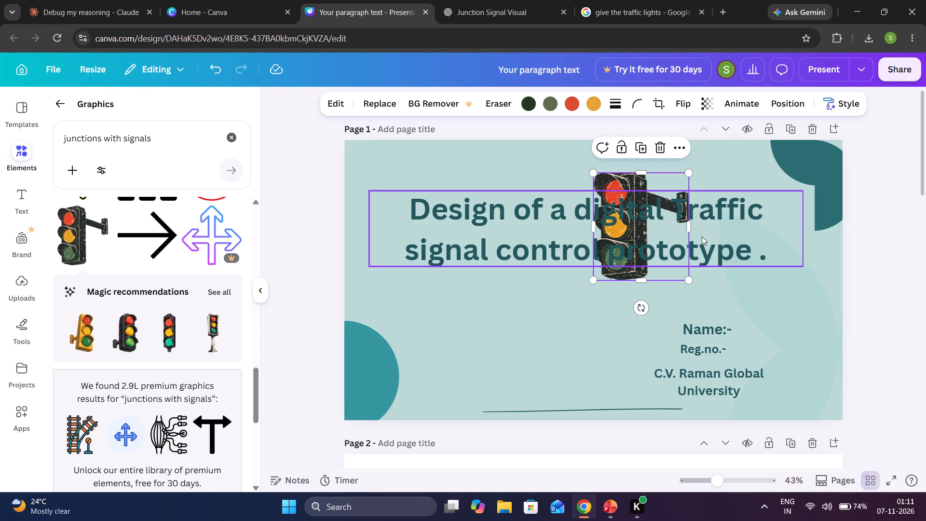
left_click_drag(685, 230, 689, 234)
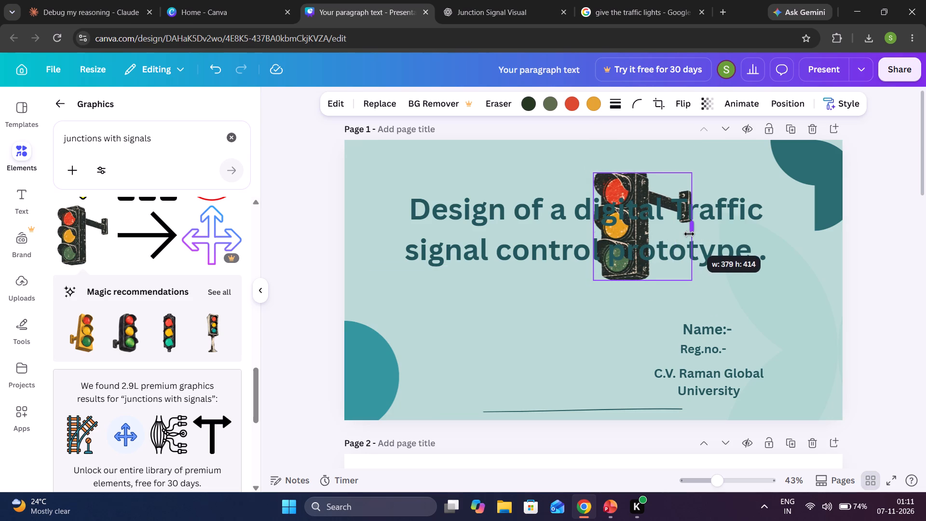
left_click_drag(673, 275, 662, 279)
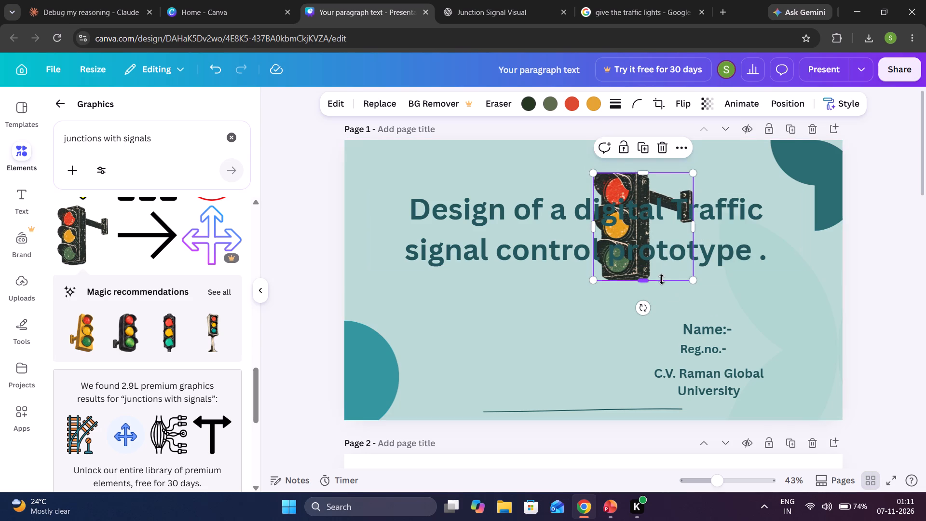
left_click_drag(662, 279, 660, 280)
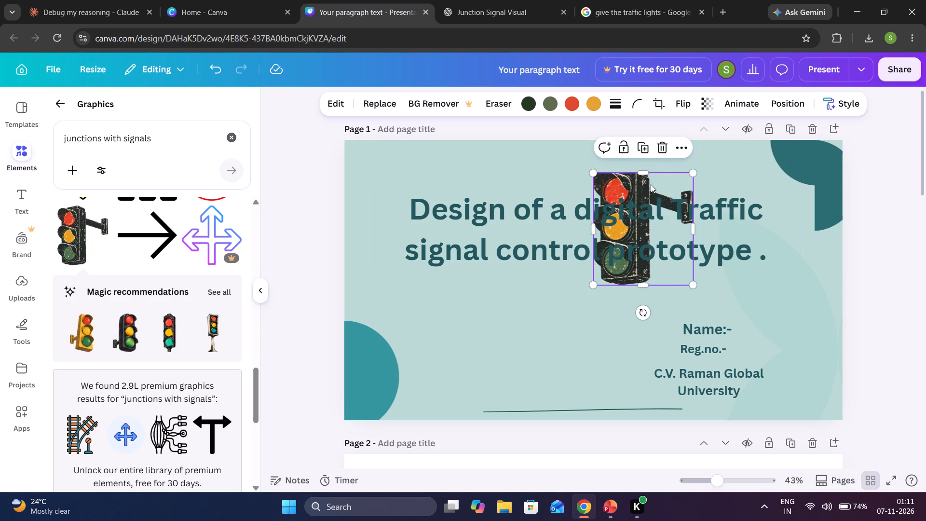
left_click_drag(654, 180, 462, 299)
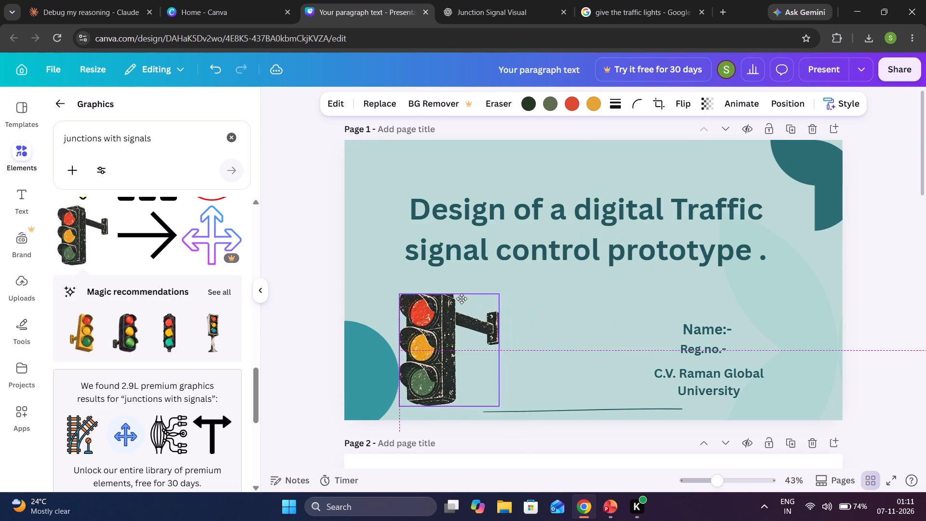
left_click_drag(462, 299, 465, 311)
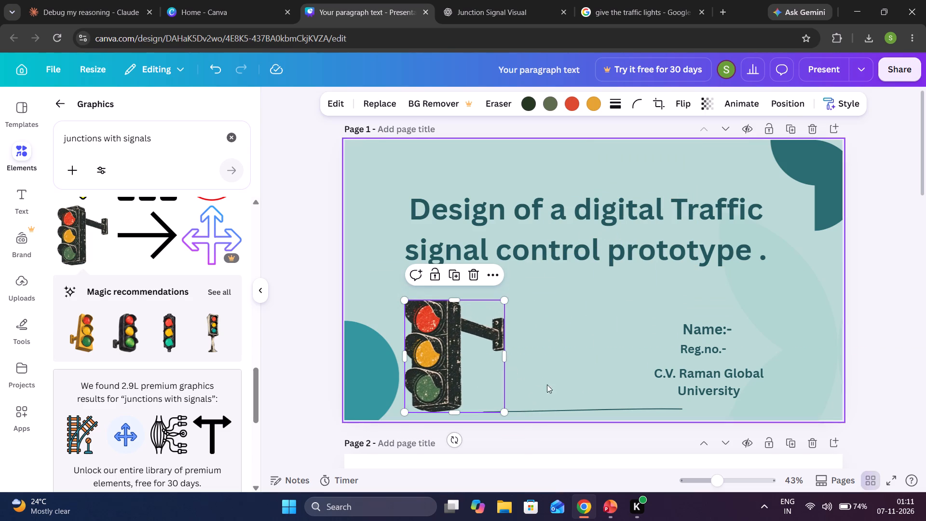
Shift the thin line at the bottom of the title slide slightly to the right.
left_click(551, 384)
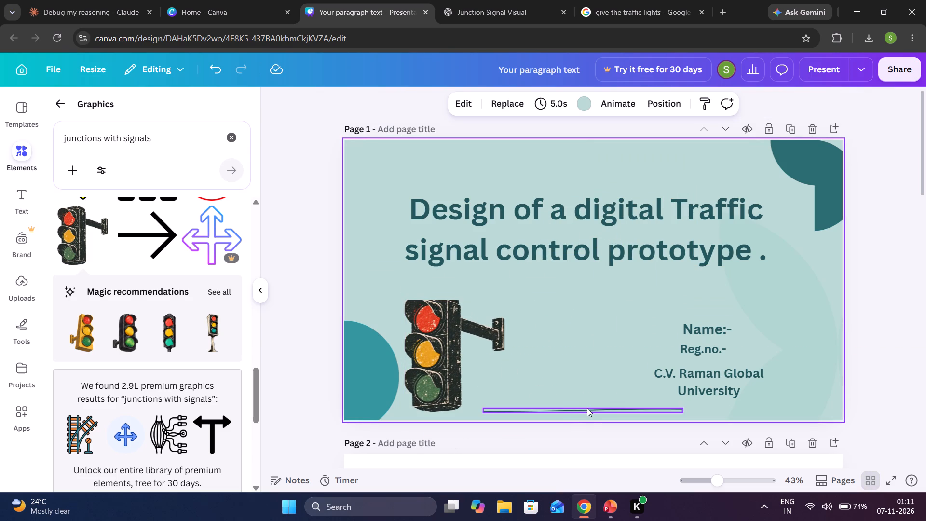
left_click_drag(587, 408, 599, 408)
left_click(598, 352)
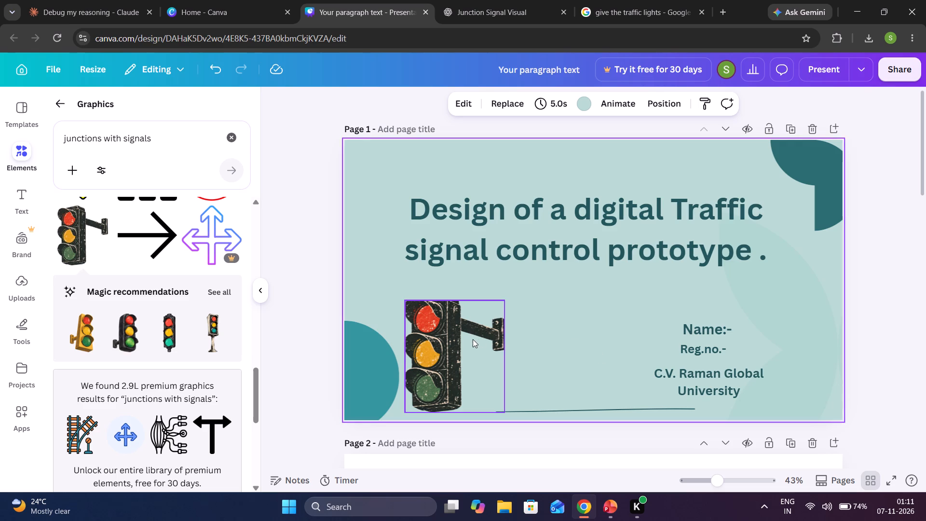
Shrink the traffic light graphic further and reposition it beside the teal semicircle, clear of the bottom line.
left_click(406, 411)
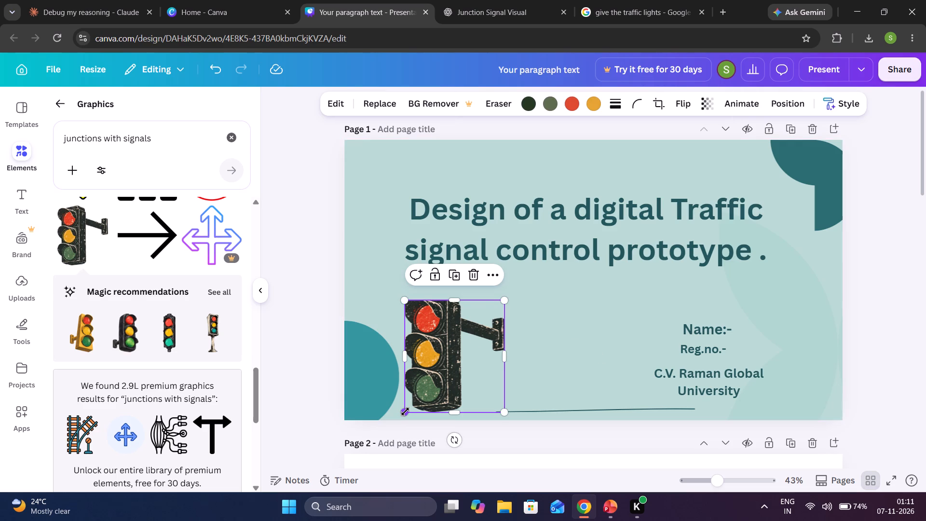
left_click_drag(405, 411, 430, 386)
left_click_drag(490, 364, 467, 370)
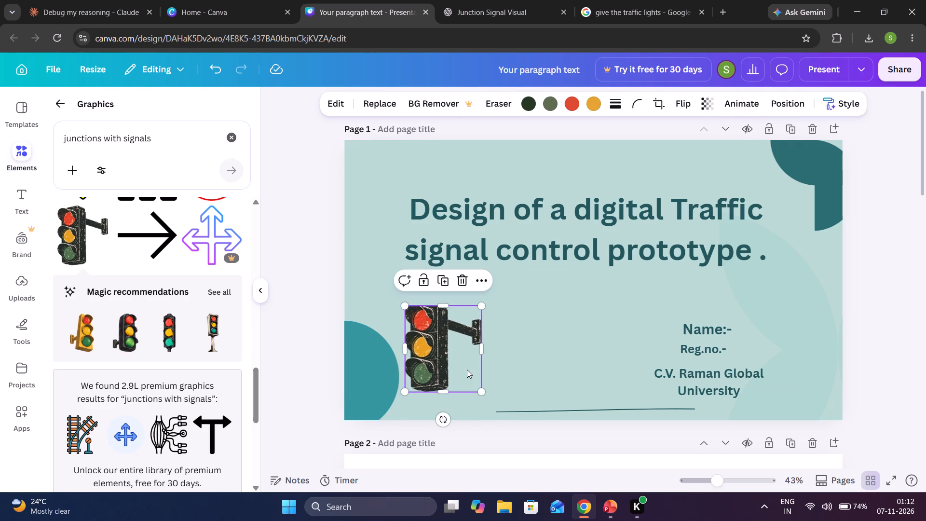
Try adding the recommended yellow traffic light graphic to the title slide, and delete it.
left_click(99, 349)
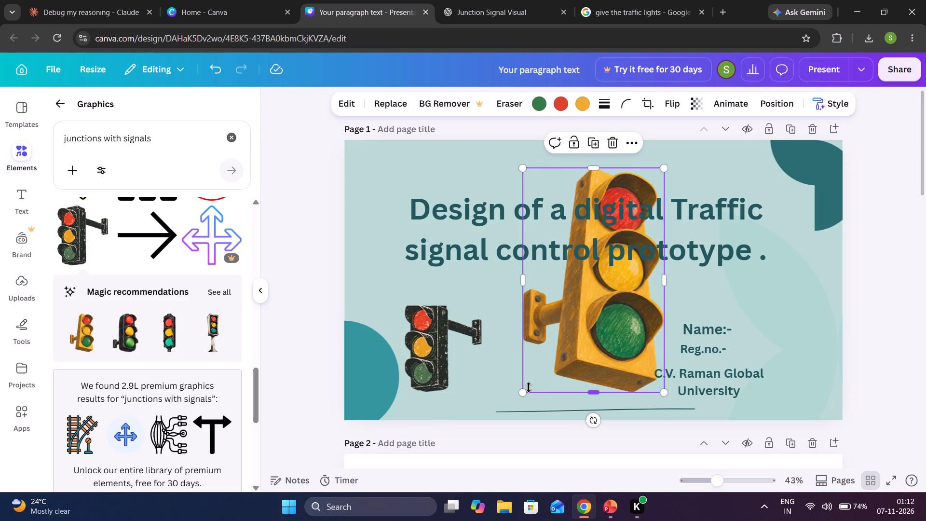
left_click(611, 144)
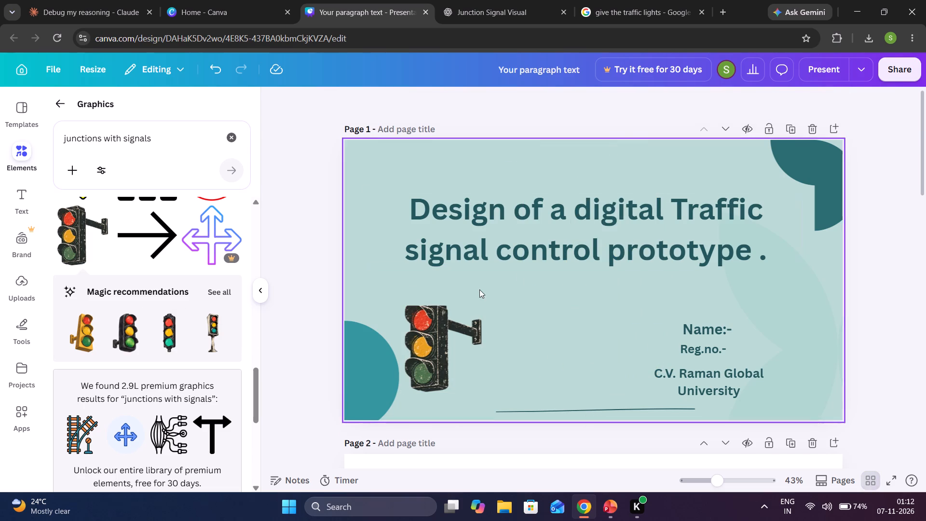
Delete the blank white page 2 that follows the title slide.
scroll(479, 289, "down", 3)
scroll(784, 240, "up", 1)
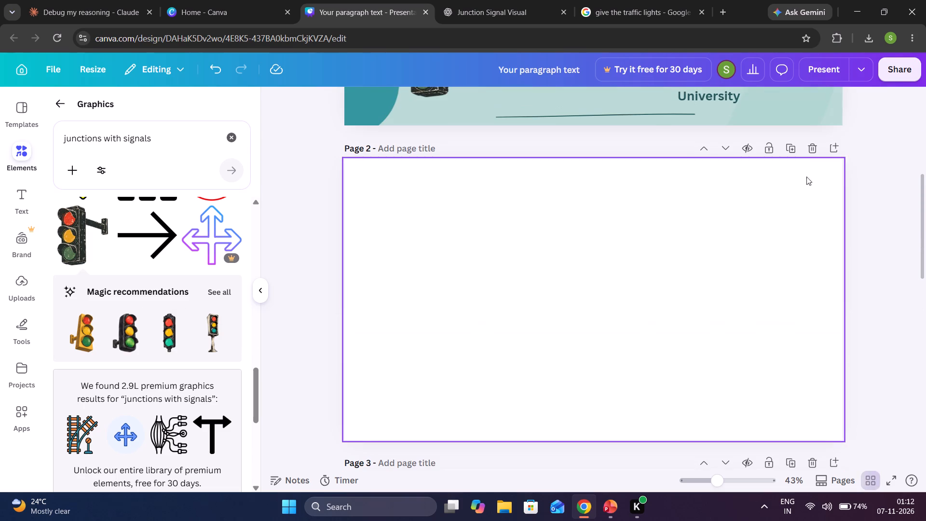
left_click(812, 151)
left_click(496, 275)
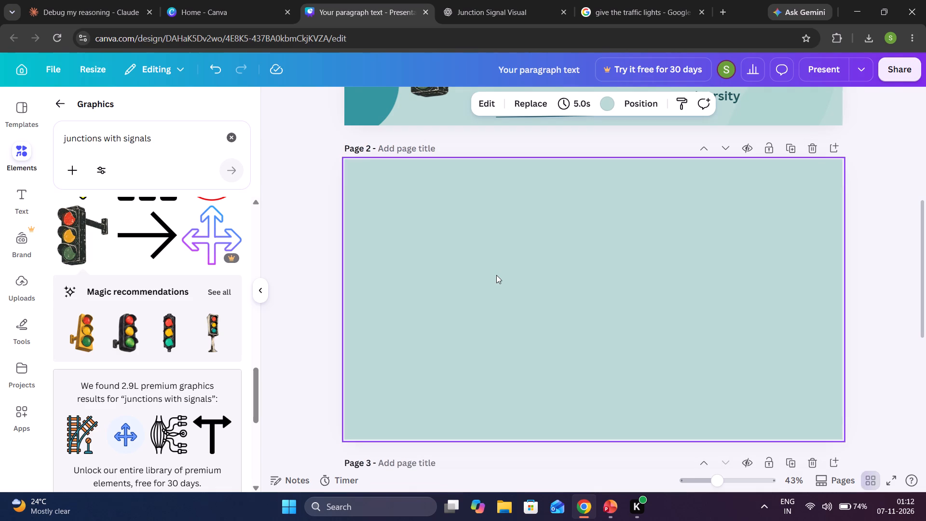
left_click(291, 268)
Apply all 16 pages of the Dark Blue Gradient Modern Professional Presentation template to the design.
scroll(91, 250, "up", 1)
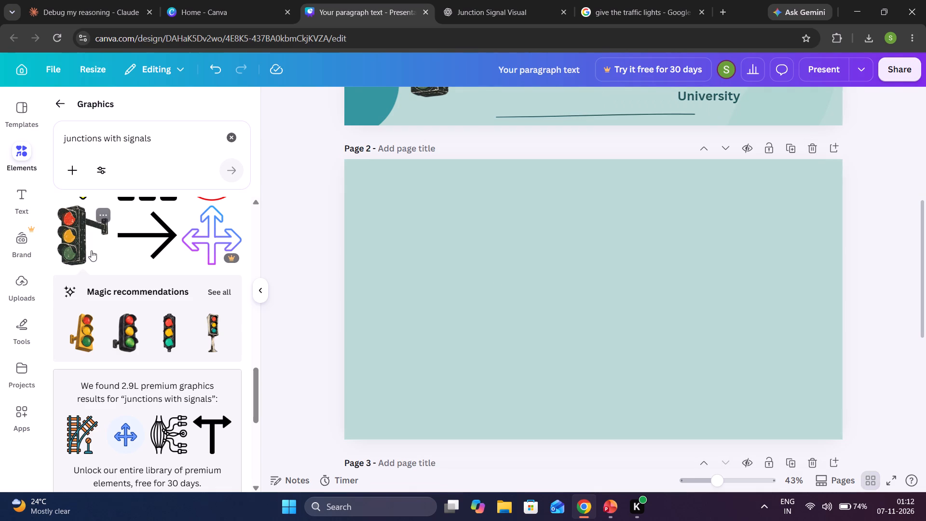
scroll(91, 250, "up", 4)
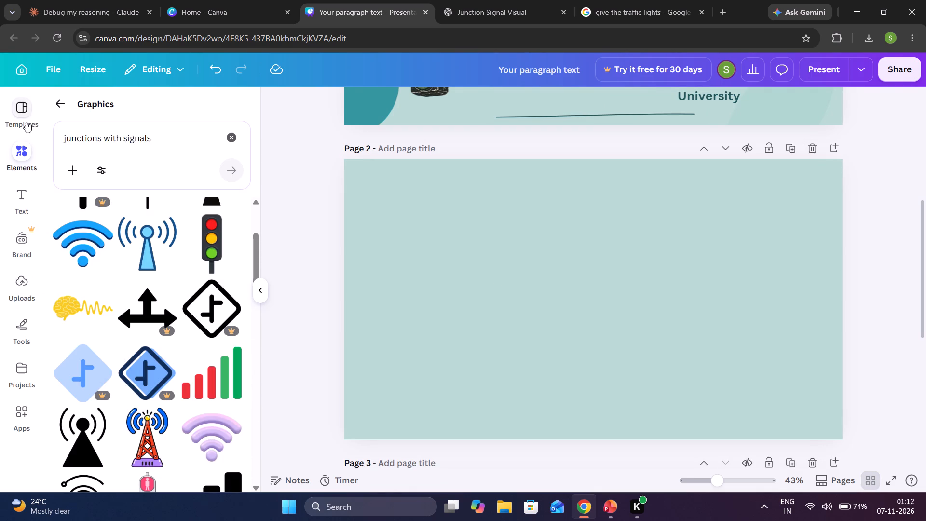
left_click(26, 122)
scroll(118, 228, "up", 3)
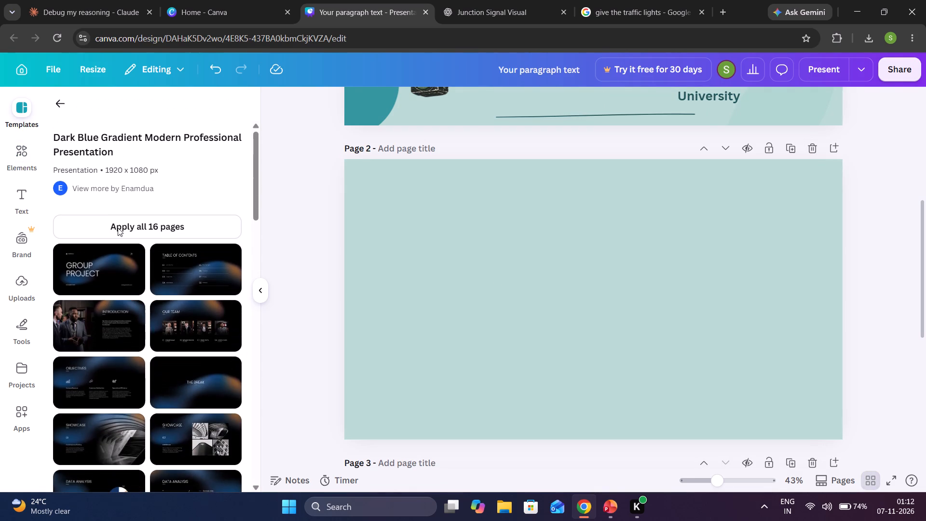
left_click(118, 228)
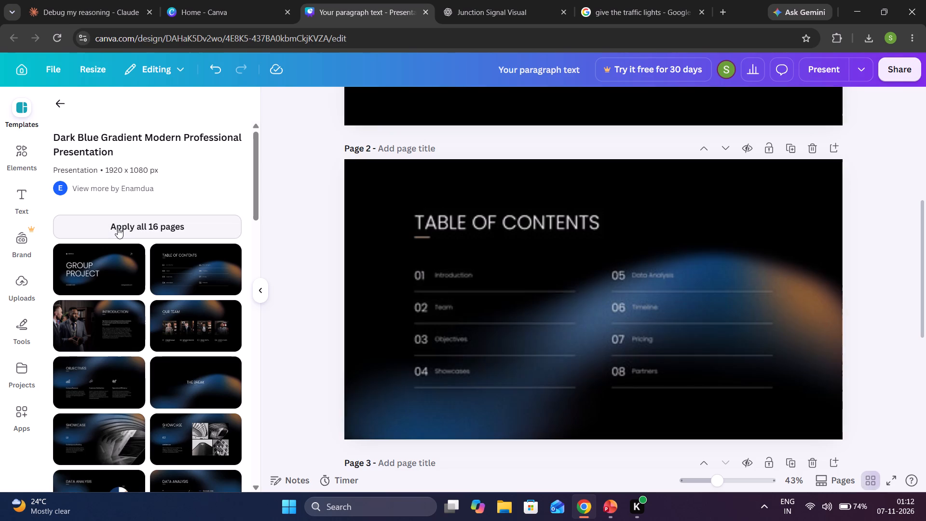
scroll(340, 258, "up", 6)
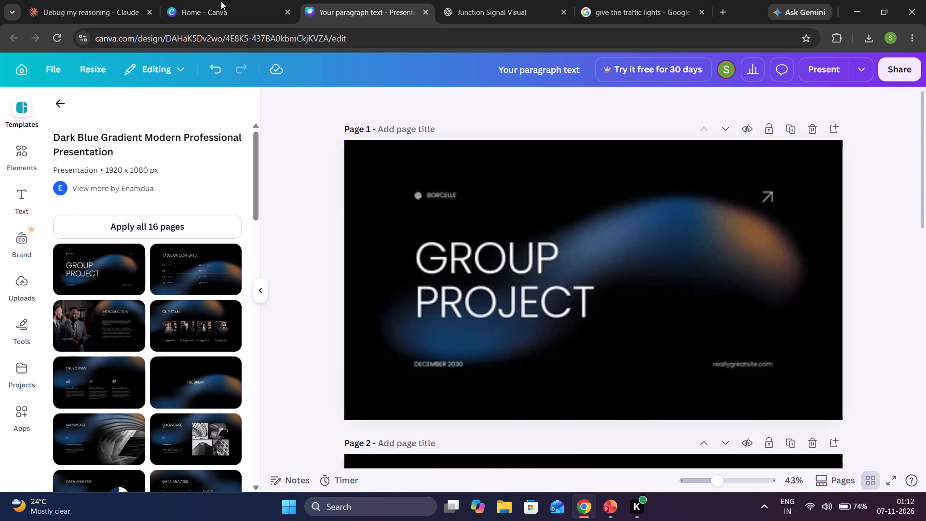
Undo applying the Dark Blue Gradient Modern Professional Presentation template so the teal title slide is back.
left_click(218, 74)
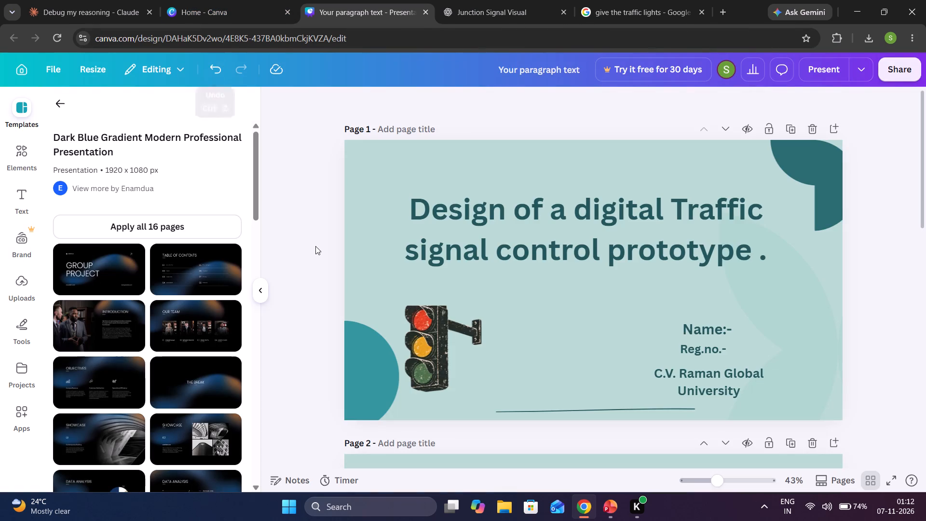
scroll(315, 246, "down", 3)
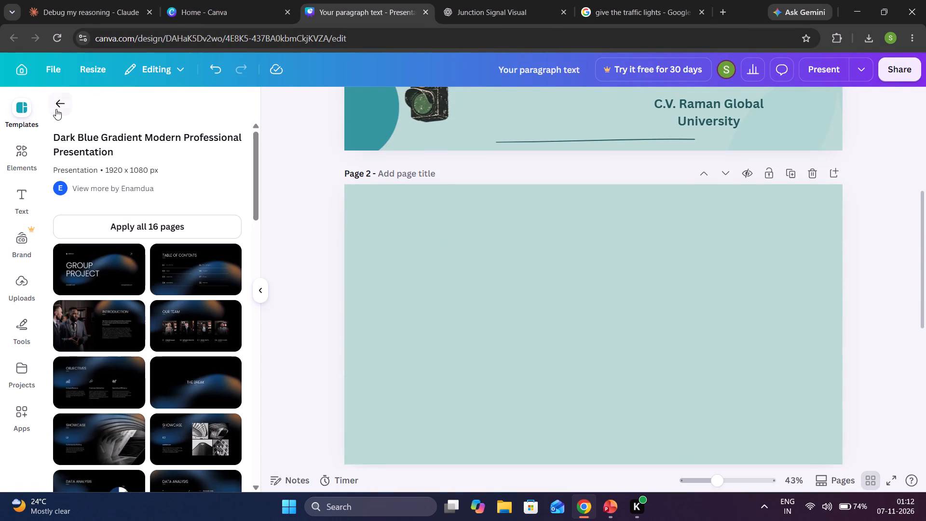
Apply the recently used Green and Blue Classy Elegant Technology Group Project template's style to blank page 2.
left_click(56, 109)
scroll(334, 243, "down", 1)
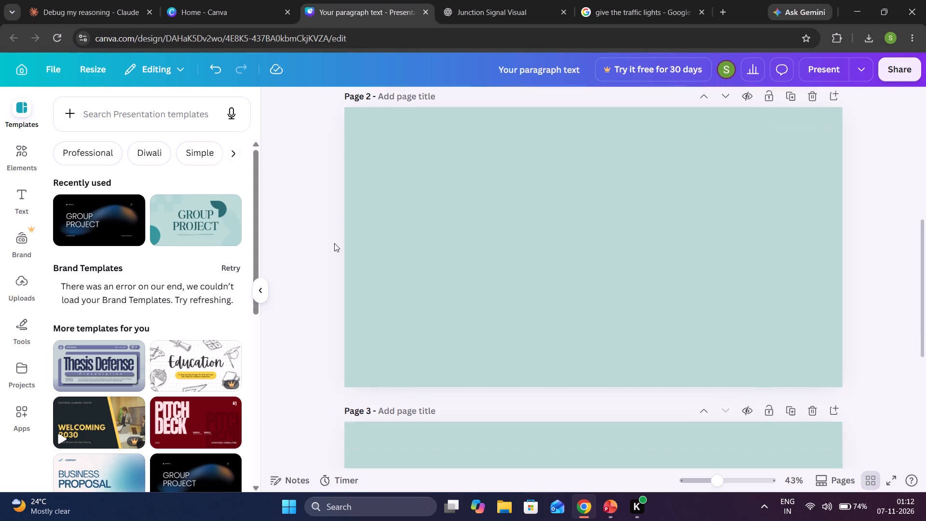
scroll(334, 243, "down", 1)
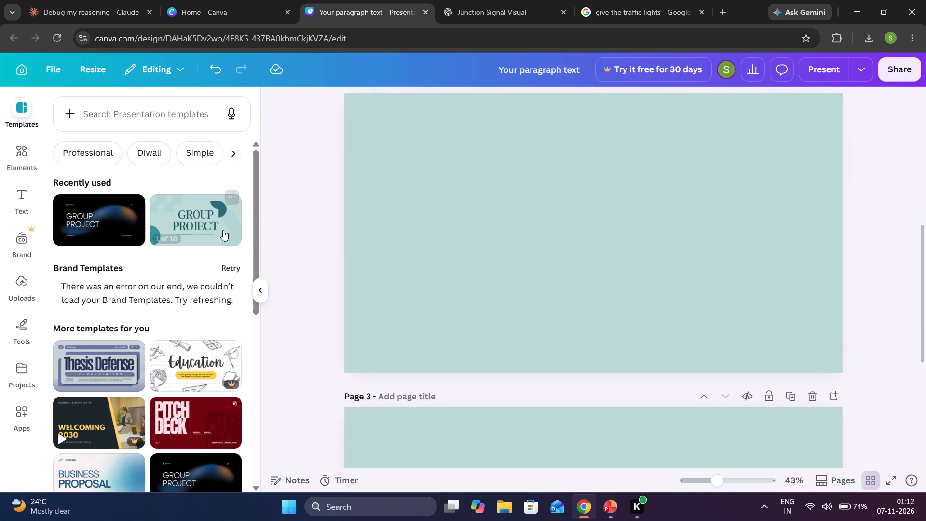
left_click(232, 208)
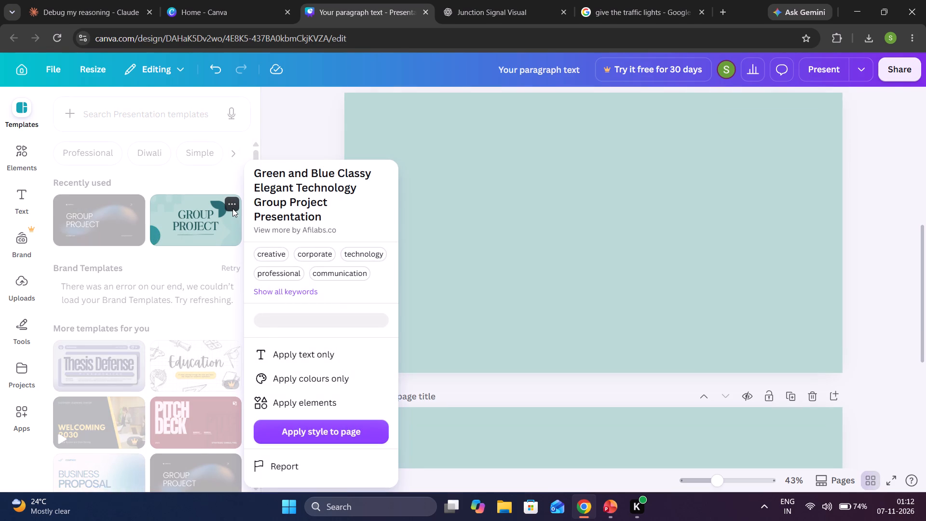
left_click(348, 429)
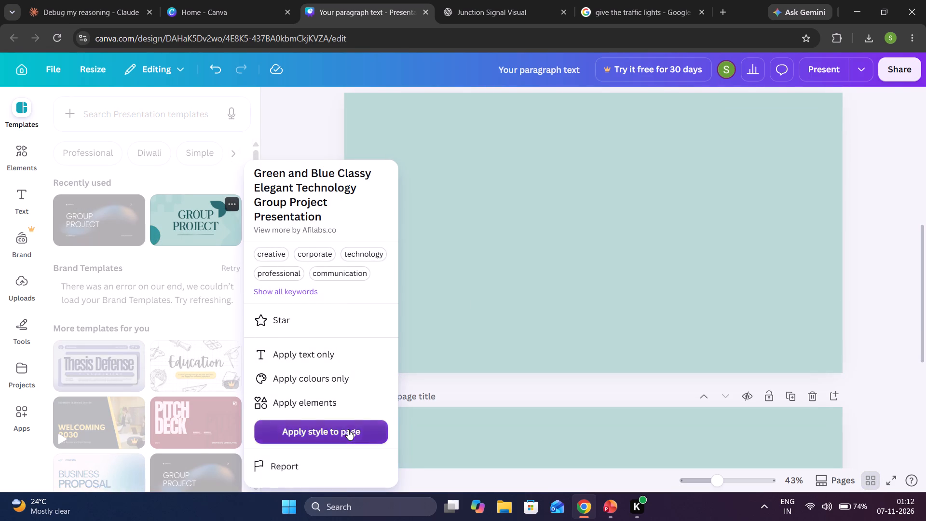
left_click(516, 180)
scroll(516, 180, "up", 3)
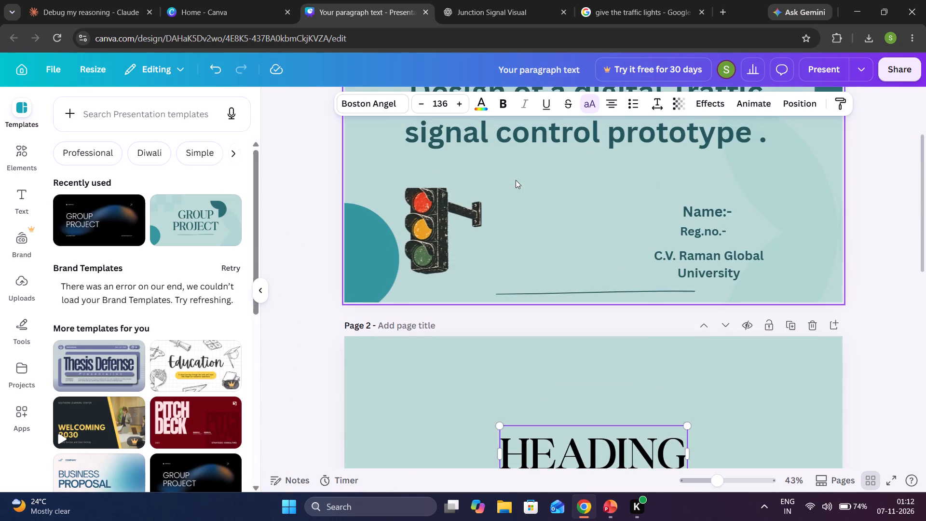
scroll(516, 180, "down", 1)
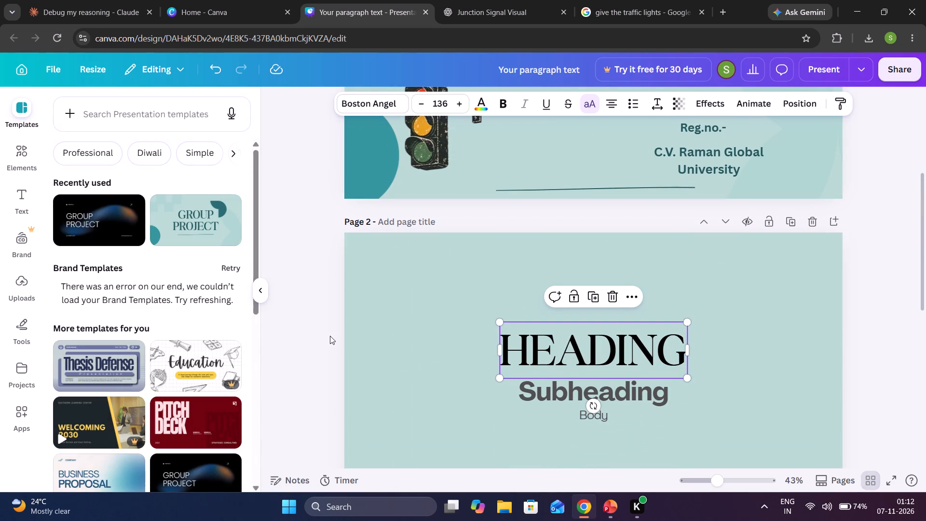
Replace page 2 with the Project Overview layout from the Green and Blue Classy Elegant Technology Group Project template.
left_click(205, 225)
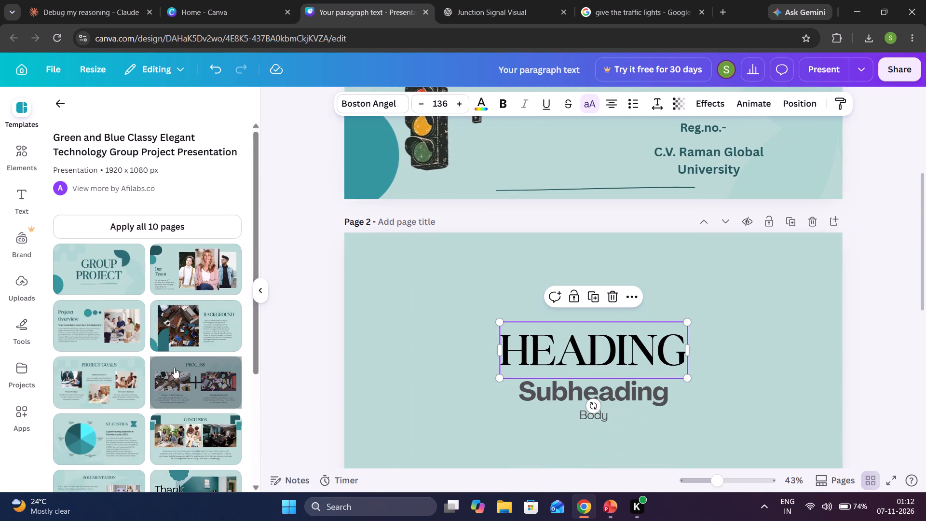
left_click(121, 313)
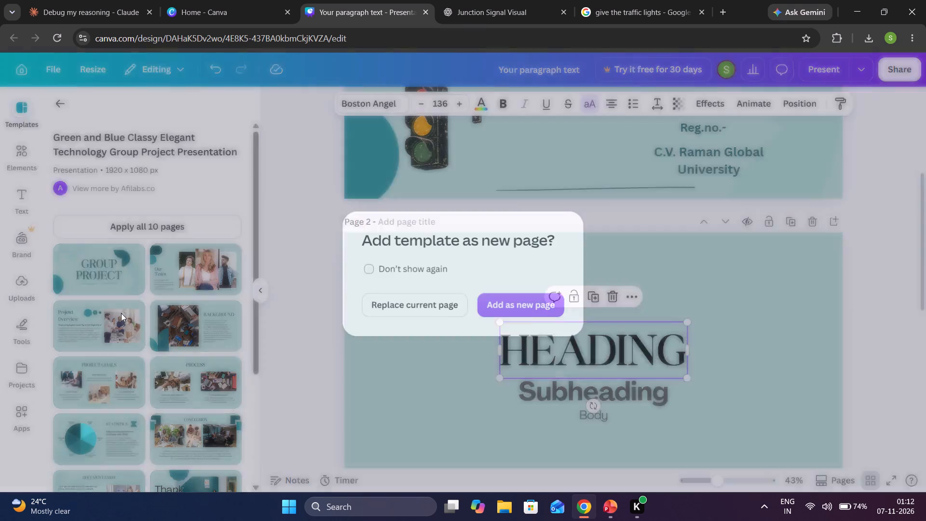
left_click(449, 304)
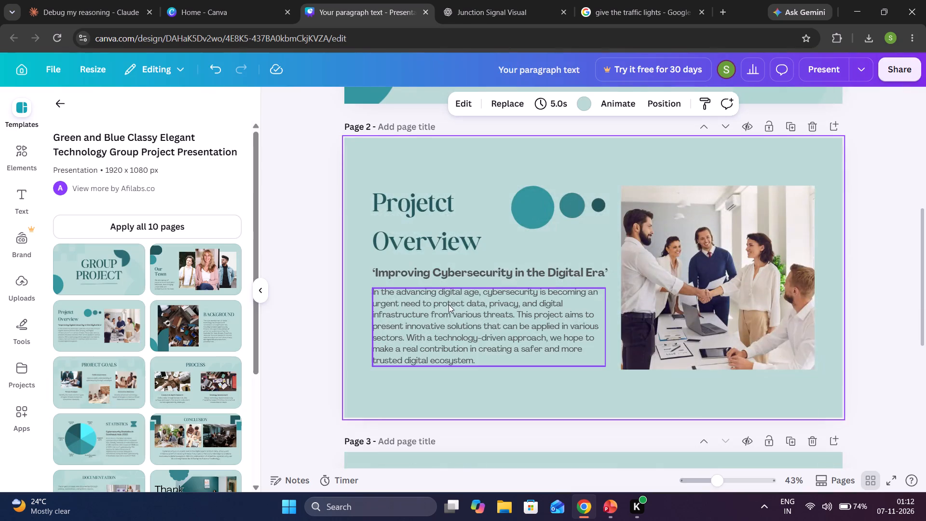
scroll(449, 304, "up", 3)
scroll(449, 304, "down", 3)
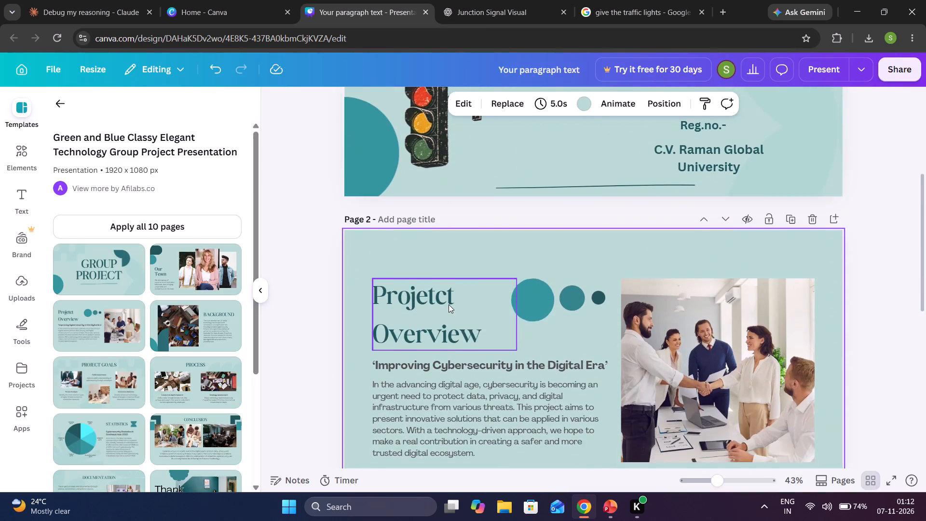
scroll(449, 304, "down", 2)
left_click(336, 246)
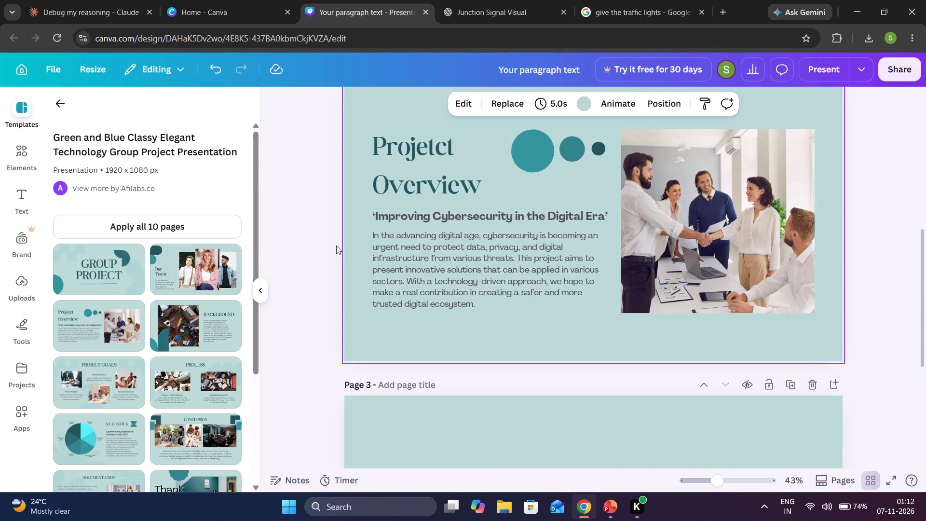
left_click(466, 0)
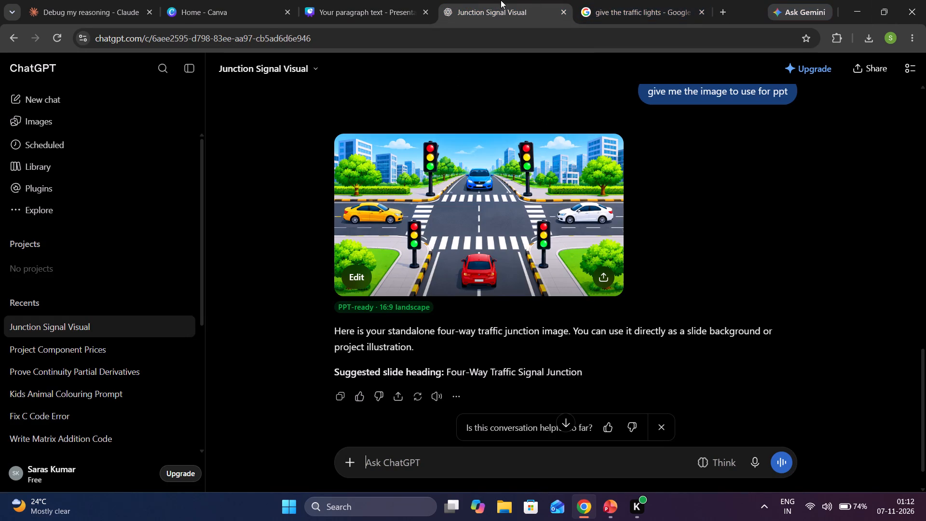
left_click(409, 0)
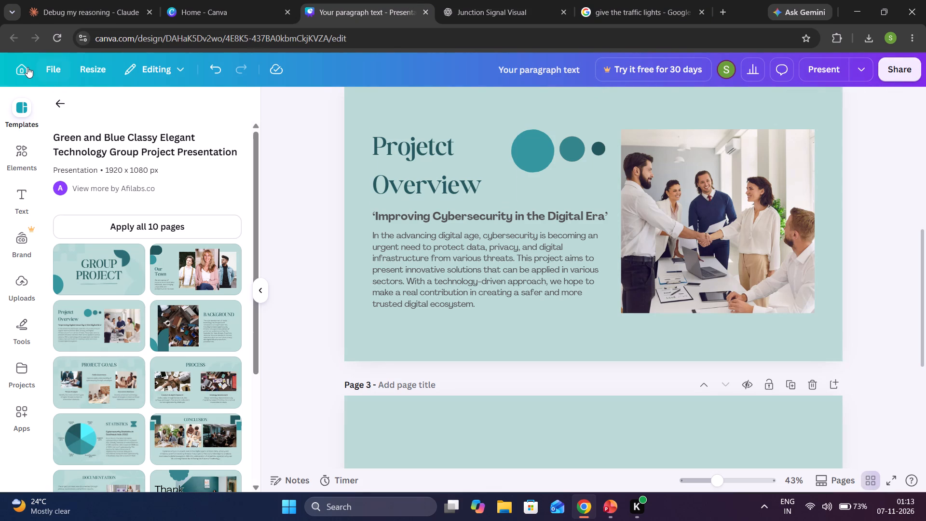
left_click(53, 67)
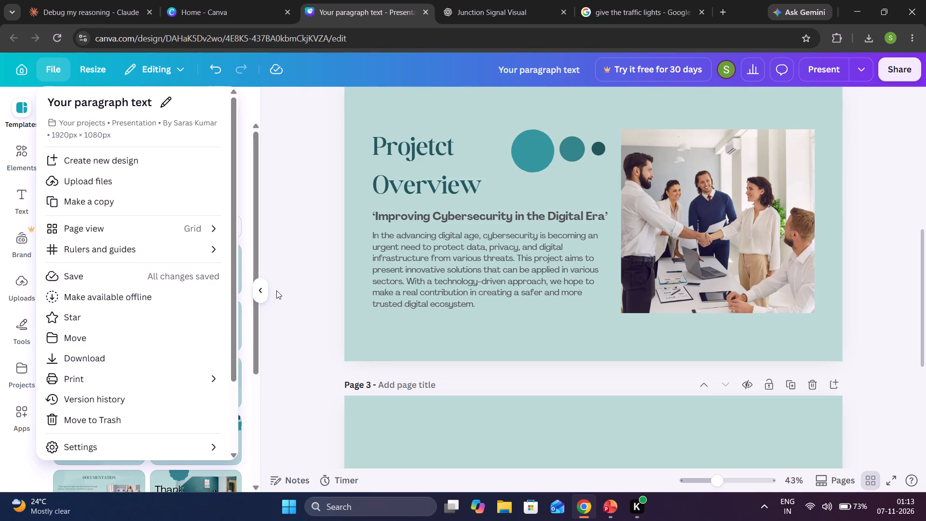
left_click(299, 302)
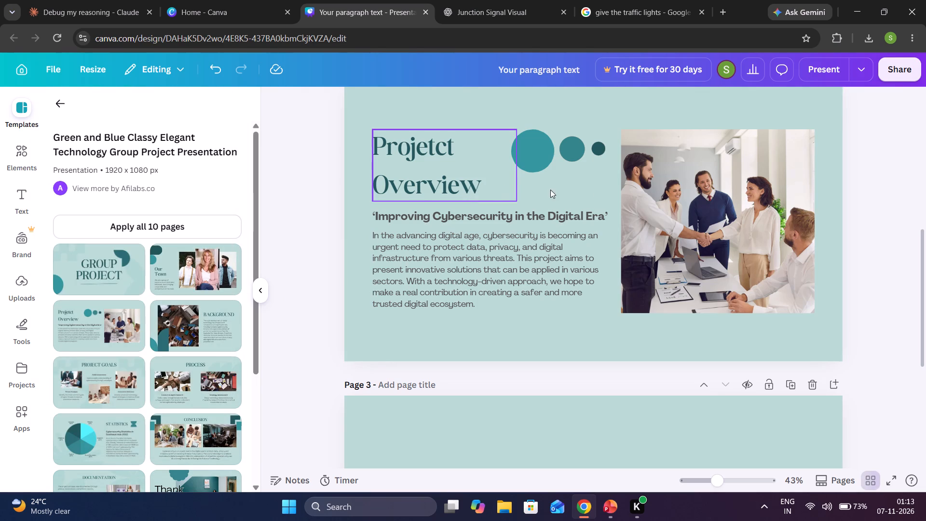
Move the team handshake photo on page 2 slightly up and toward the slide's right edge.
left_click_drag(691, 227, 718, 189)
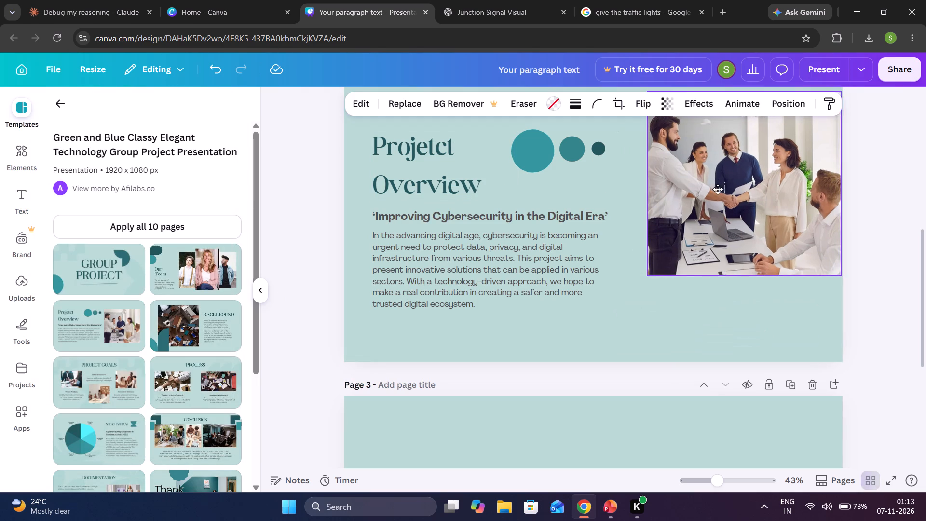
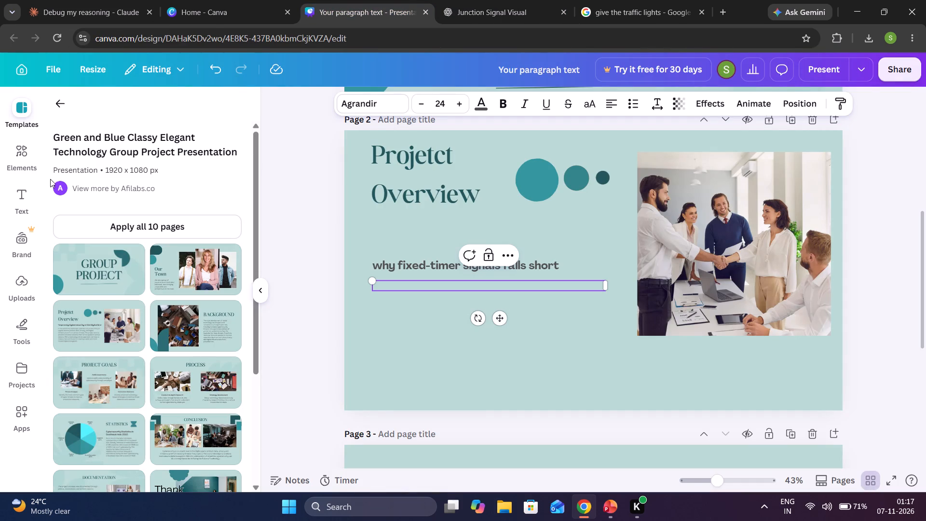
left_click(23, 332)
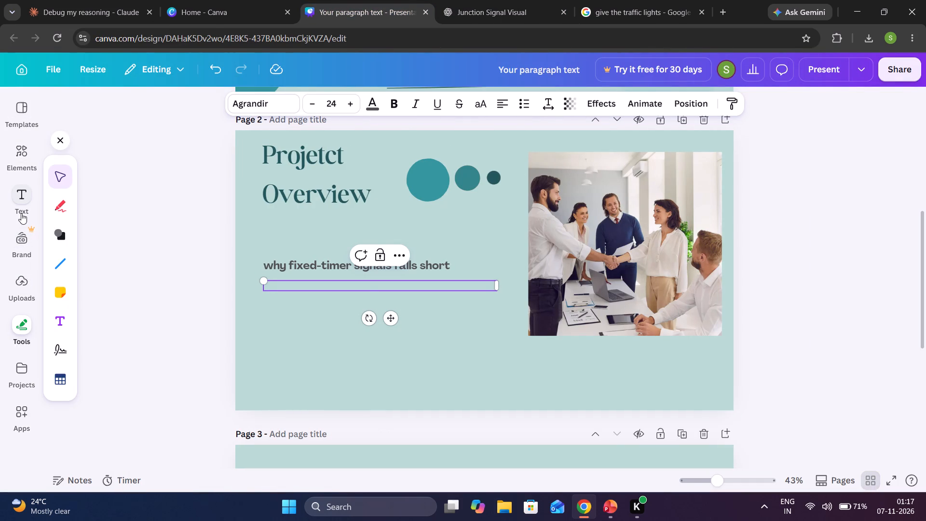
left_click(14, 166)
left_click_drag(109, 136, 218, 137)
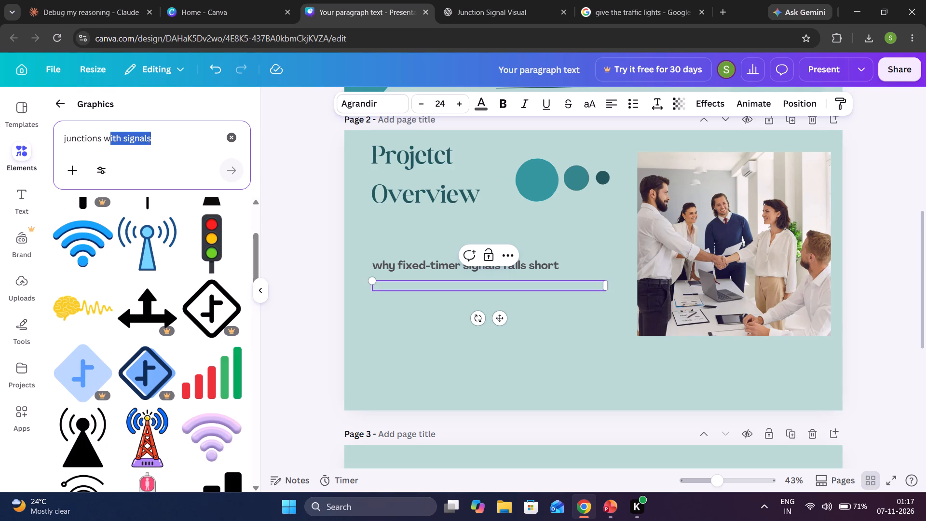
left_click_drag(218, 137, 237, 138)
left_click(237, 138)
type("clock")
key("Return")
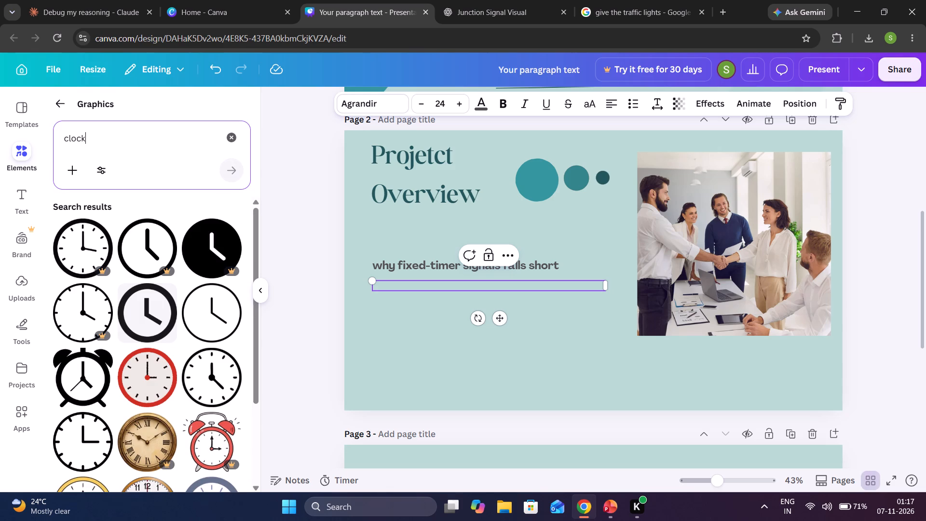
scroll(143, 409, "down", 1)
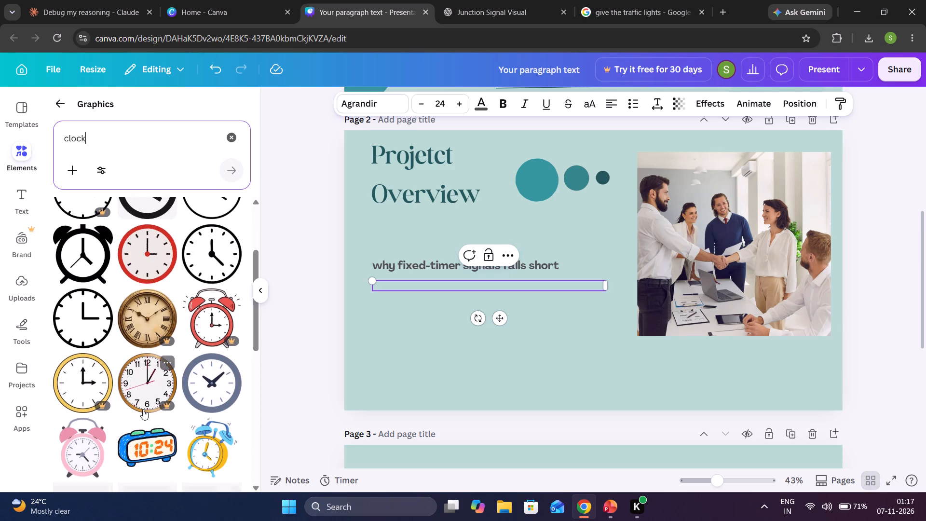
scroll(143, 409, "down", 1)
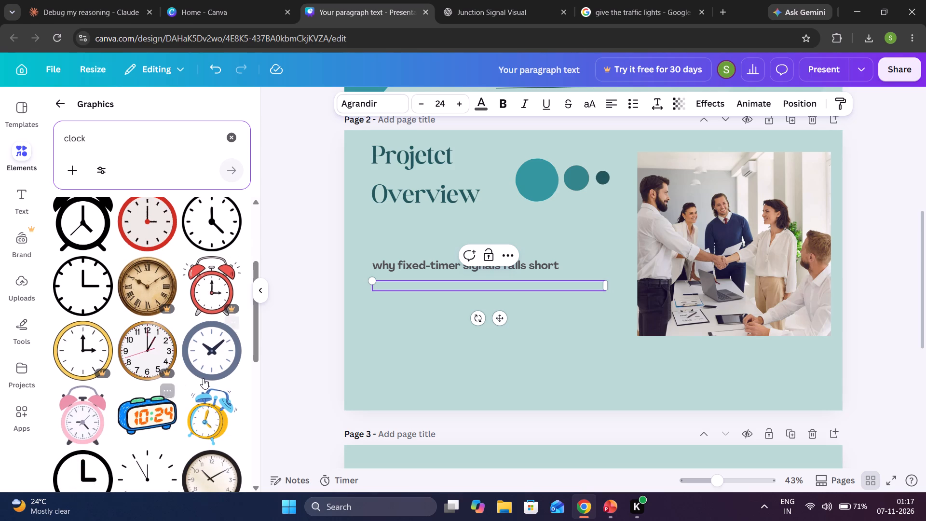
left_click(203, 378)
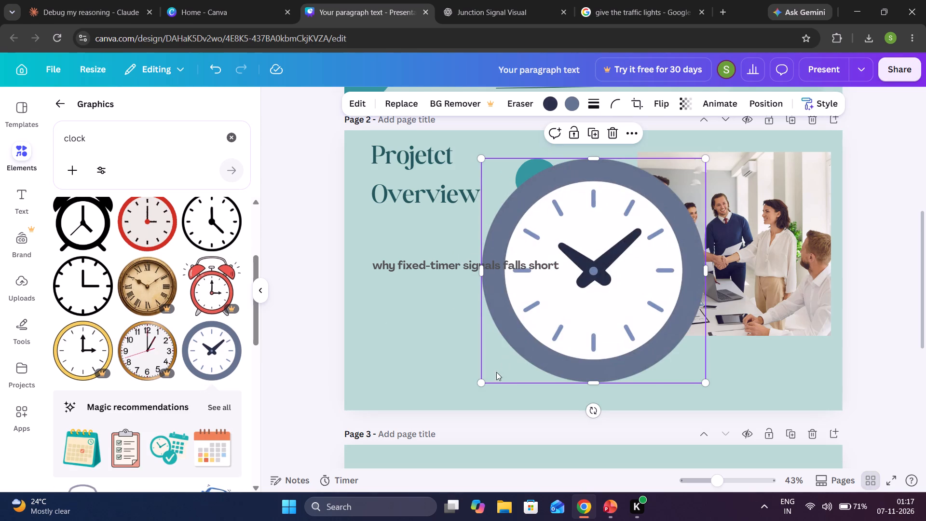
Shrink the clock graphic to a small icon and place it just below the "why fixed-timer signals falls short" subheading.
left_click_drag(481, 384, 648, 155)
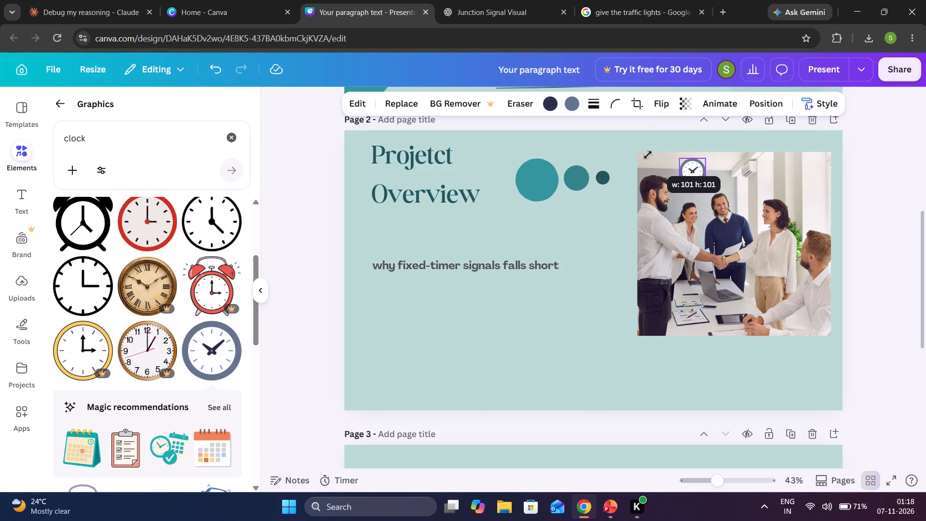
left_click_drag(648, 155, 643, 165)
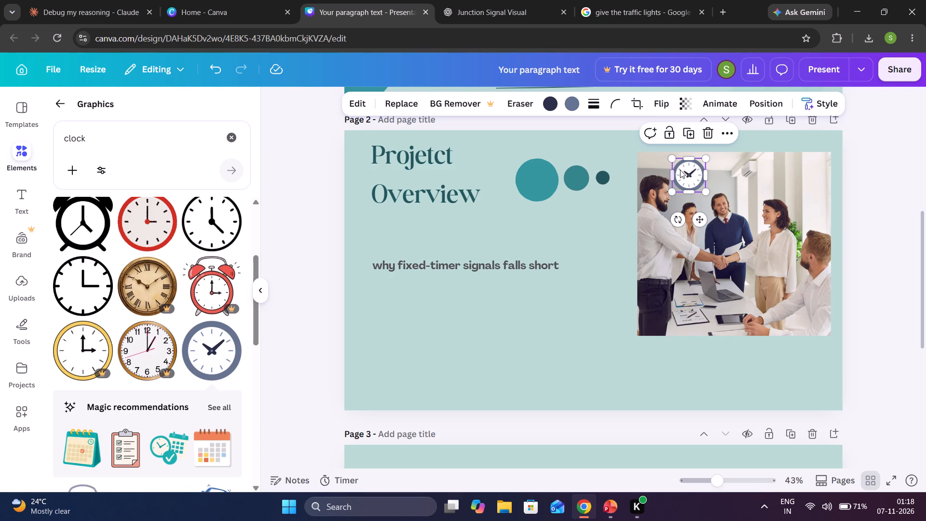
left_click_drag(683, 174, 397, 305)
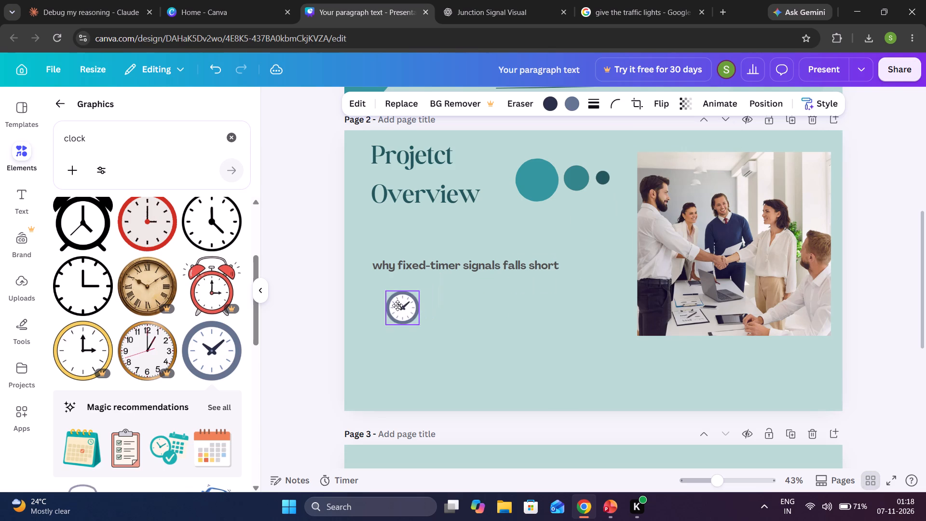
left_click_drag(397, 305, 431, 296)
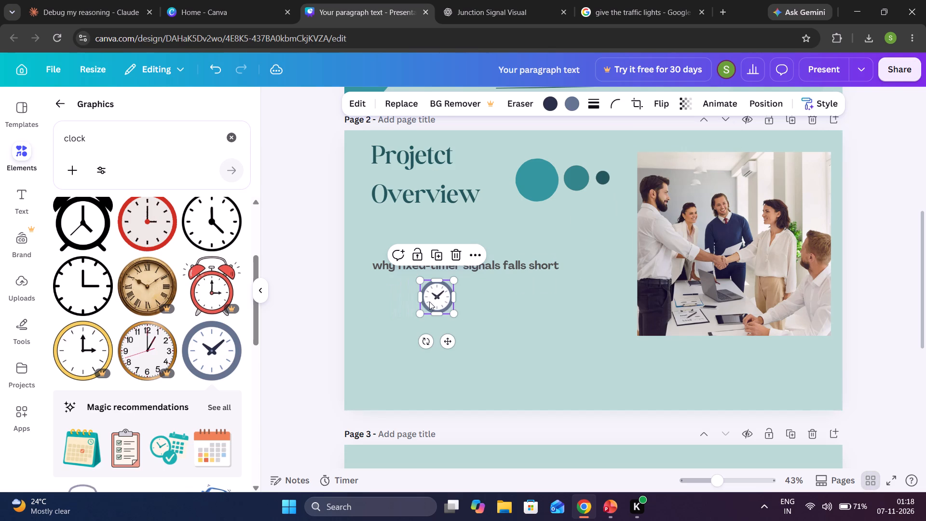
left_click_drag(418, 313, 435, 302)
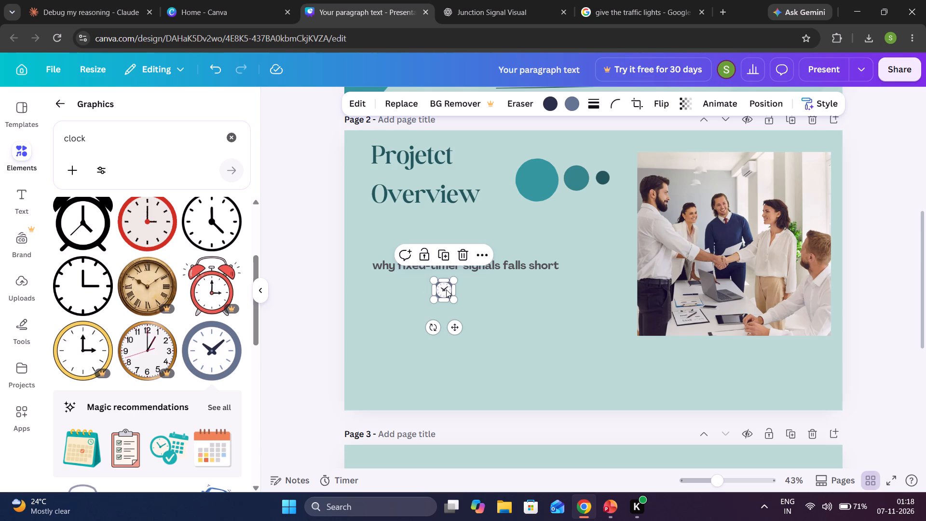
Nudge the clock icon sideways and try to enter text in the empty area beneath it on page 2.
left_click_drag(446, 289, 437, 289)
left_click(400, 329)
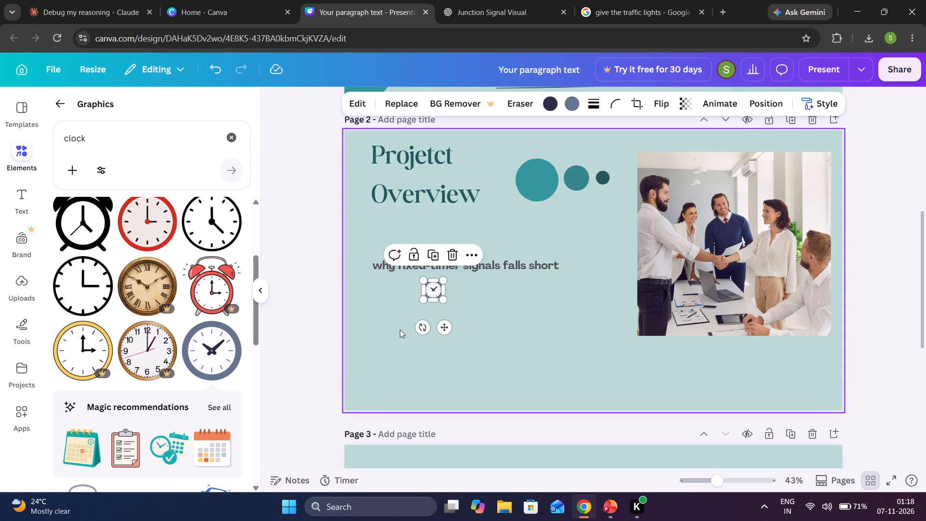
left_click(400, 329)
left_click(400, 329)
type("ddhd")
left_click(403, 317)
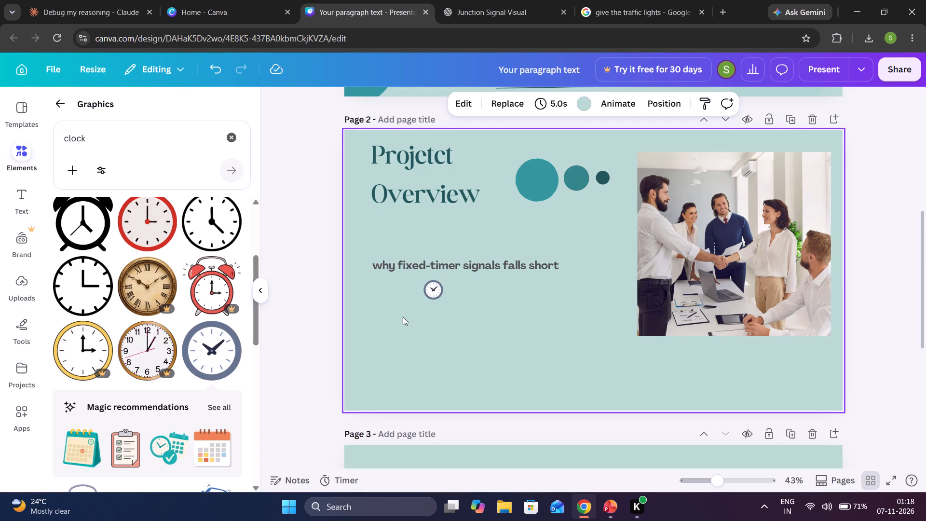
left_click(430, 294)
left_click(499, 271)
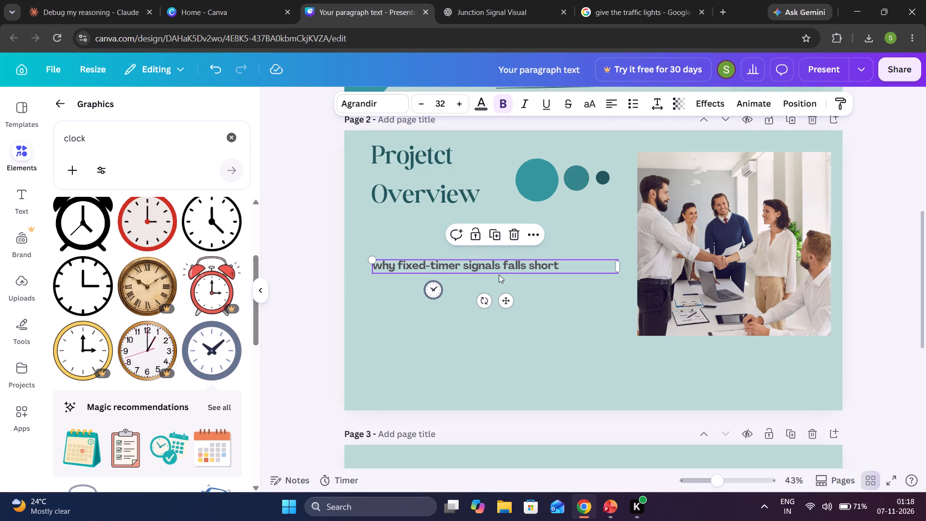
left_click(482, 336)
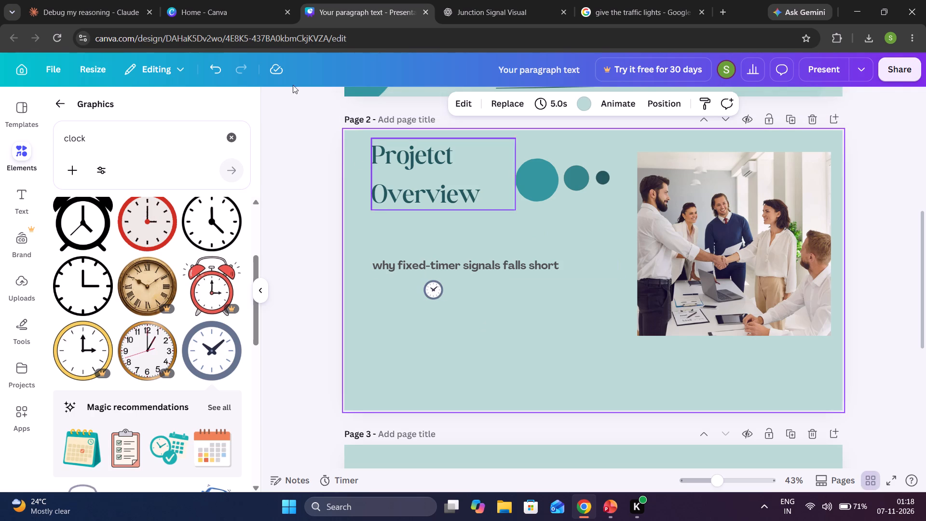
Undo the recent page 2 edits back through adding the clock and clearing the cybersecurity body paragraph.
left_click(212, 70)
left_click(212, 70)
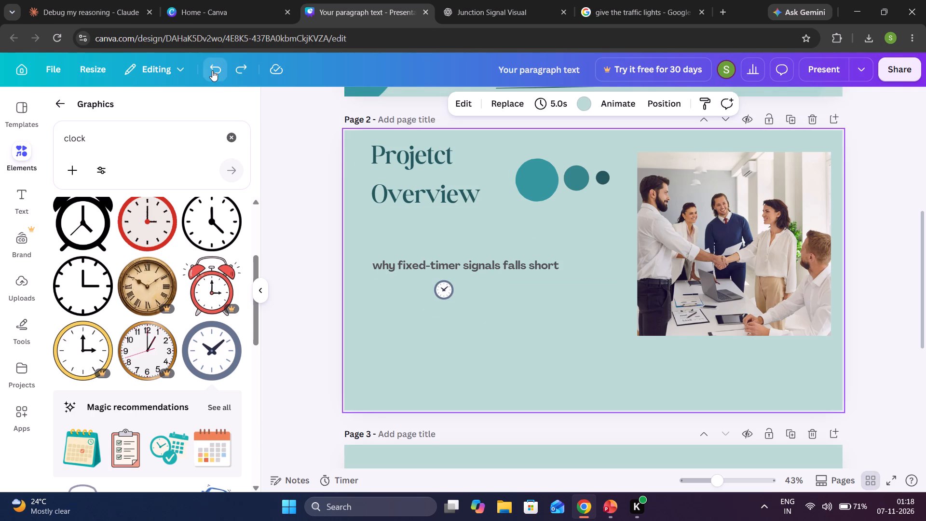
left_click(212, 70)
left_click(212, 70)
left_click(212, 70)
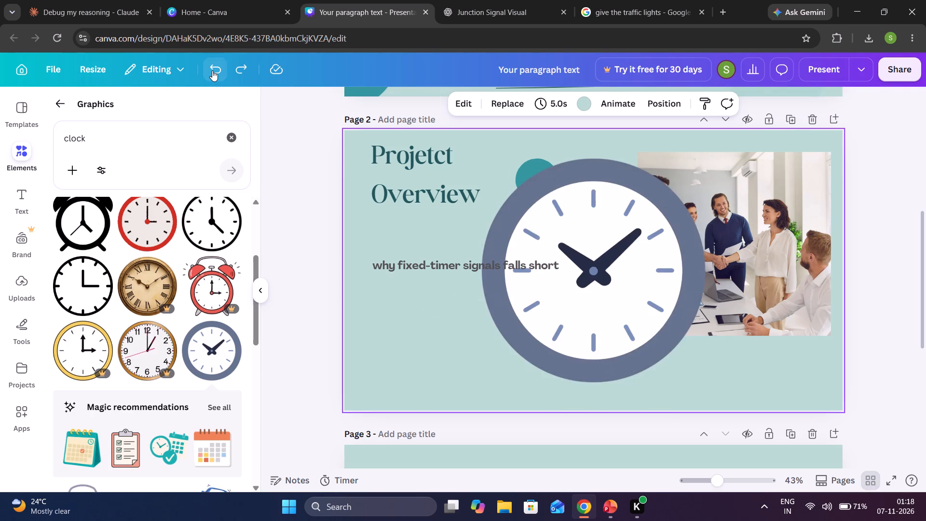
left_click(212, 70)
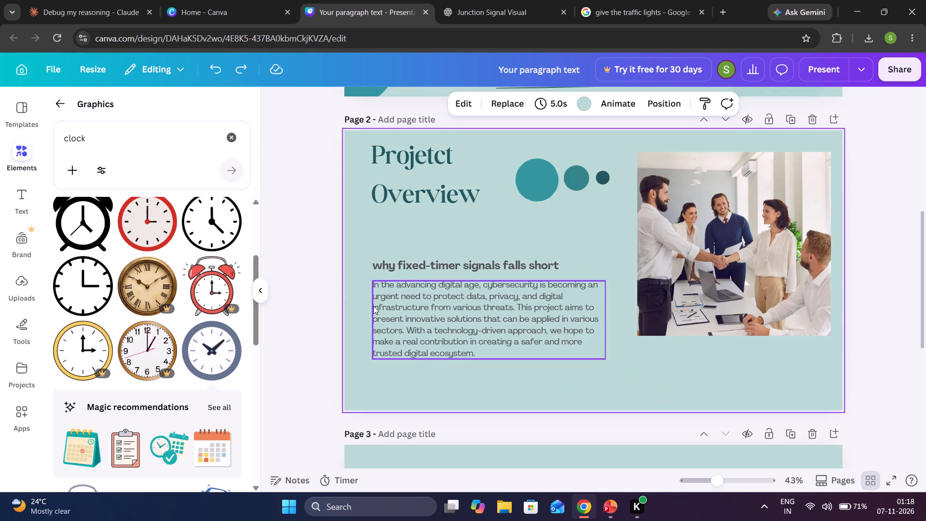
Delete the whole cybersecurity paragraph text box under the page 2 subheading.
left_click(373, 306)
key("BackSpace")
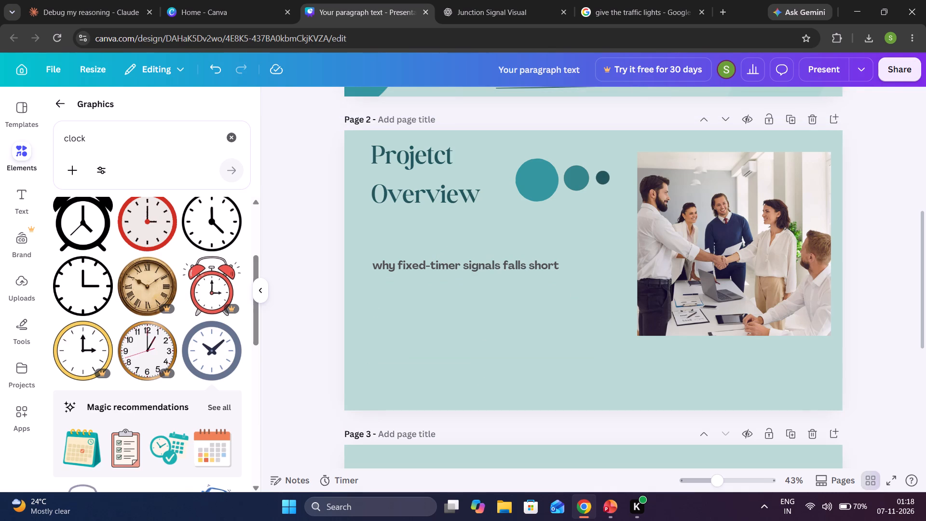
left_click(373, 306)
left_click(405, 324)
left_click(405, 324)
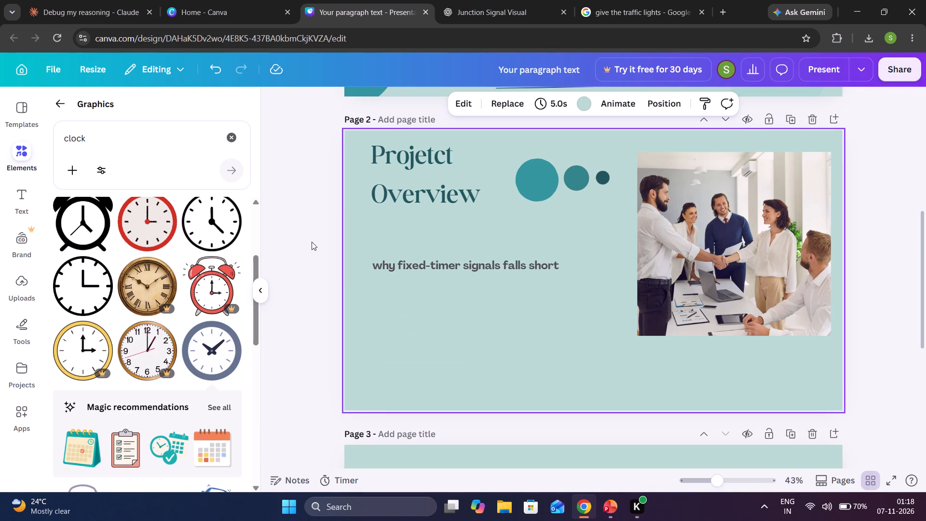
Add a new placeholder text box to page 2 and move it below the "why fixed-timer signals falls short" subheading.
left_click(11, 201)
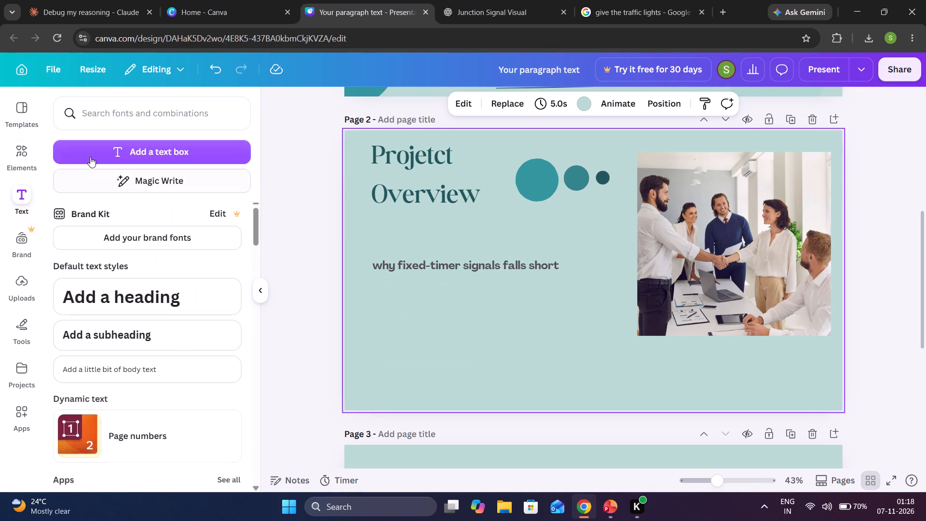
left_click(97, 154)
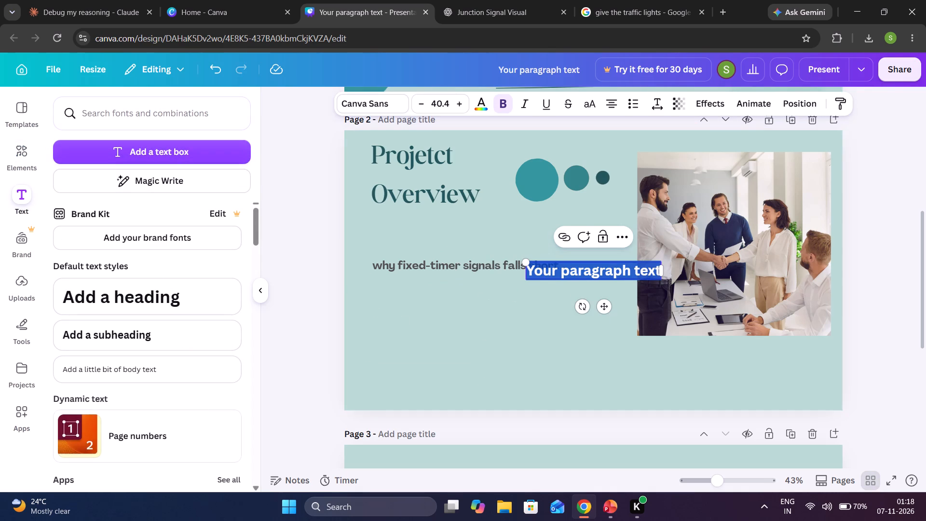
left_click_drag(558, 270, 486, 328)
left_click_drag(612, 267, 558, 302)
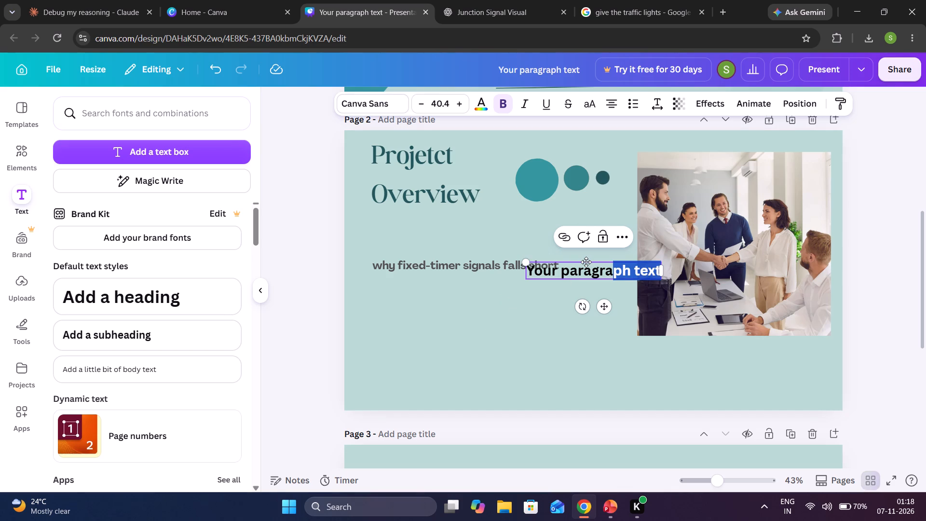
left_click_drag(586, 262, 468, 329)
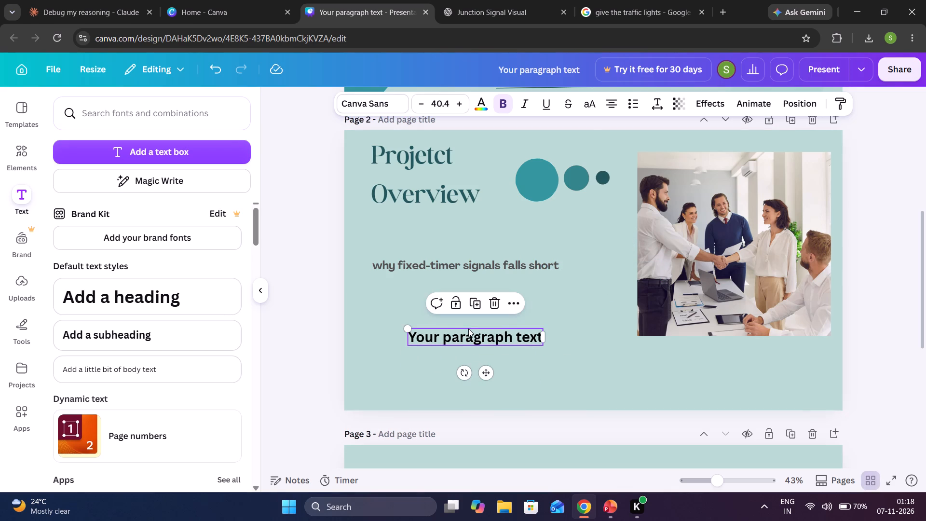
Add the blue-grey clock graphic from the "clock" results, shrink it to a small icon, and place it just below the page 2 subheading.
left_click(16, 154)
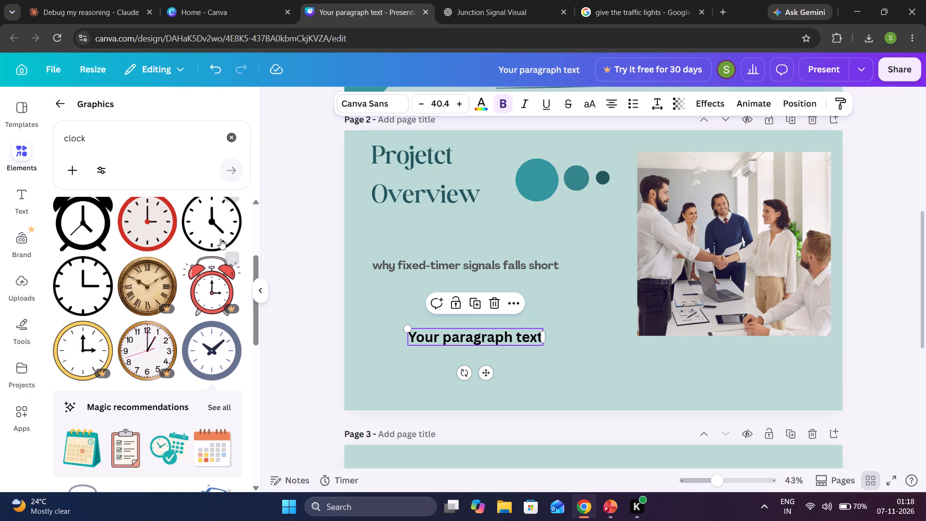
scroll(194, 334, "up", 2)
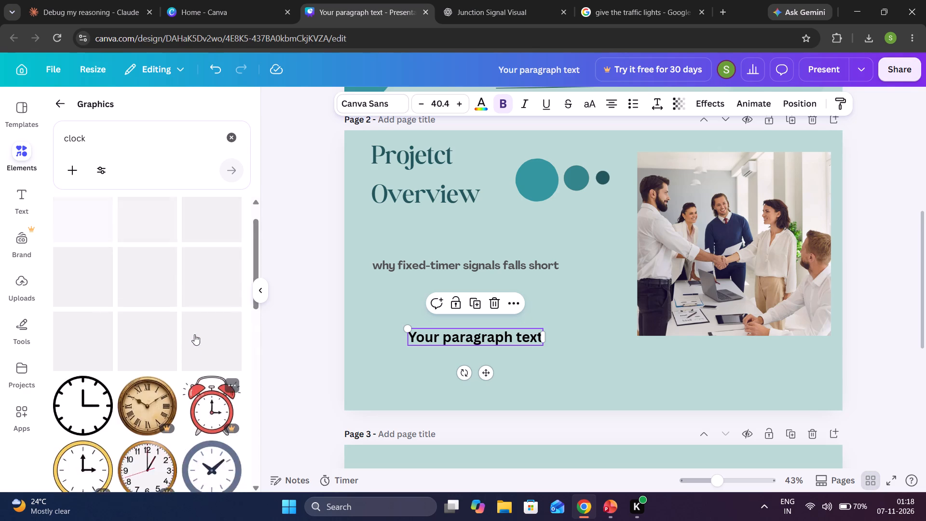
scroll(194, 334, "up", 3)
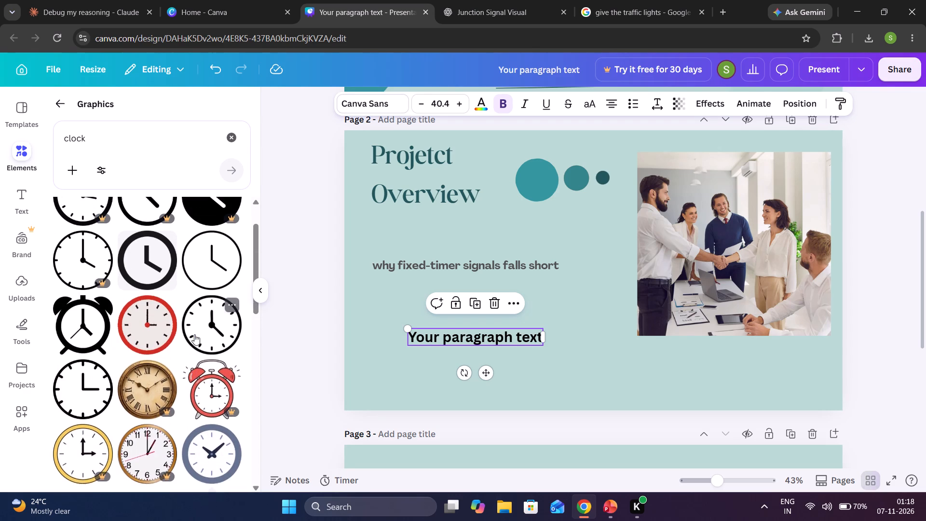
scroll(194, 334, "up", 1)
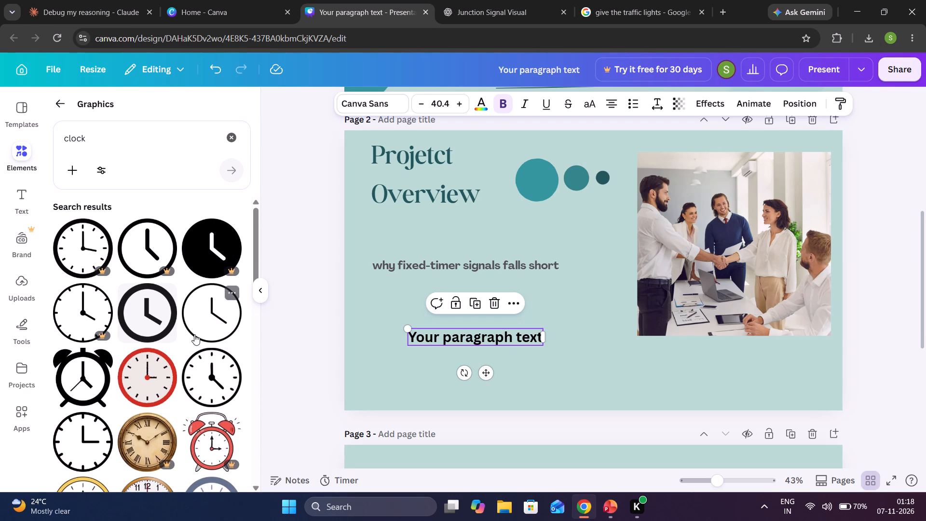
scroll(194, 334, "down", 2)
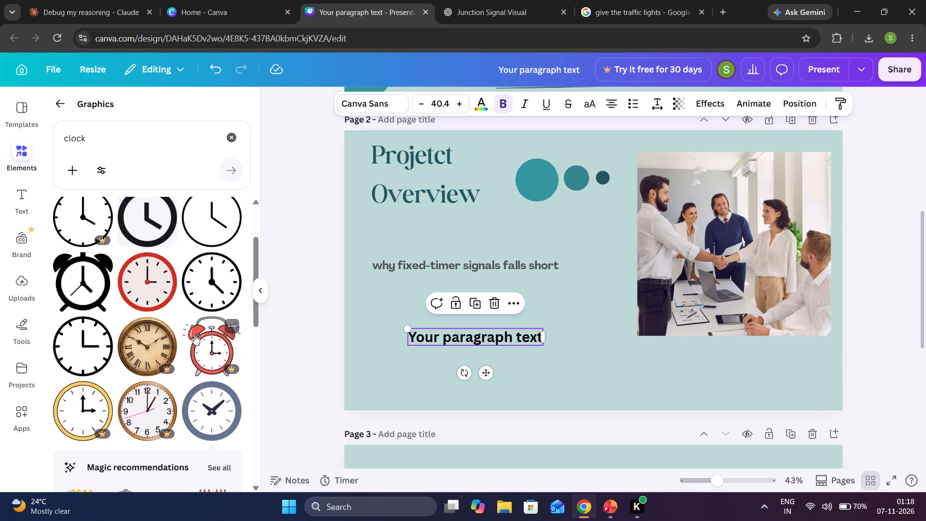
left_click(204, 391)
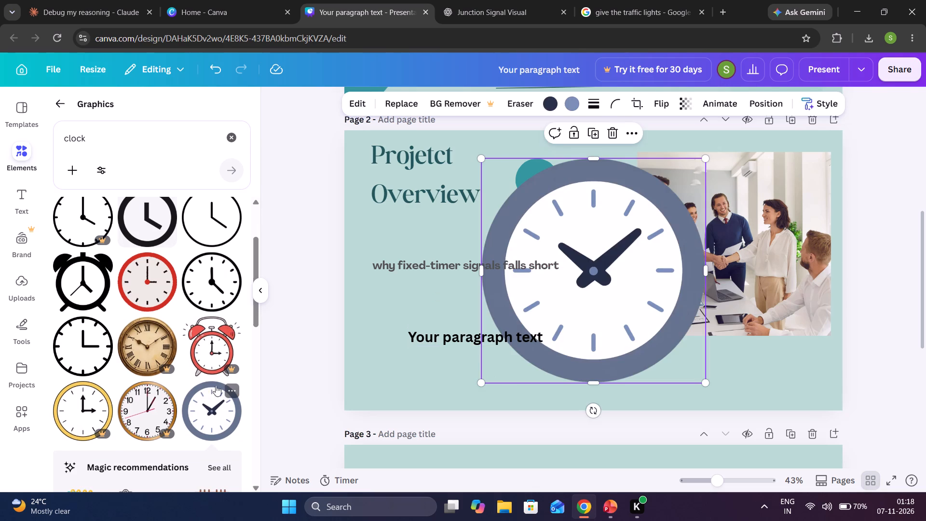
left_click_drag(483, 381, 506, 332)
left_click_drag(506, 332, 668, 166)
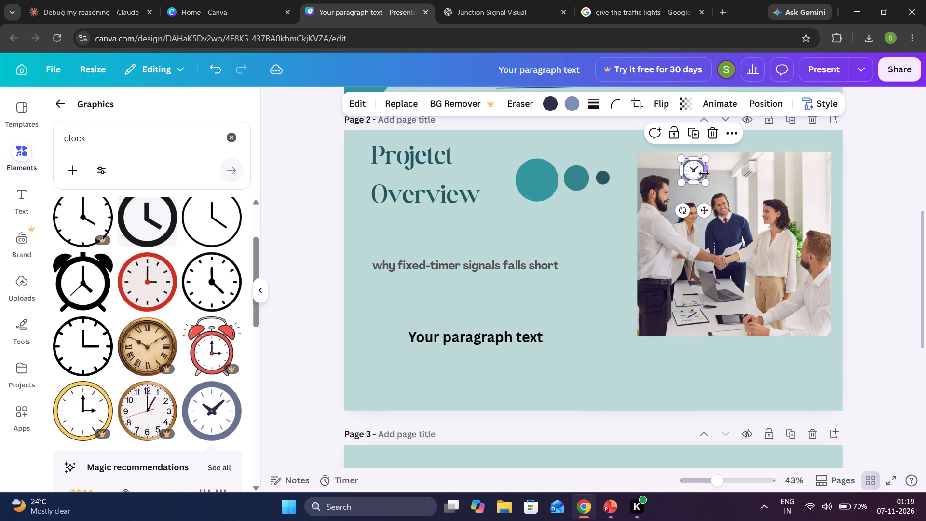
left_click_drag(692, 174, 428, 301)
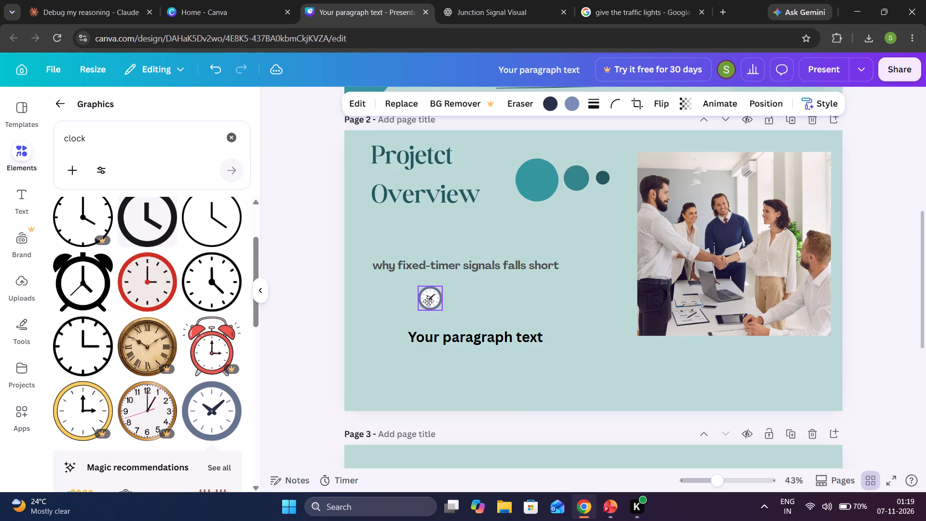
left_click_drag(428, 301, 428, 299)
left_click(419, 307)
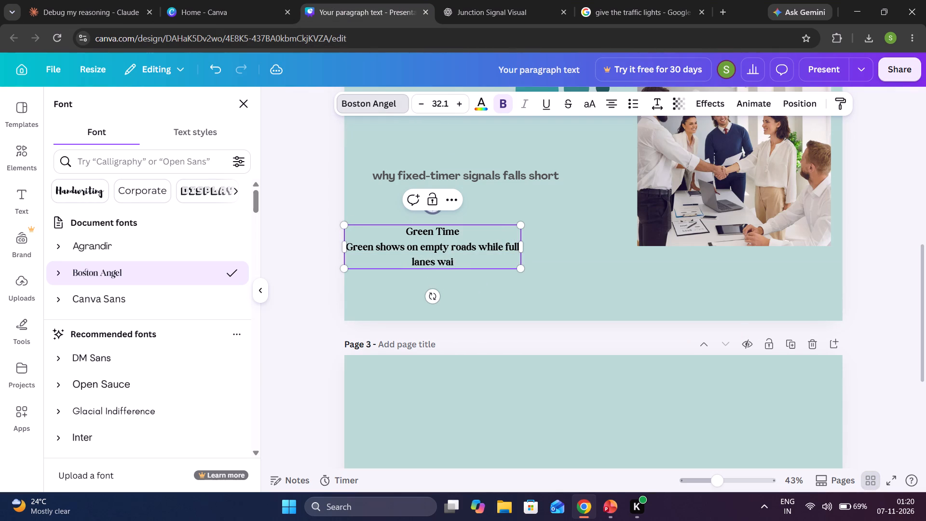
type("t!")
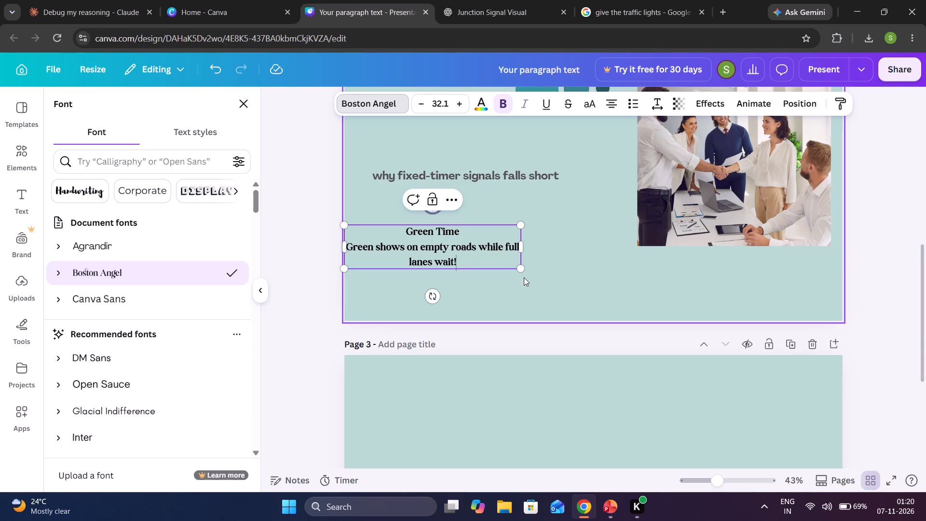
Scale the "Green Time" text block down to font size 27 from its lower corners.
left_click_drag(520, 269, 511, 261)
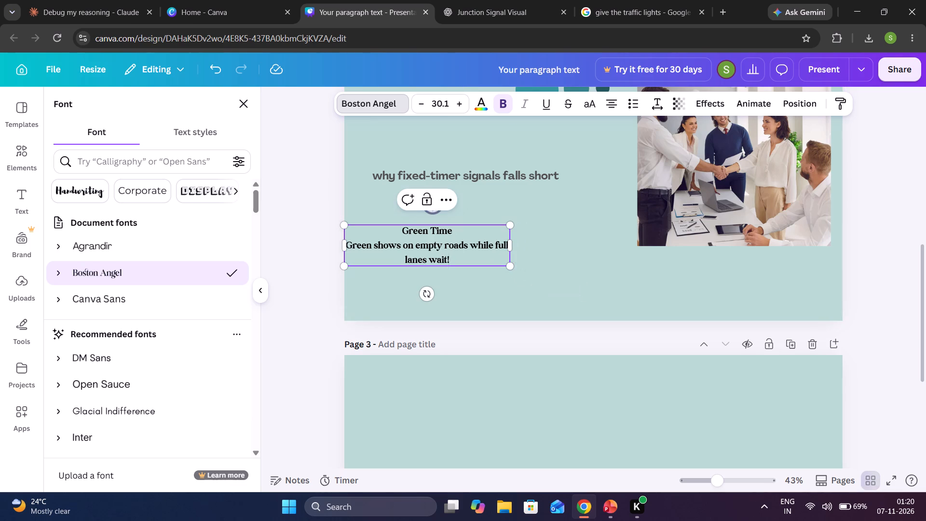
left_click_drag(344, 265, 361, 261)
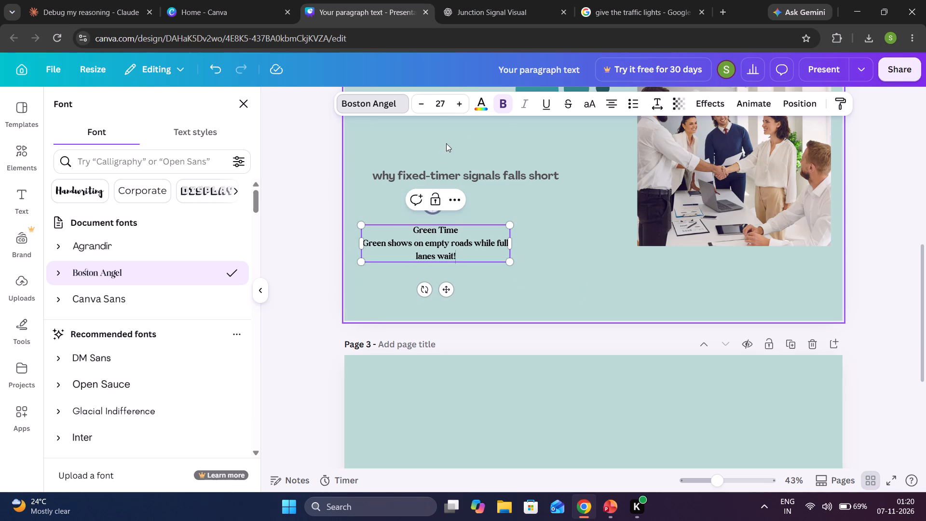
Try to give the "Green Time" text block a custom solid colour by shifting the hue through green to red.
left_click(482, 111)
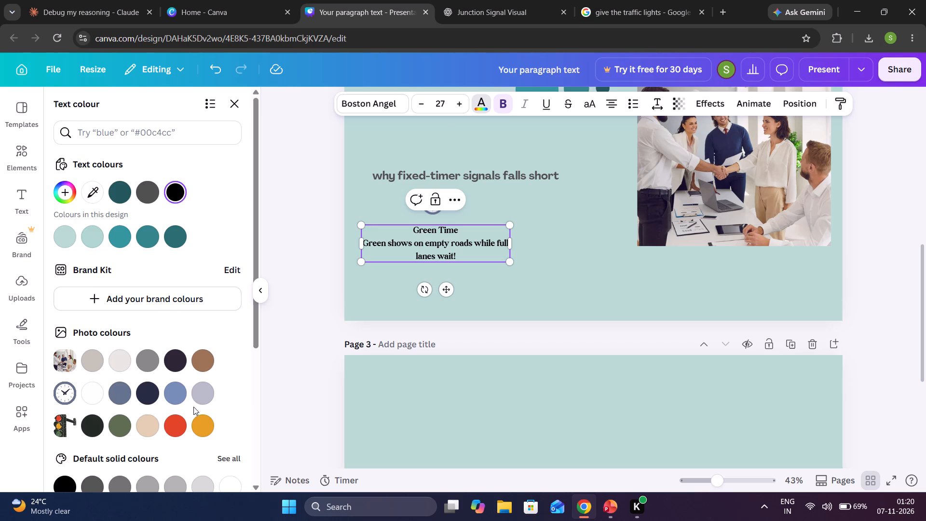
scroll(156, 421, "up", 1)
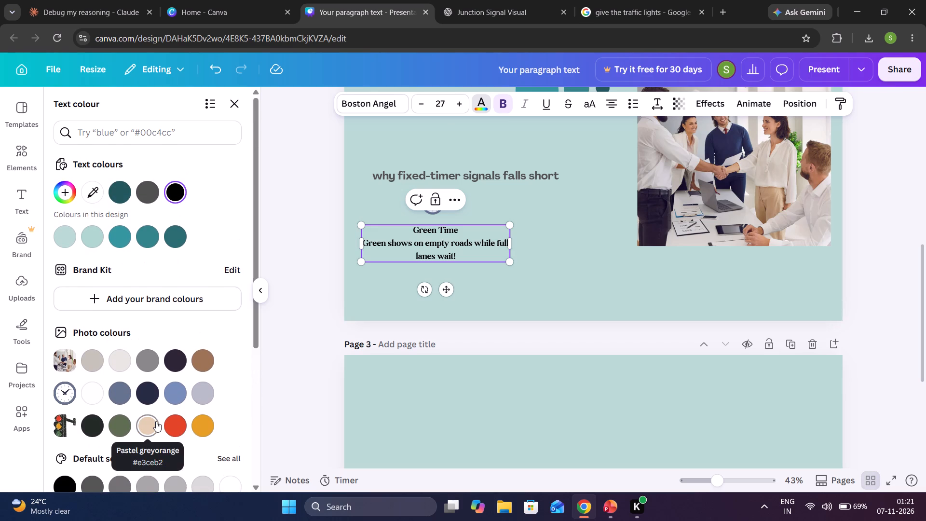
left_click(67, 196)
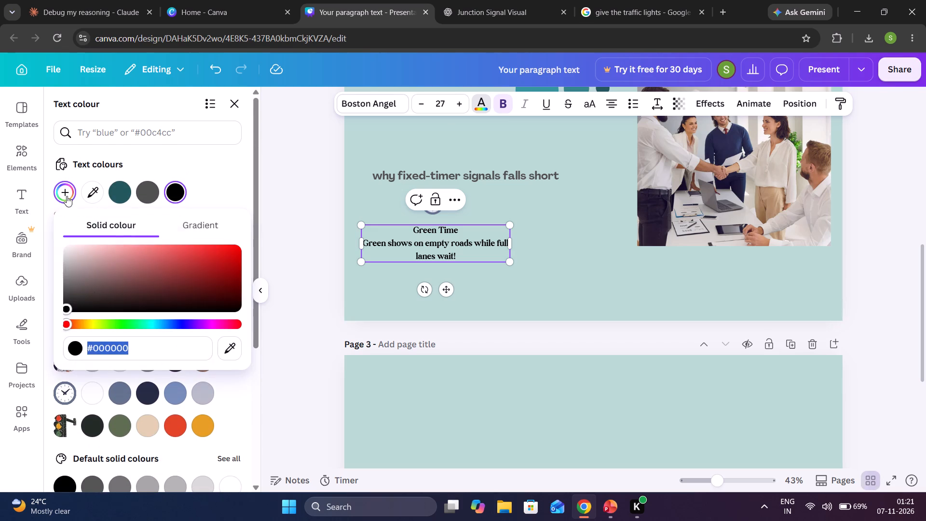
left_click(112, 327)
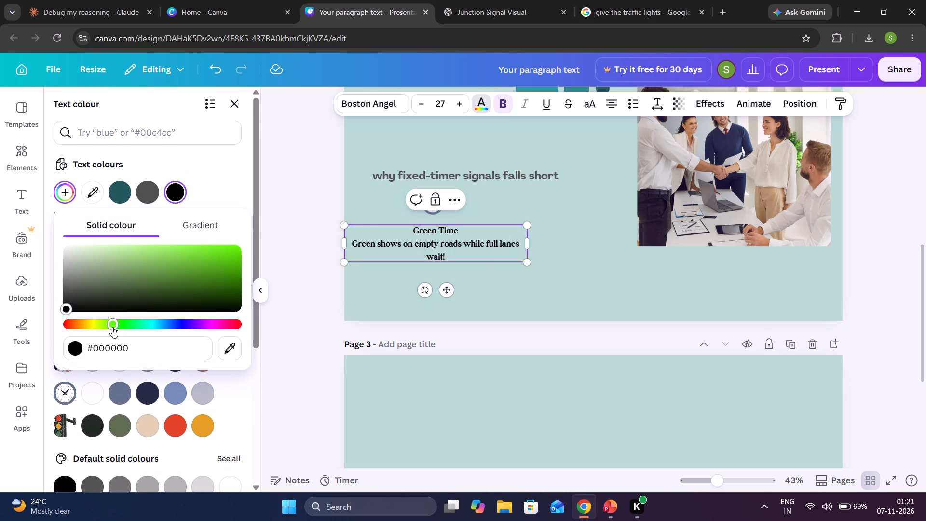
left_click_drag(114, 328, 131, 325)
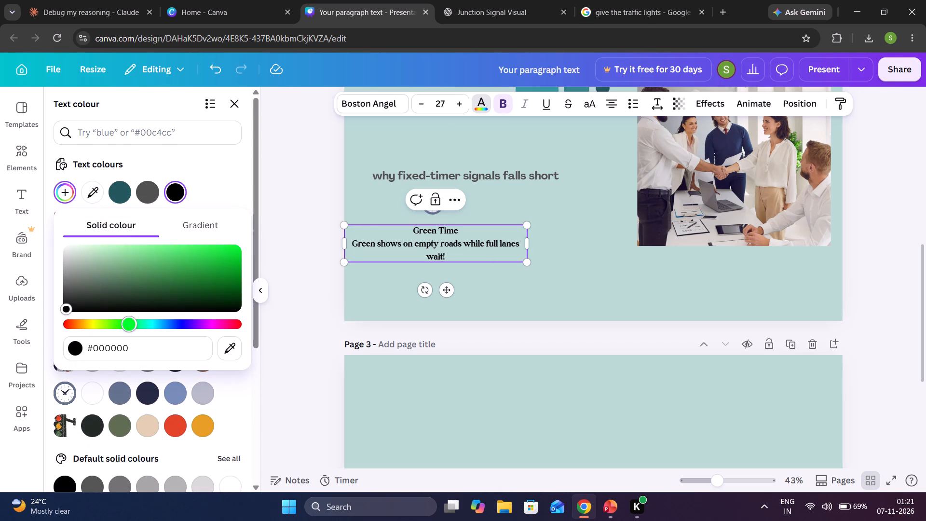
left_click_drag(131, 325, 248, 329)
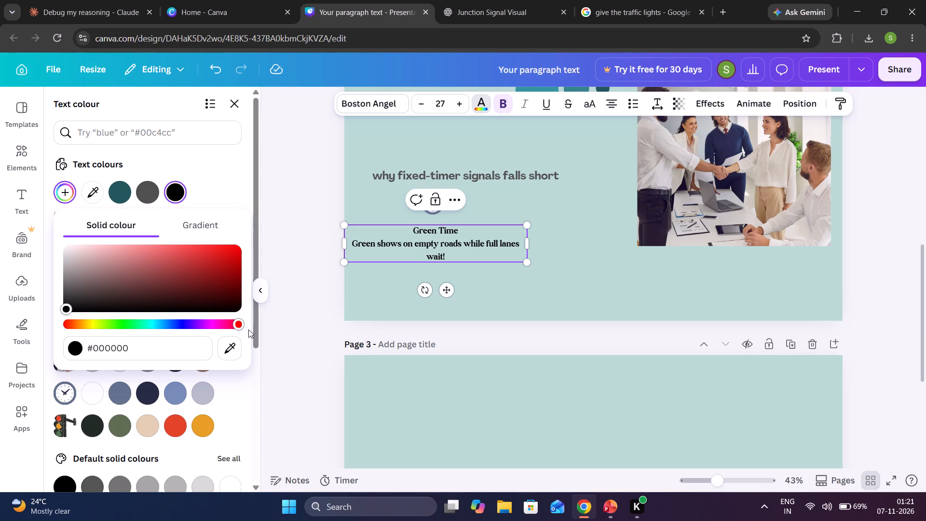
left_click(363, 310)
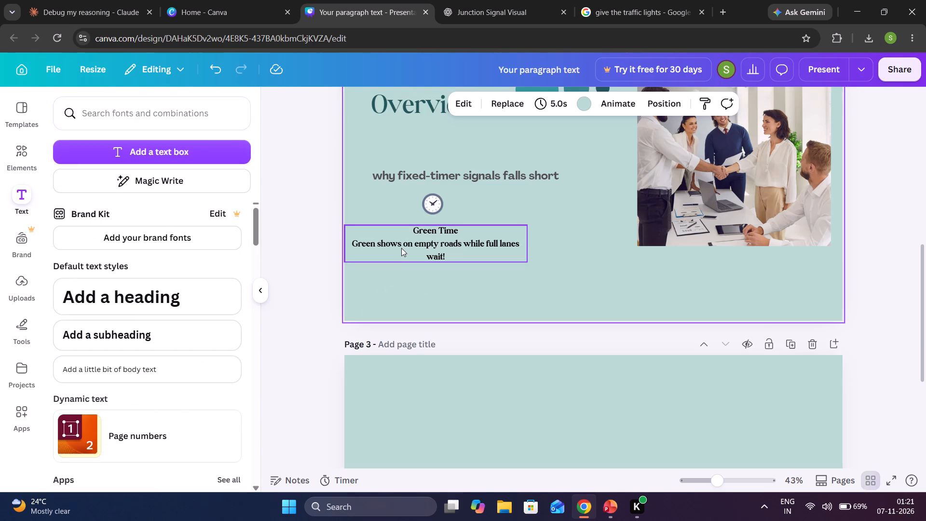
Nudge the "Green Time" text block slightly up towards the clock icon and scale it down to font size 25.2.
left_click(401, 248)
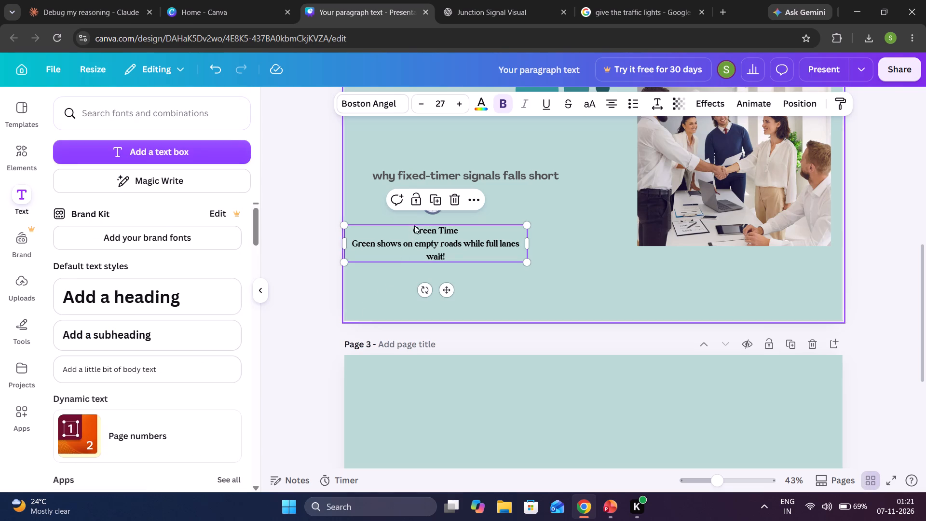
left_click_drag(411, 230, 417, 226)
left_click(417, 226)
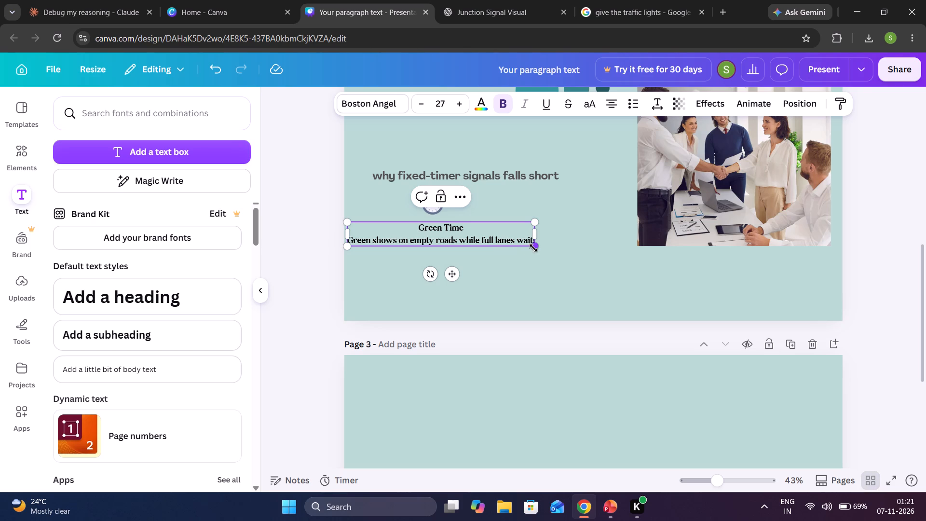
left_click_drag(533, 248, 514, 259)
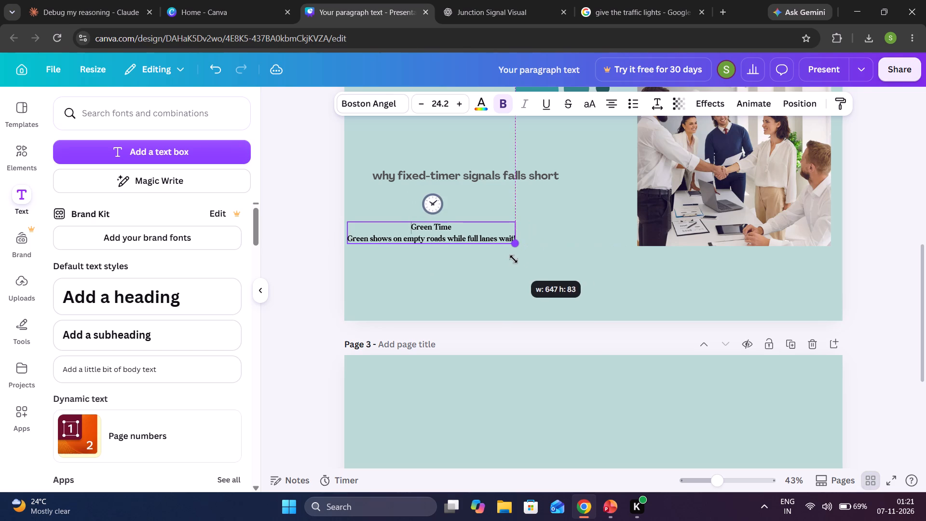
left_click_drag(514, 259, 519, 259)
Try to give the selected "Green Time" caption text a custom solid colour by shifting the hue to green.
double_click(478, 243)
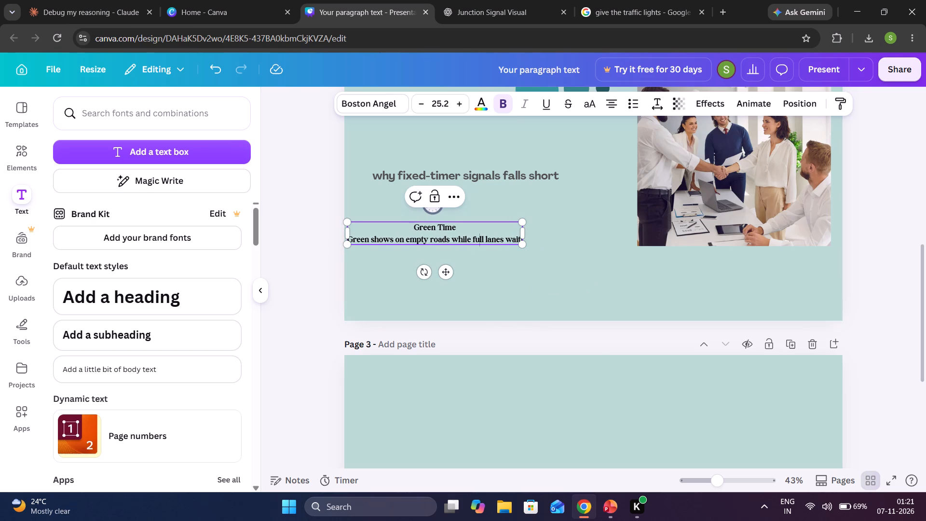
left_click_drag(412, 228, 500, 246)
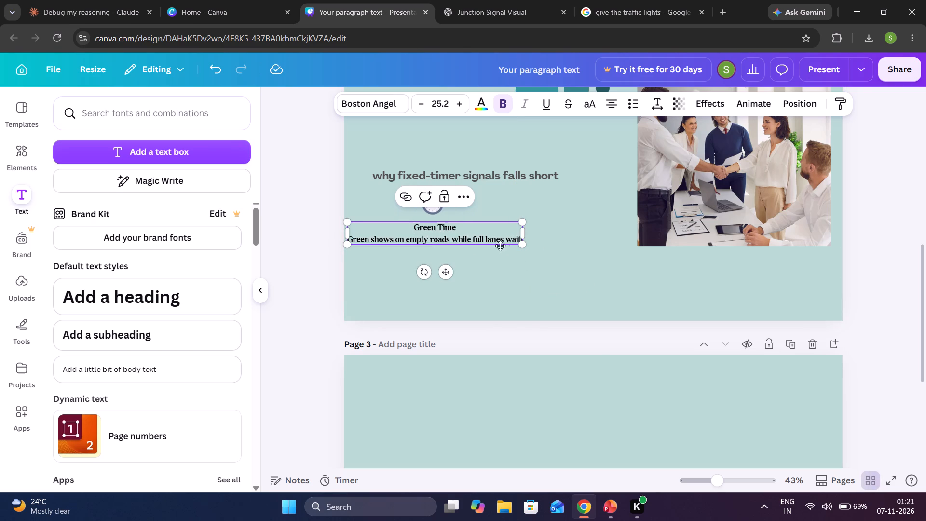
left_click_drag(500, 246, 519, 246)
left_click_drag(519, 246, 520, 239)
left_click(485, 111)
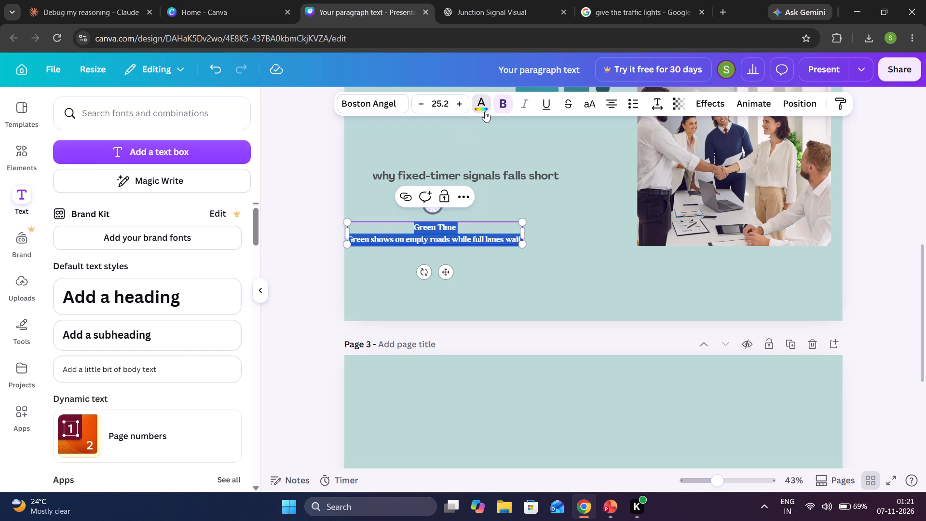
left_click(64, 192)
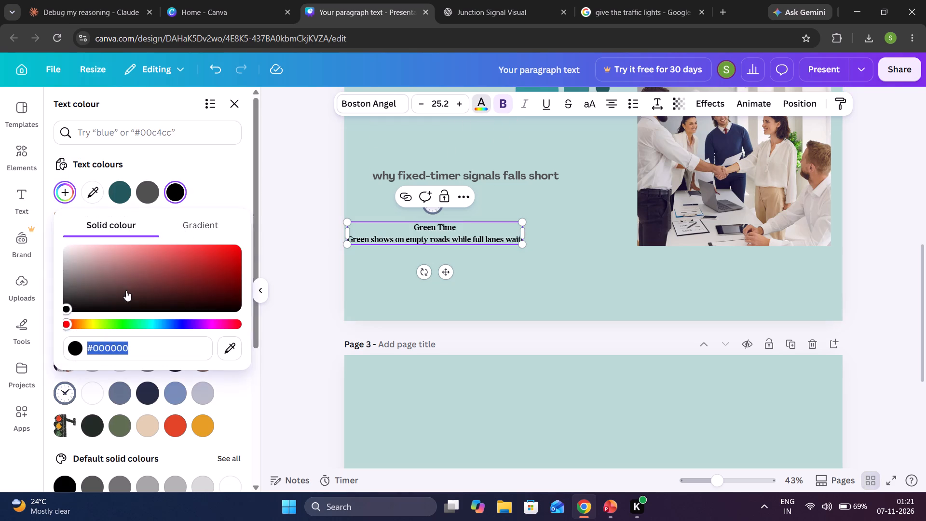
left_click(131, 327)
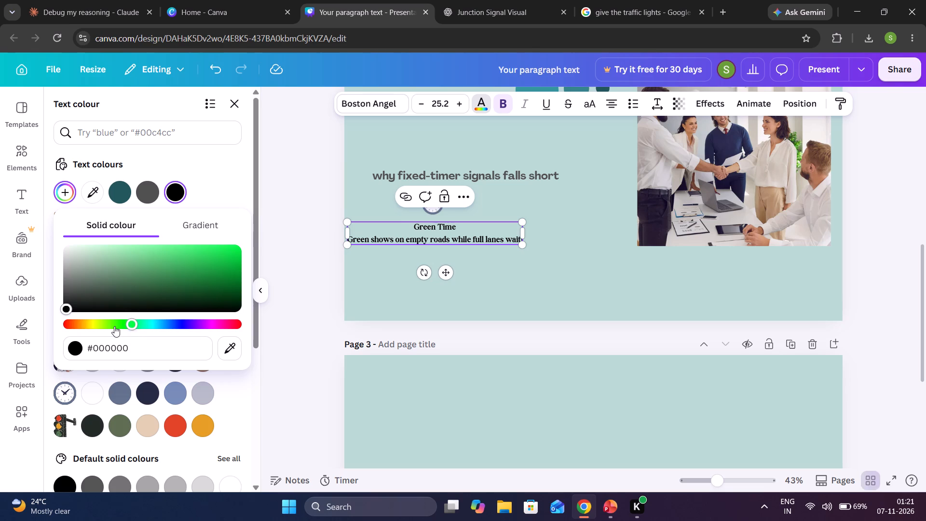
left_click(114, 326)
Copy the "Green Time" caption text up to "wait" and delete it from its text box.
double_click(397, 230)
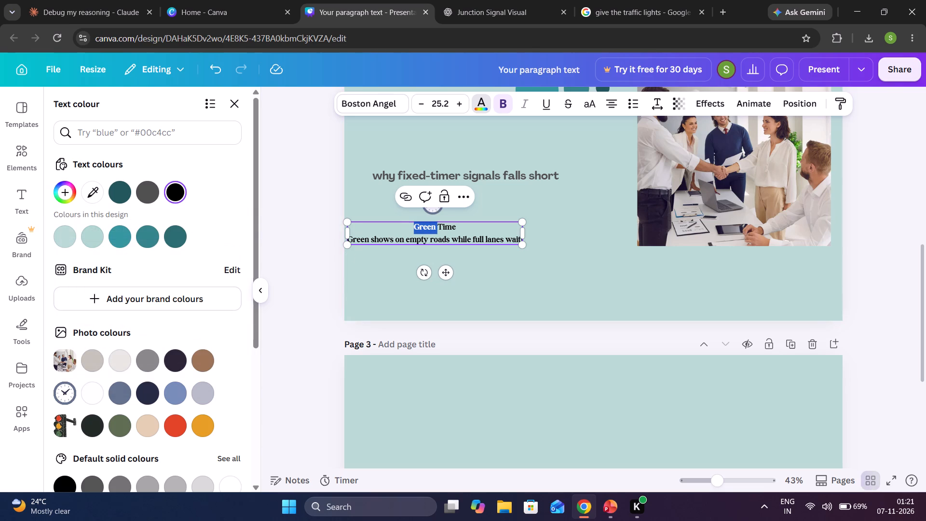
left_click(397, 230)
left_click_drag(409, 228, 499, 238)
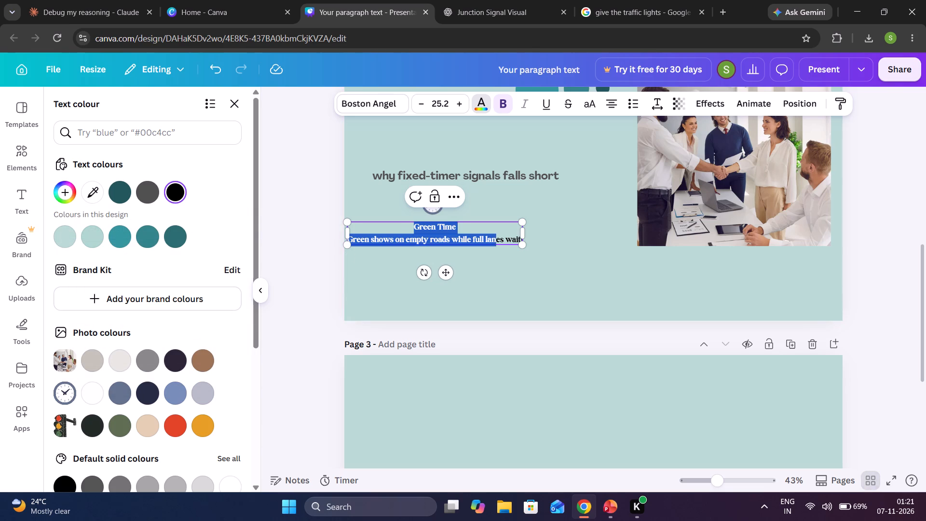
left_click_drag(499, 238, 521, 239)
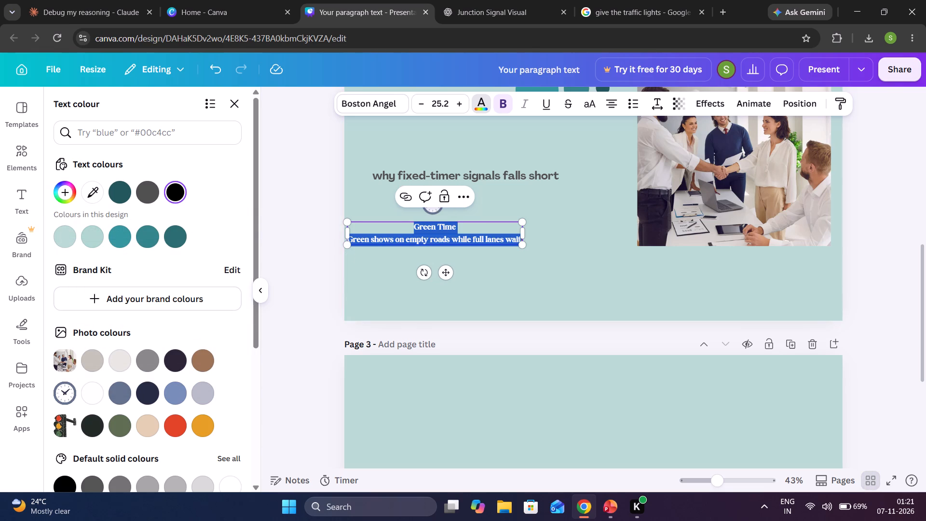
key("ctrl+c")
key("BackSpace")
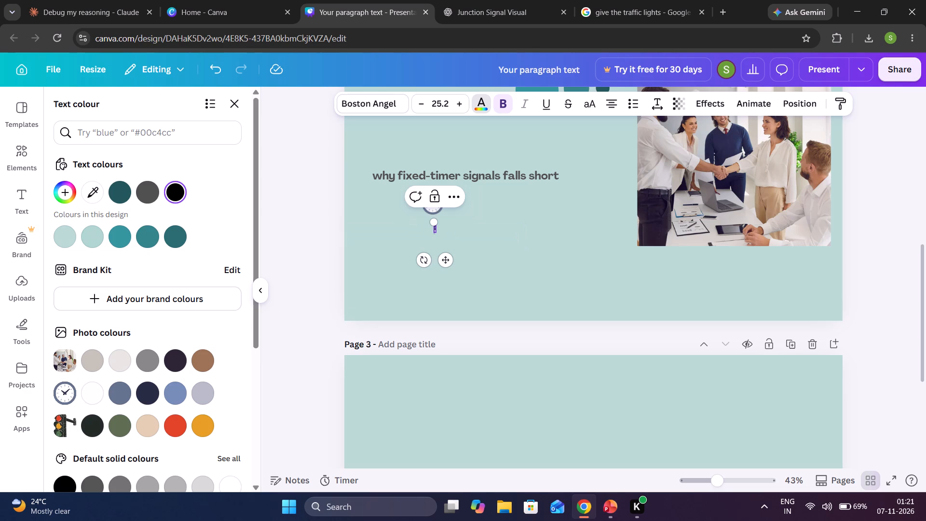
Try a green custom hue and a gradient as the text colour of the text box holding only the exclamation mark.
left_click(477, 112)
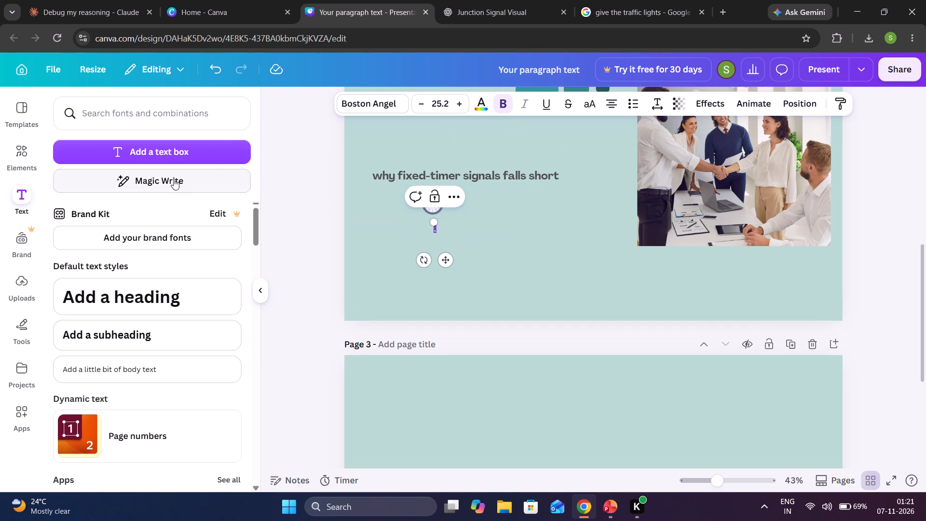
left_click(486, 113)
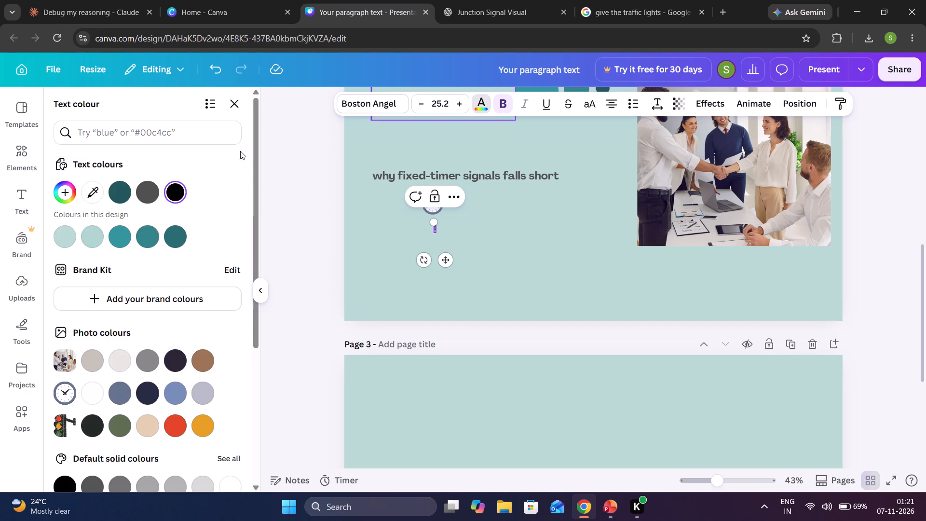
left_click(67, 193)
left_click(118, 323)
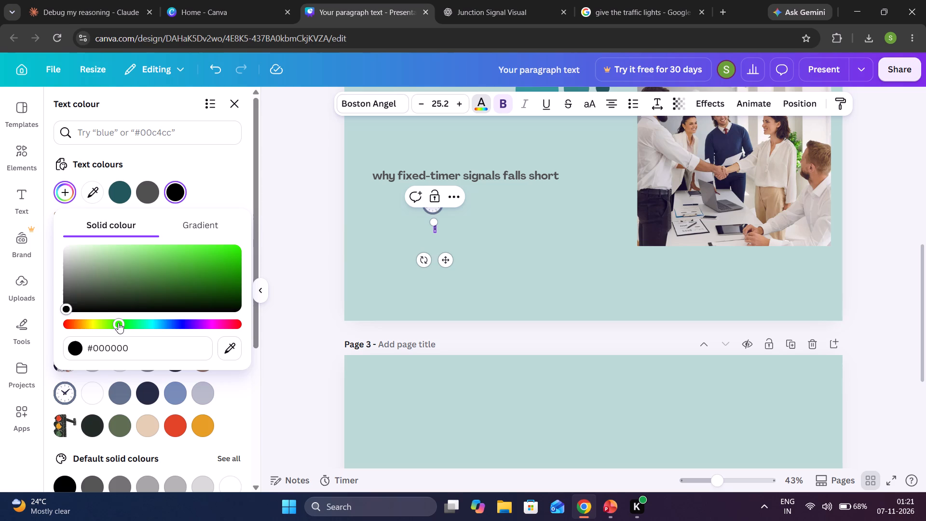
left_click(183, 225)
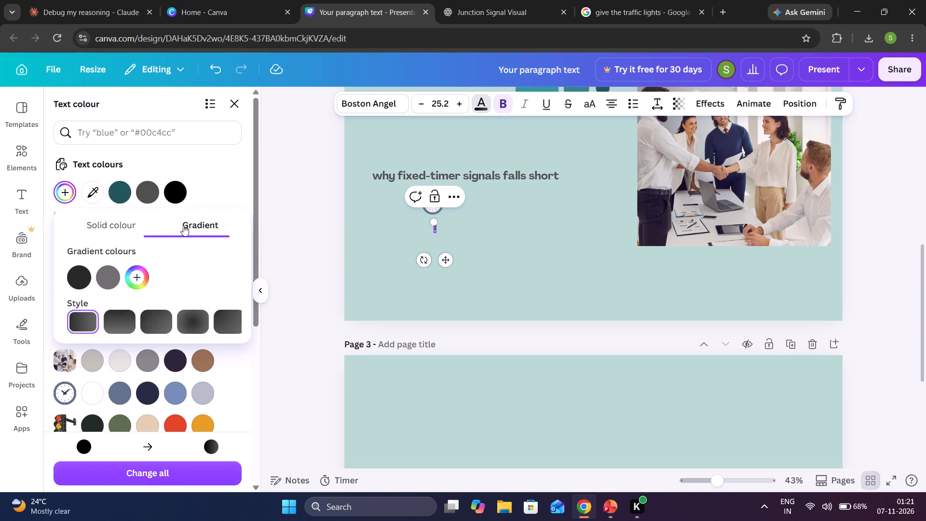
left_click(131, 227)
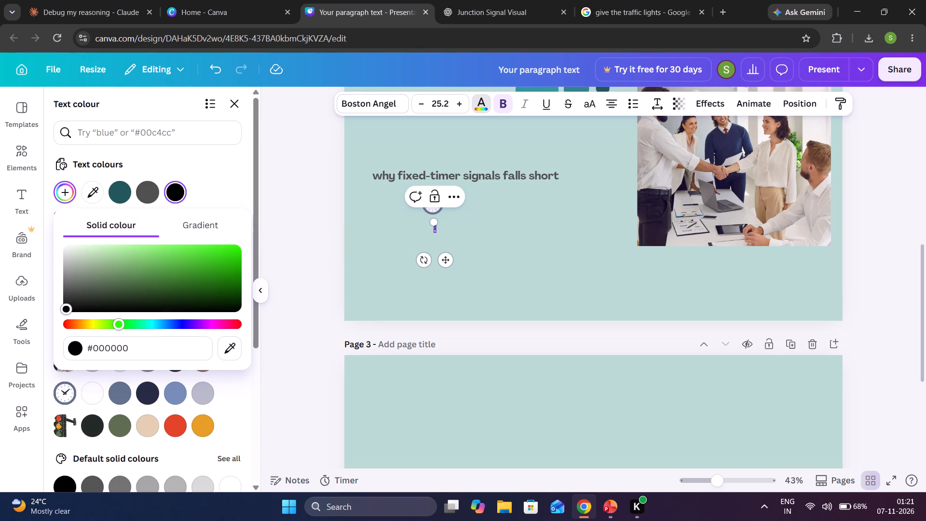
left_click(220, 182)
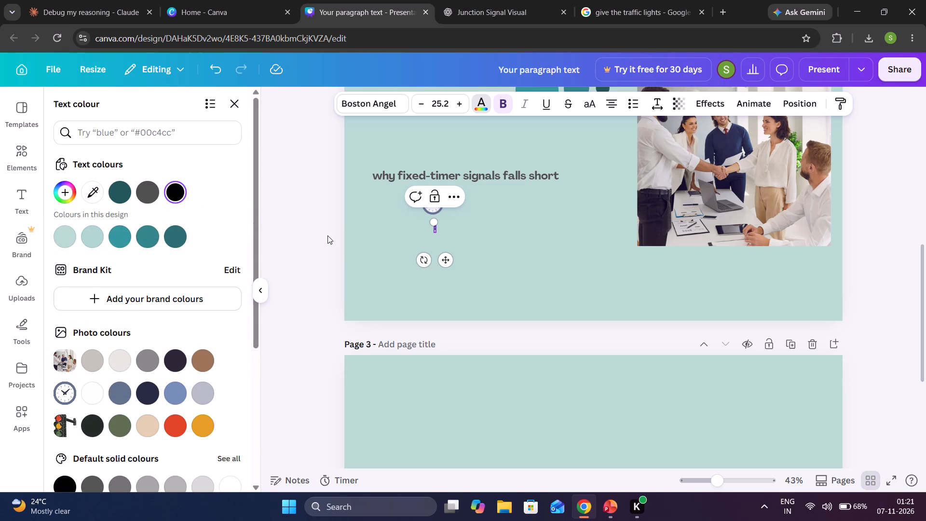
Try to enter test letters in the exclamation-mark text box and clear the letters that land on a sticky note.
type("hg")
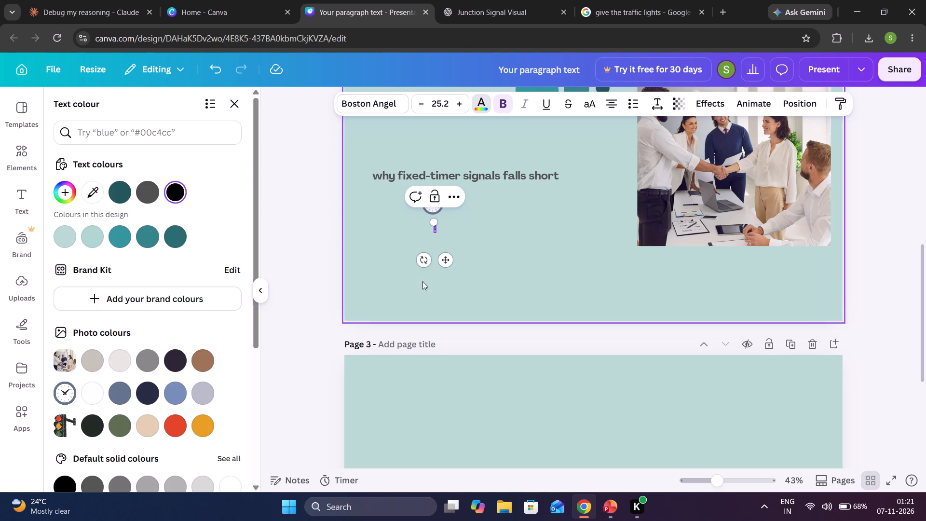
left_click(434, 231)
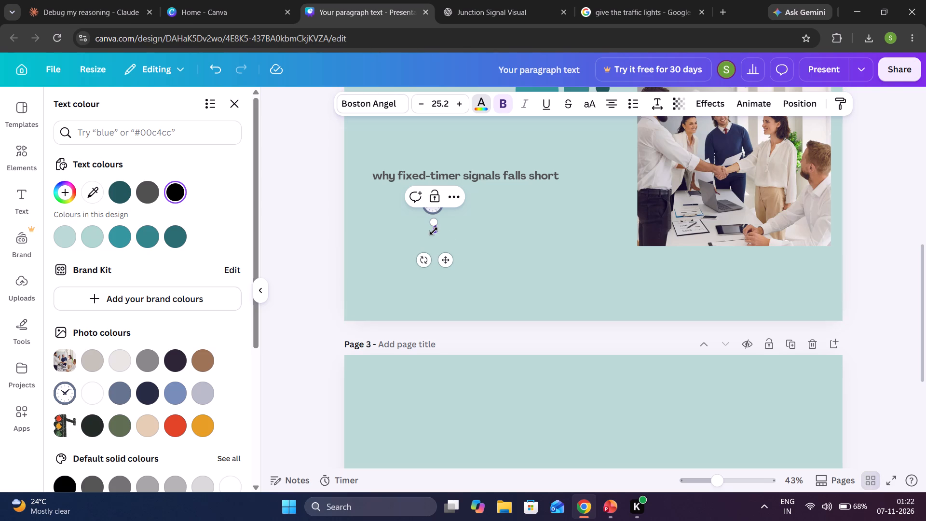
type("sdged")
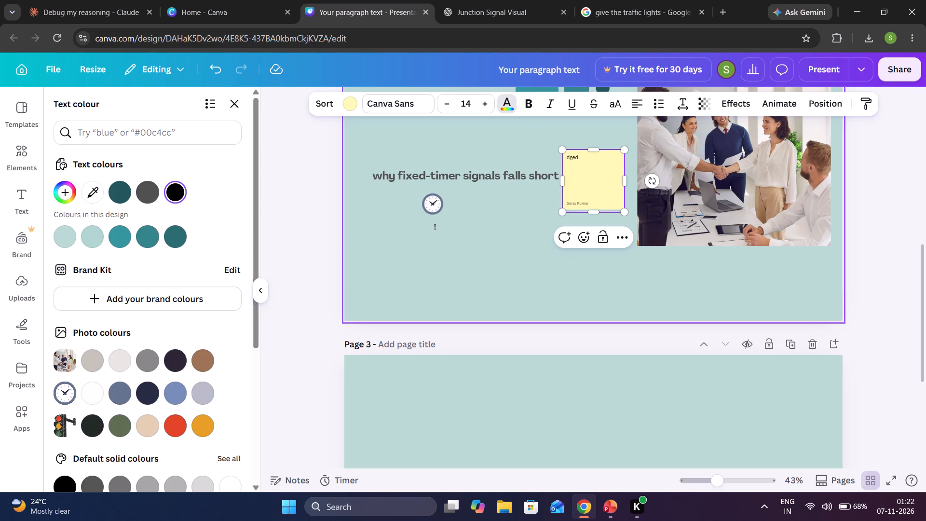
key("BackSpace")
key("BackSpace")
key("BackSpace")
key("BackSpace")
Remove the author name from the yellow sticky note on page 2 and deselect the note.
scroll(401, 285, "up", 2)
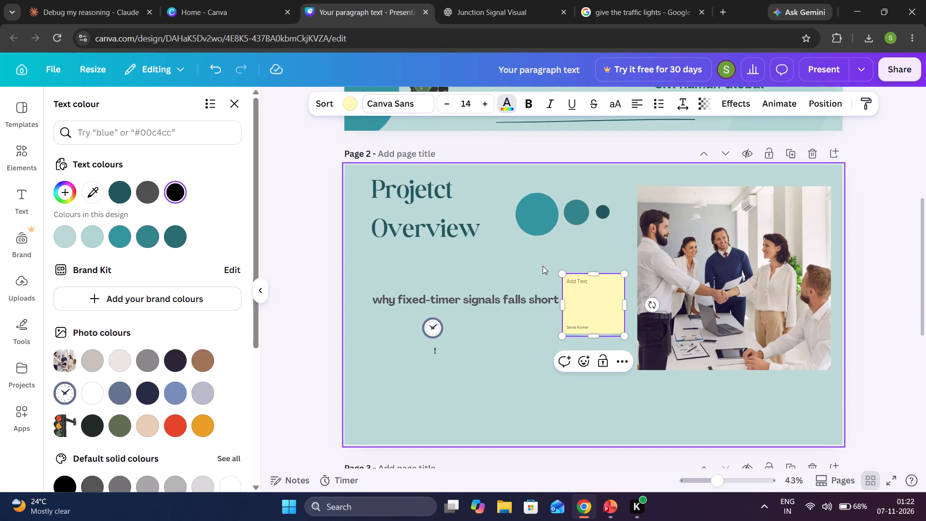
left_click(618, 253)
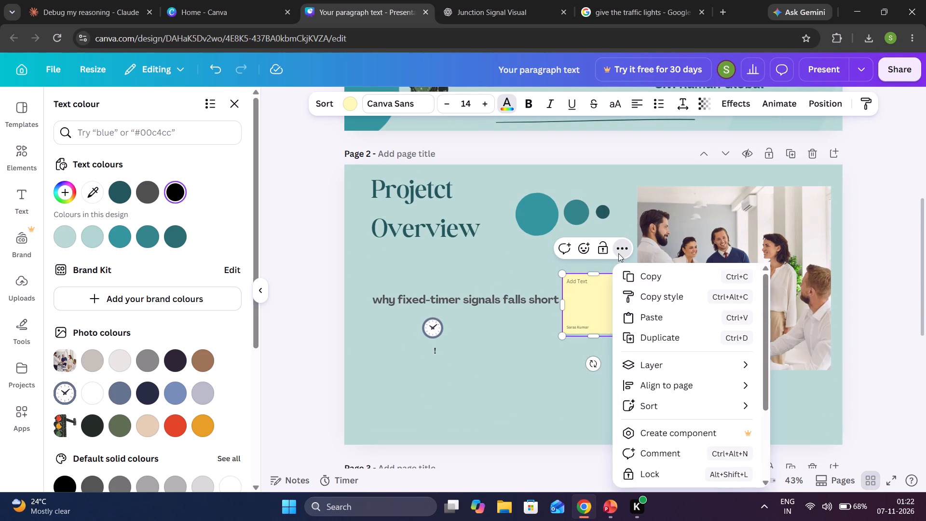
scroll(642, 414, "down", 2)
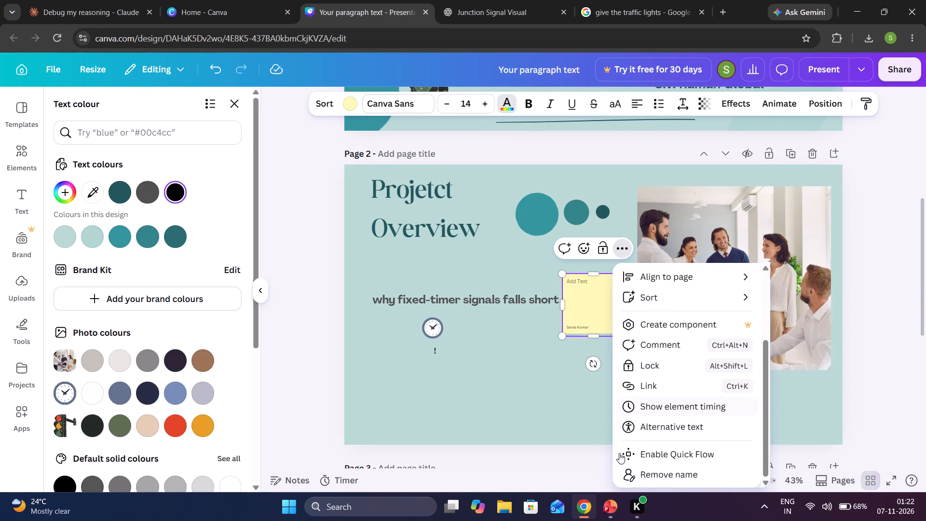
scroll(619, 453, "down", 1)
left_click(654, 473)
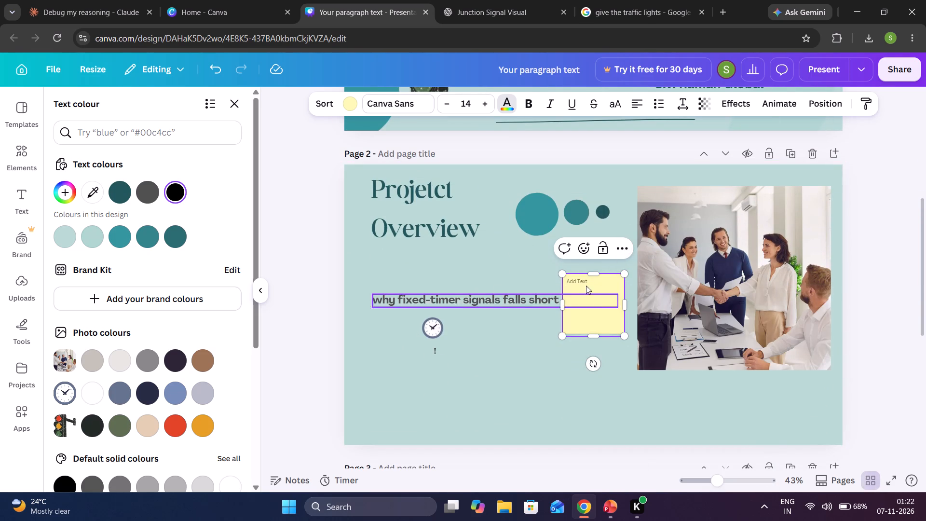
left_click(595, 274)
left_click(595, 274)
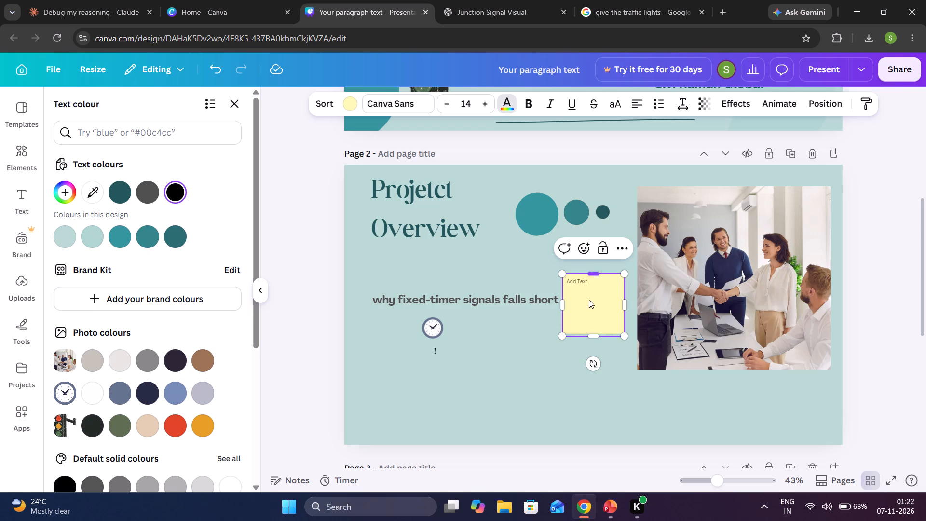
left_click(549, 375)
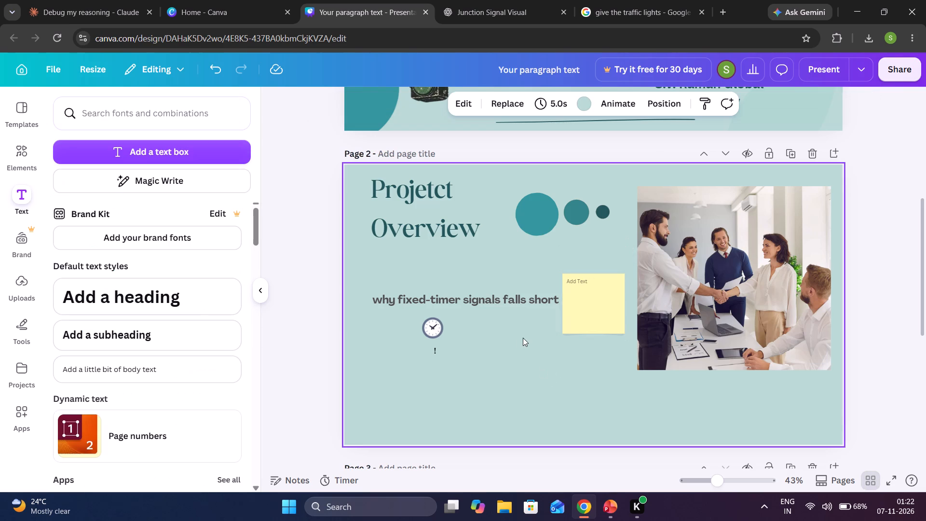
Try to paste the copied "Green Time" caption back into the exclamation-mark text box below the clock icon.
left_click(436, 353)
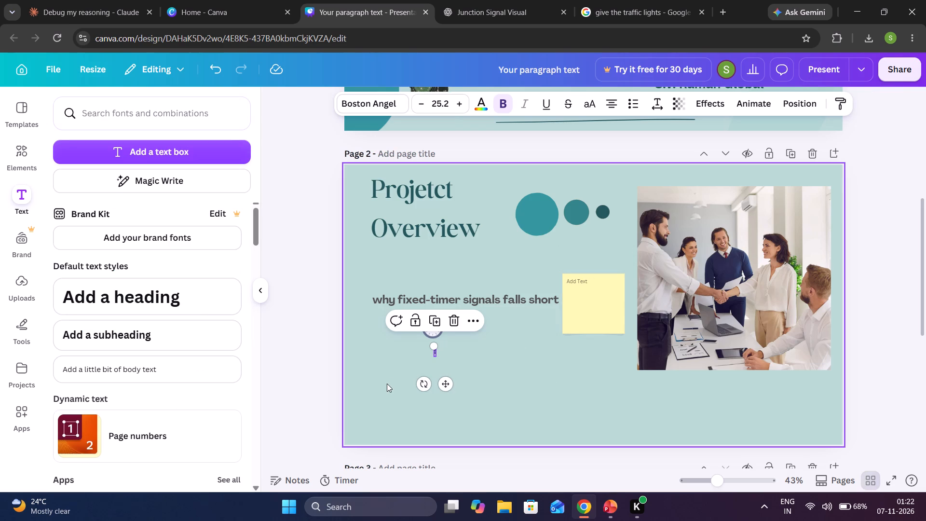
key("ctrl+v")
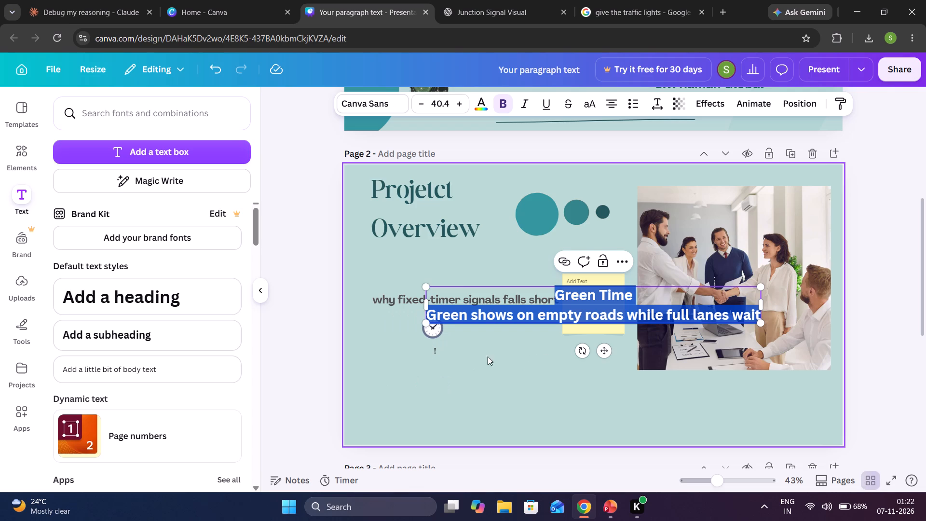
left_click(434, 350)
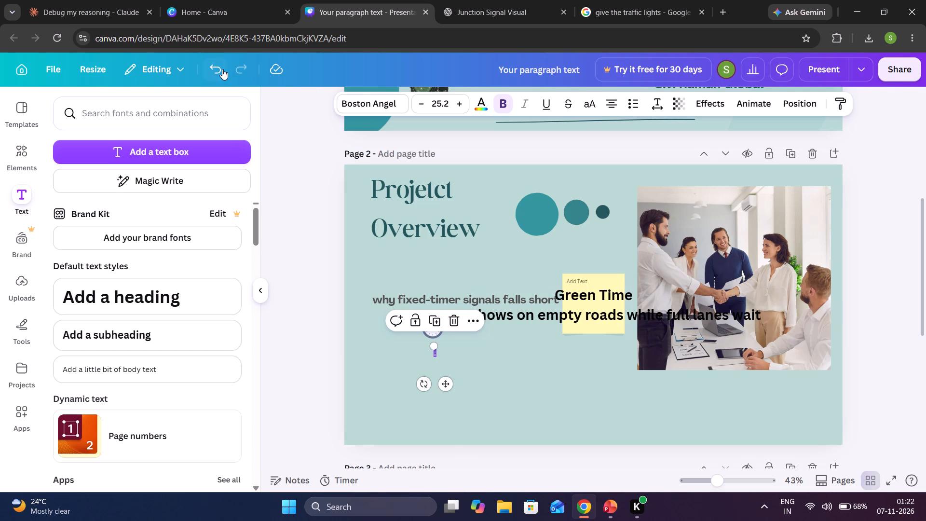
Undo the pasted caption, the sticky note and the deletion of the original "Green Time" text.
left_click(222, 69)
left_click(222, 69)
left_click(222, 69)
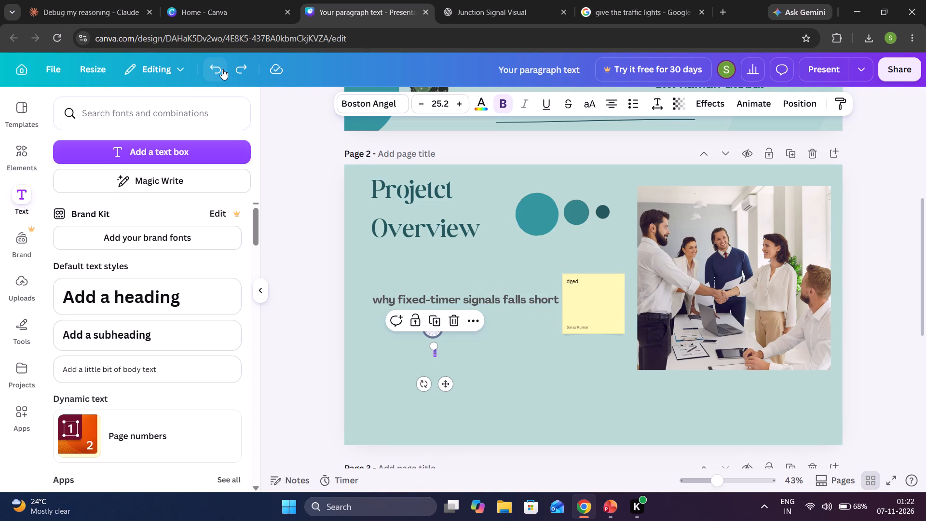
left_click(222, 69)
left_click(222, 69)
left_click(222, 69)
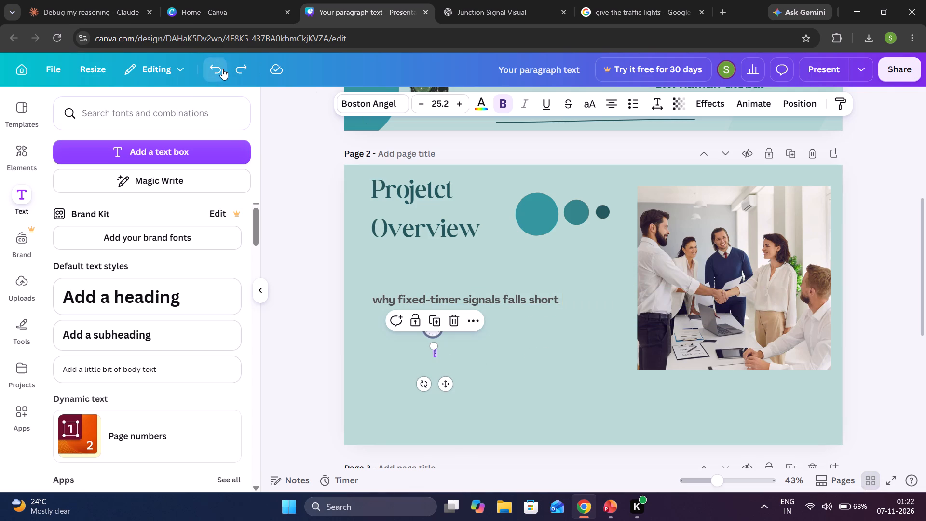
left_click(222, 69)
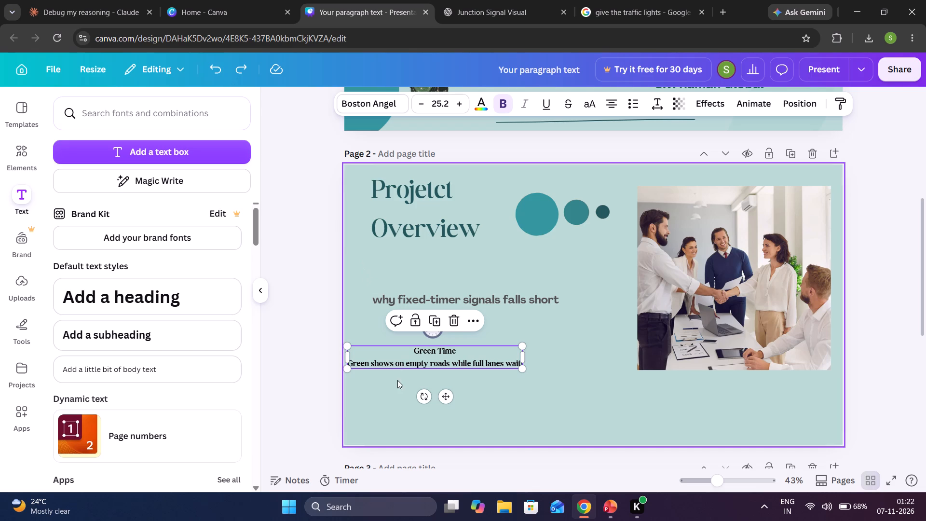
Move the "why fixed-timer signals falls short" line on page 2 up, about midway between the heading and the clock icon.
left_click(389, 400)
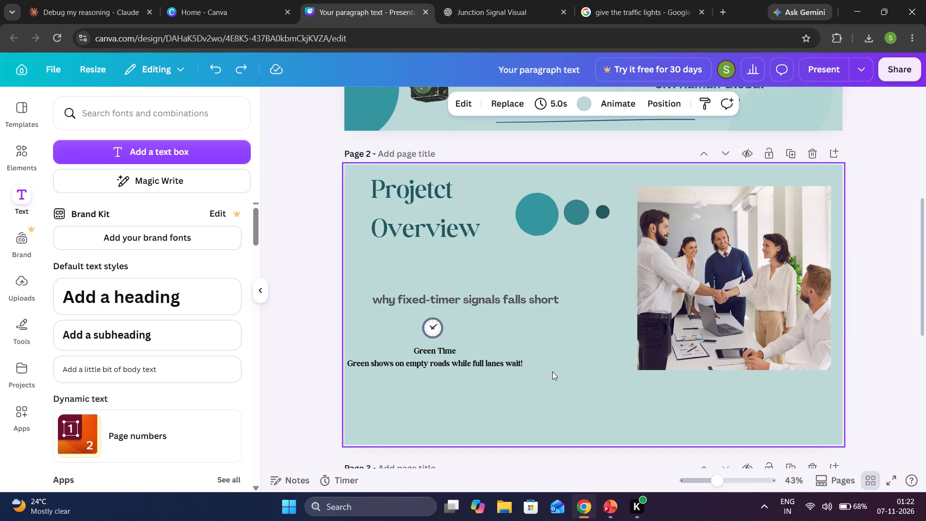
left_click_drag(469, 297, 454, 277)
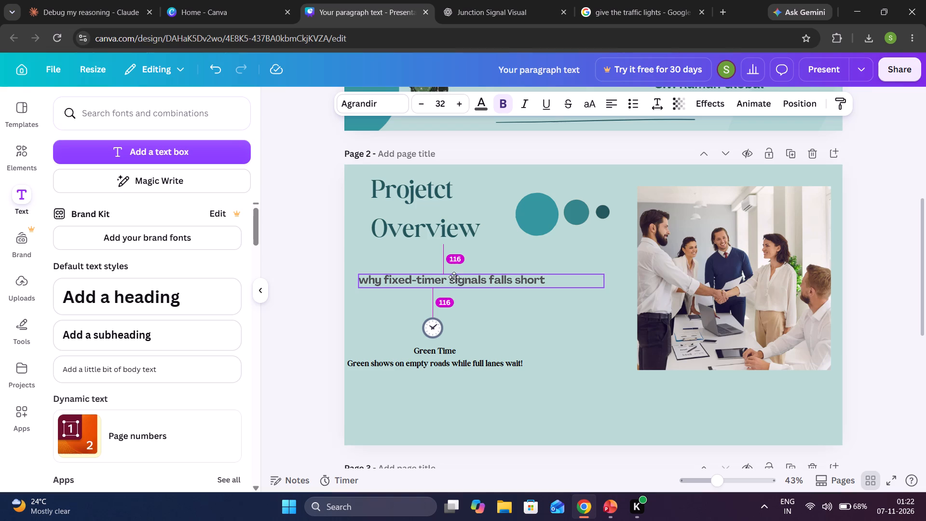
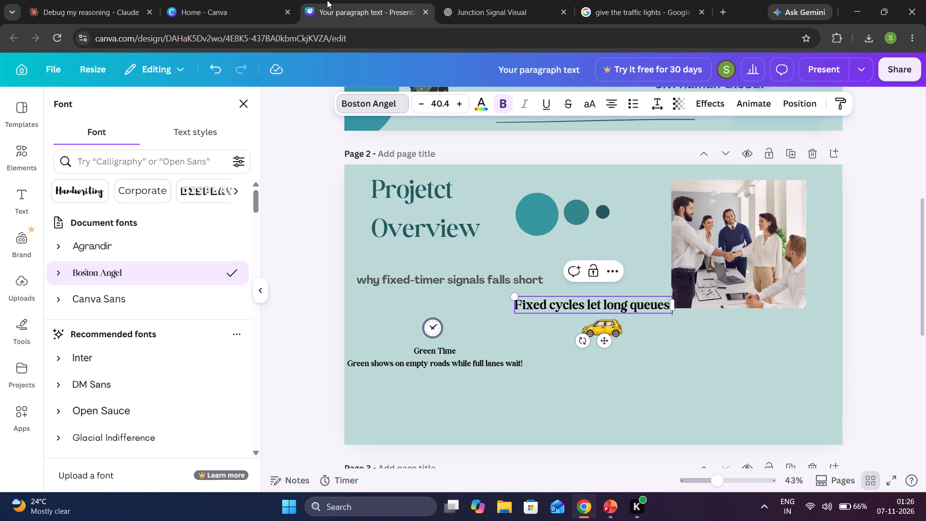
type("bu")
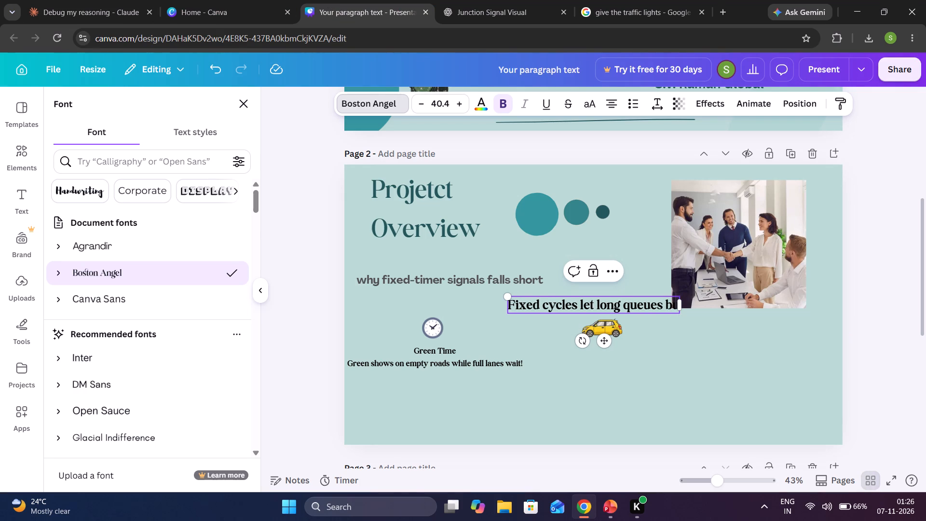
type("ild la")
key("space")
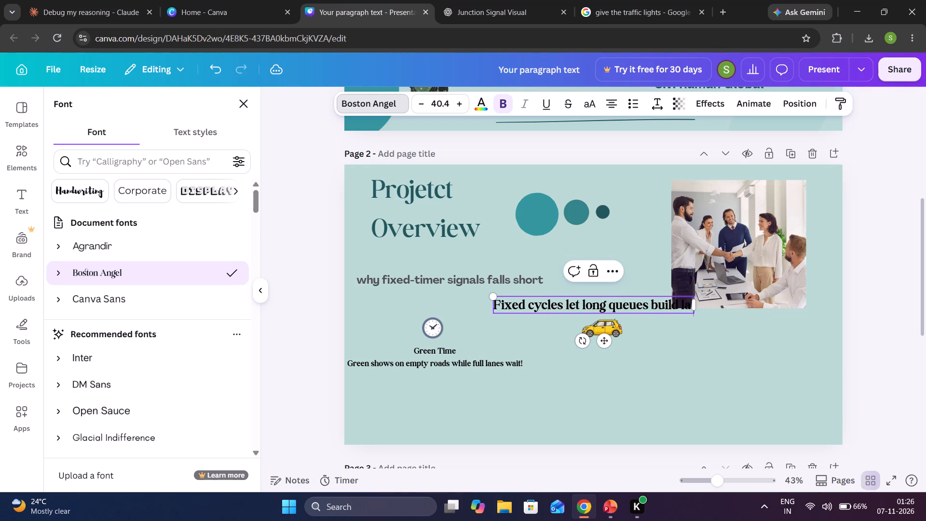
key("BackSpace")
key("BackSpace")
key("BackSpace")
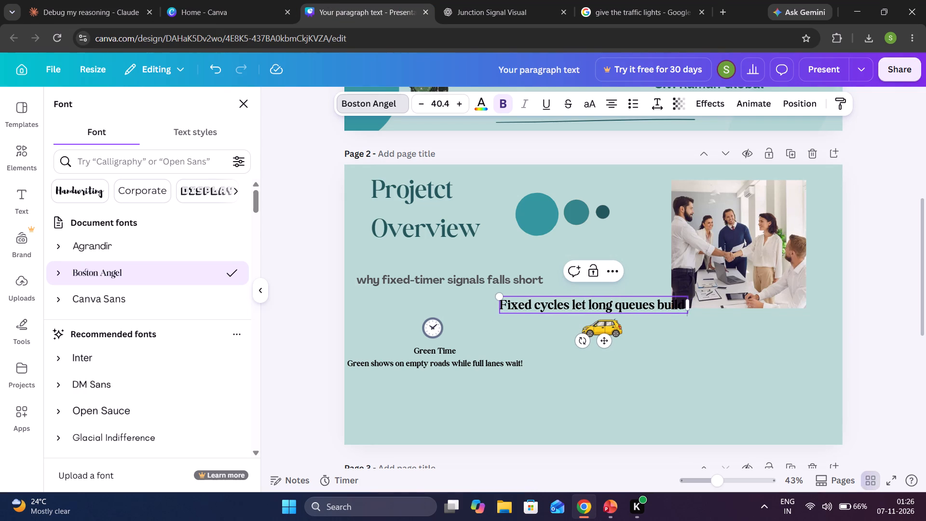
key("space")
key("BackSpace")
Finish the car caption with the words "at busy approach.".
key("BackSpace")
key("space")
type("at")
key("space")
type("busy approach")
key("period")
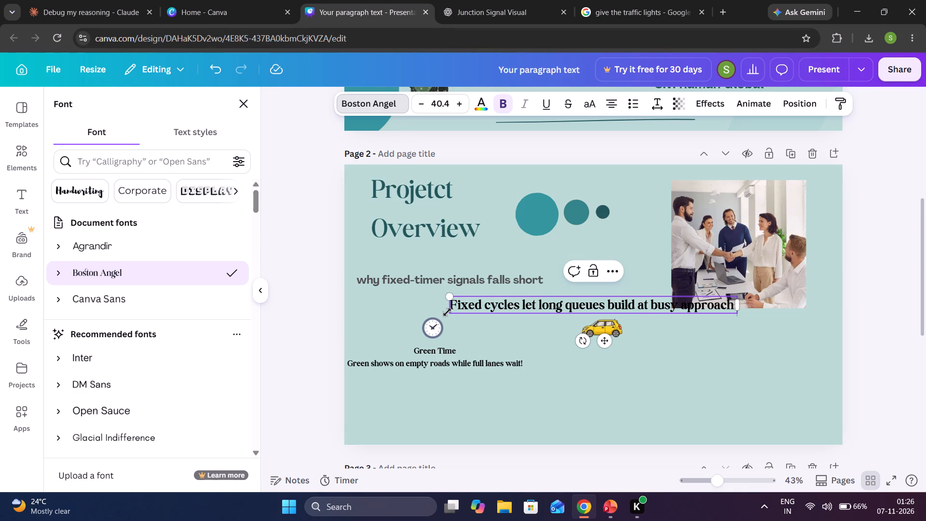
Shrink the car caption to font size 26.3 and narrow its box so the text wraps onto two lines.
left_click_drag(449, 313, 549, 307)
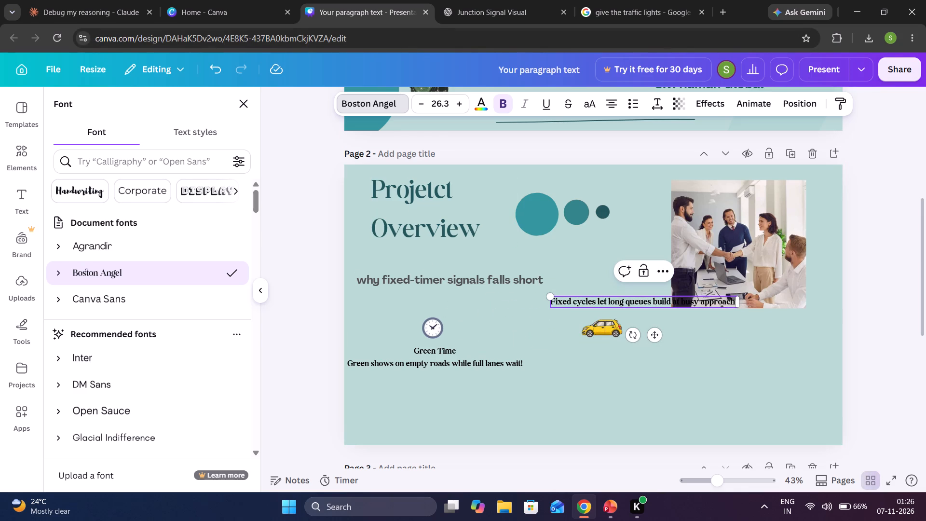
left_click_drag(739, 300, 686, 304)
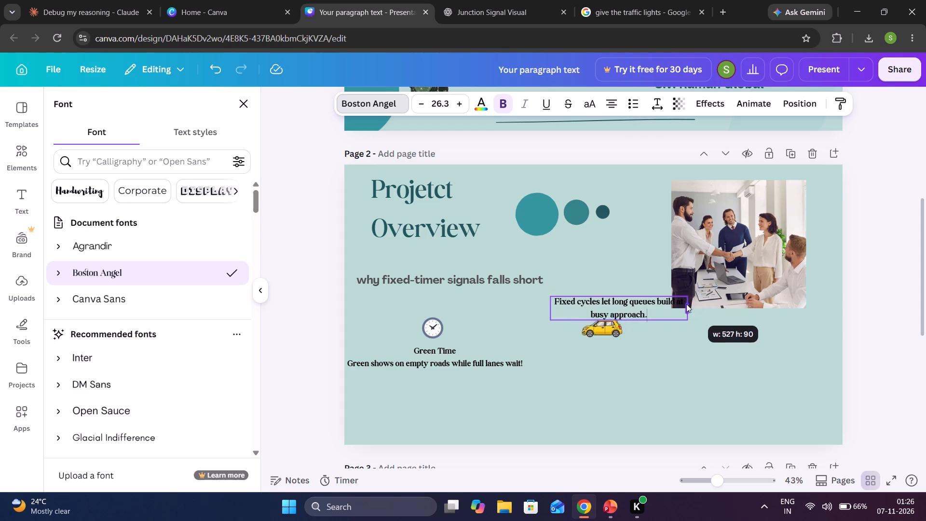
left_click_drag(686, 304, 667, 300)
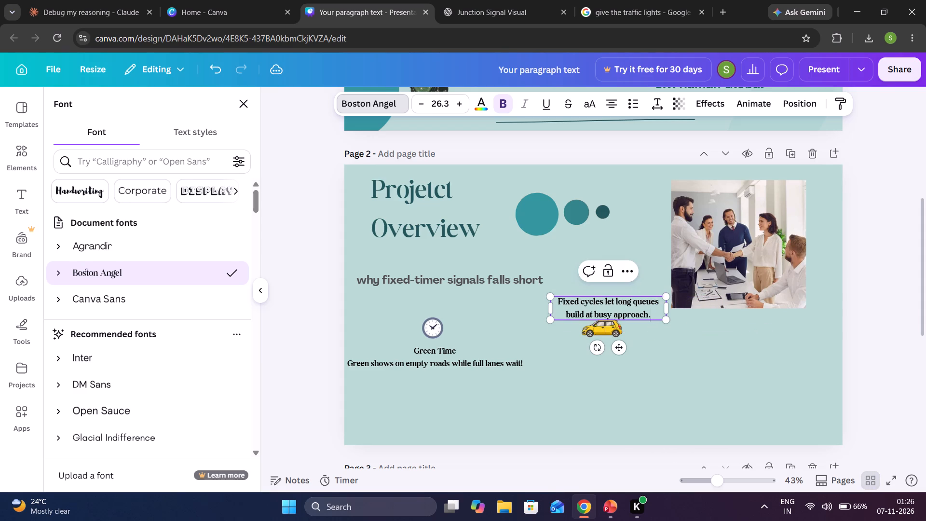
Move the two-line caption directly beneath the yellow car icon, level with the clock's caption.
left_click_drag(623, 350, 625, 399)
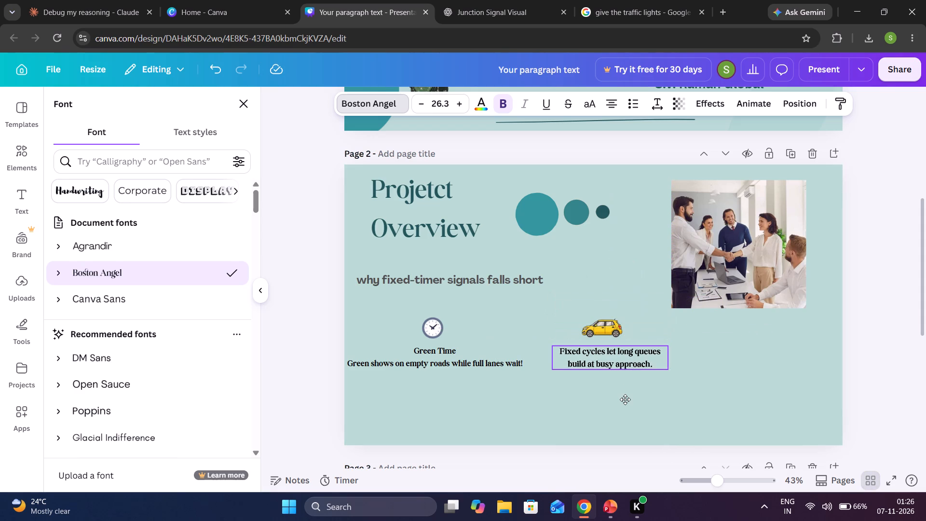
left_click_drag(625, 399, 628, 404)
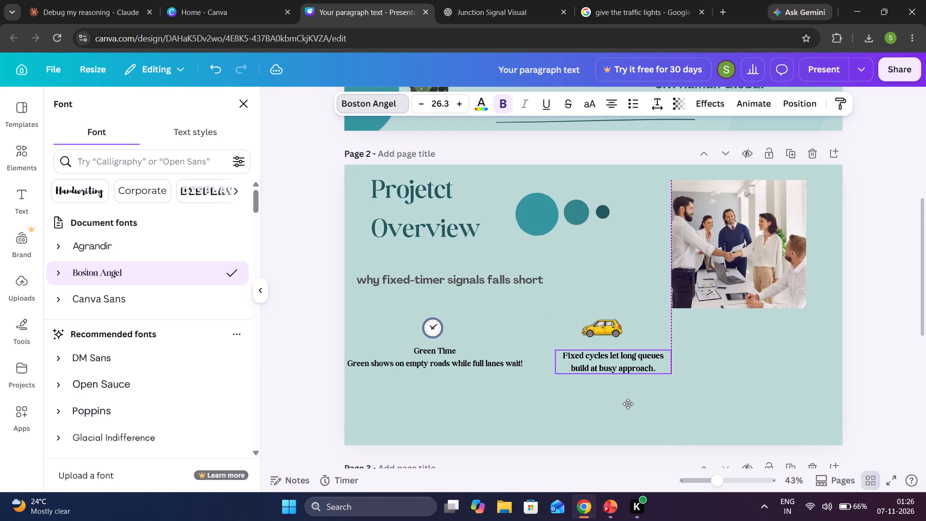
left_click_drag(628, 404, 629, 392)
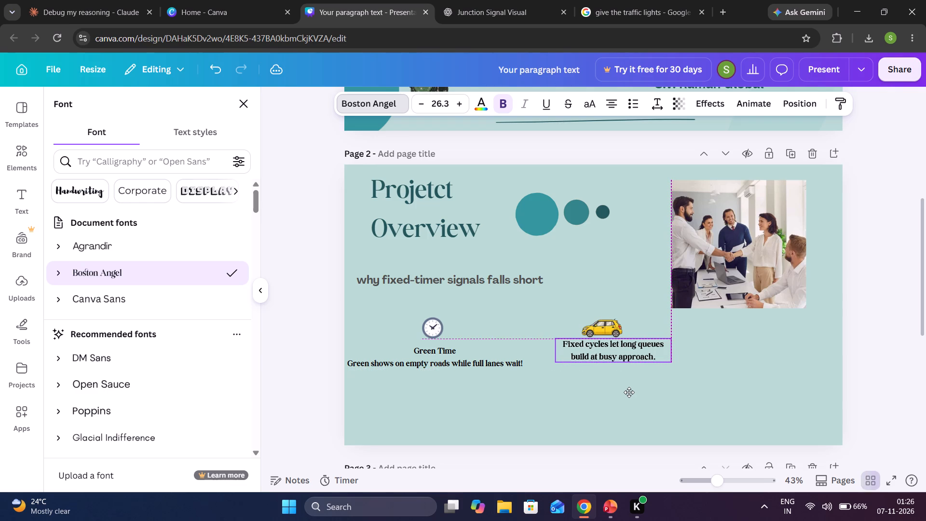
left_click_drag(629, 392, 628, 398)
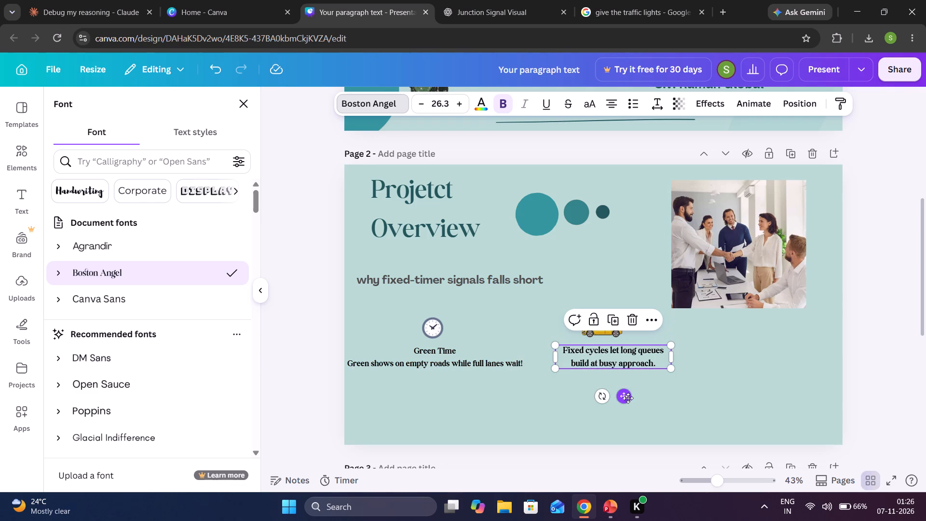
left_click(569, 420)
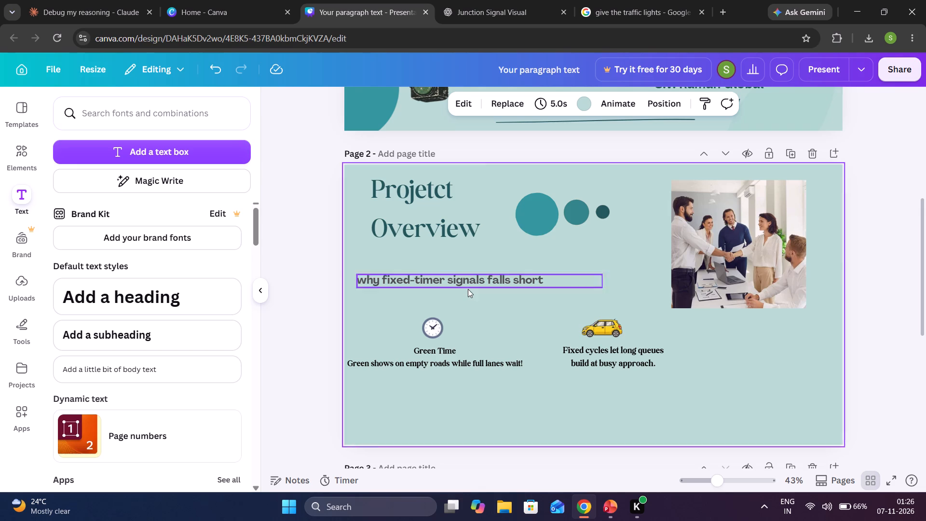
Shift the "why fixed-timer signals falls short" subtitle slightly to the right on page 2.
left_click_drag(475, 282, 497, 282)
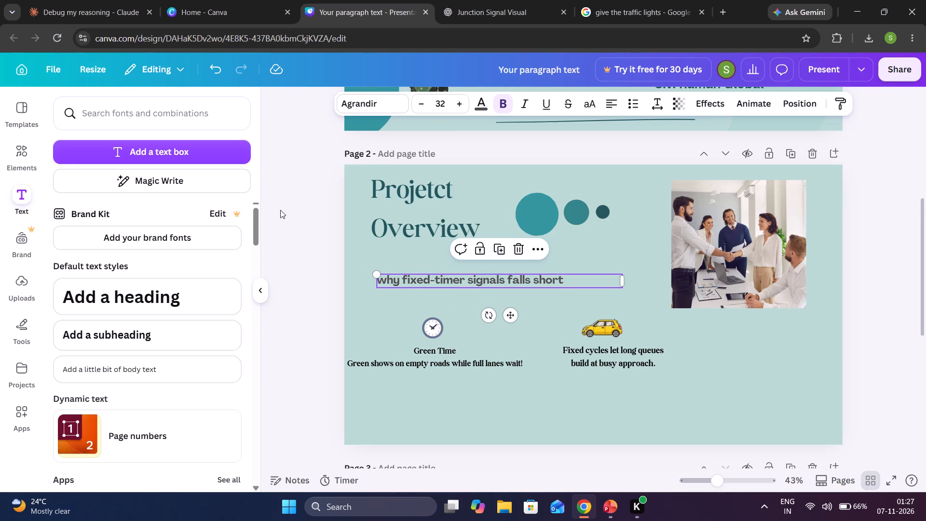
Search the graphics for "fuel" and insert the red fuel pump with the blue hose on page 2.
left_click(34, 161)
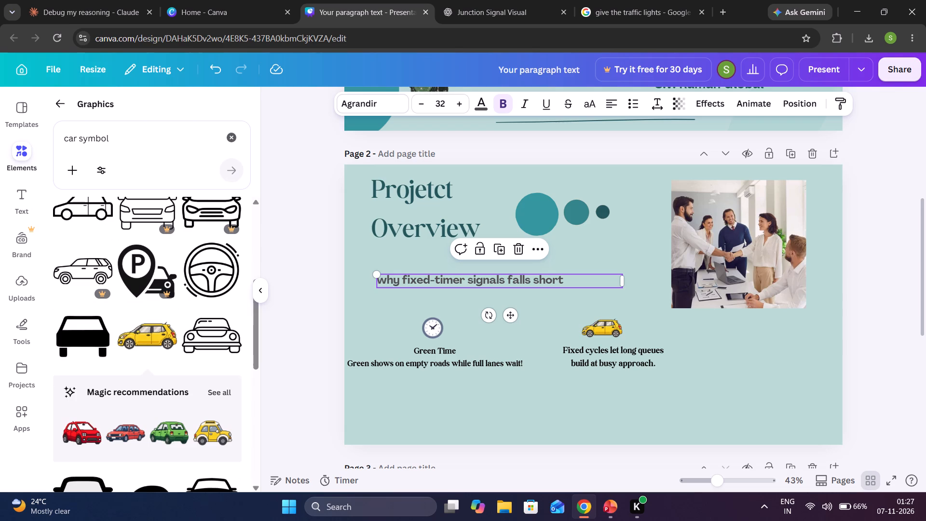
left_click(221, 138)
left_click(151, 132)
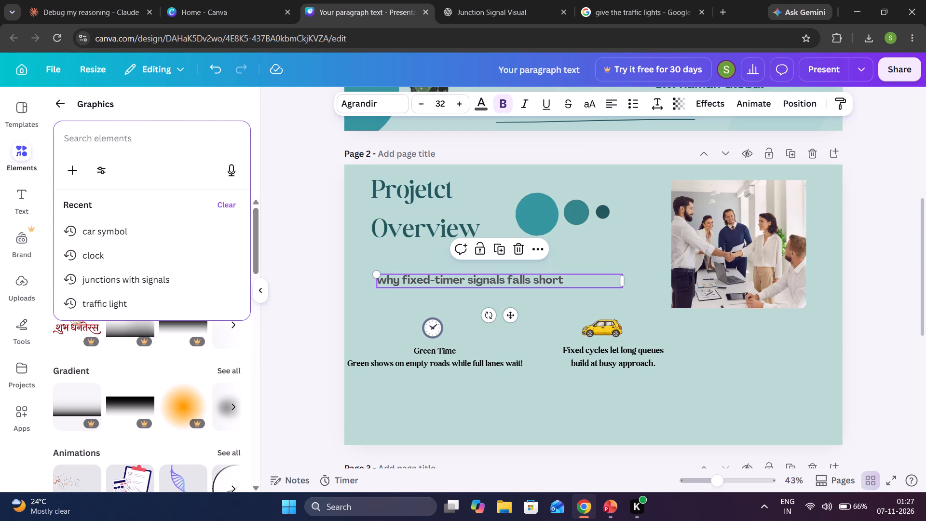
key("p")
key("BackSpace")
type("fu")
type("el")
key("Return")
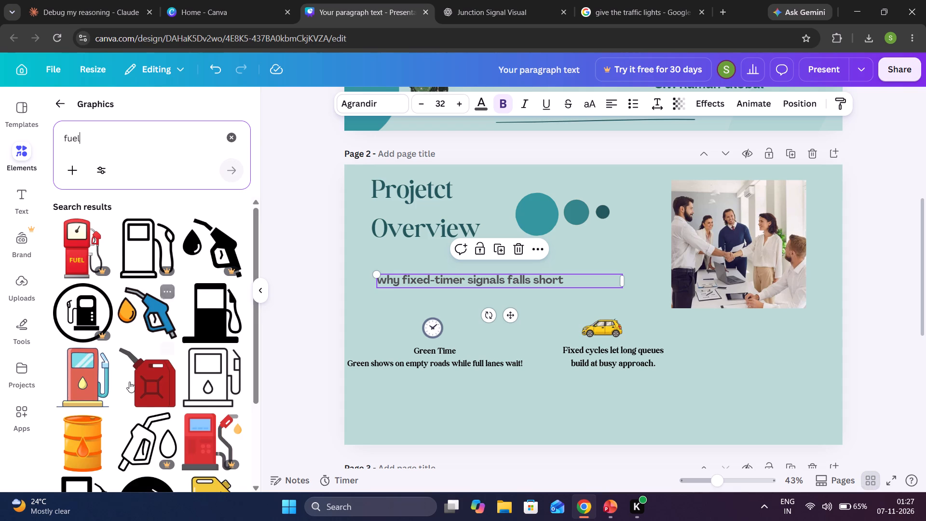
scroll(129, 382, "down", 2)
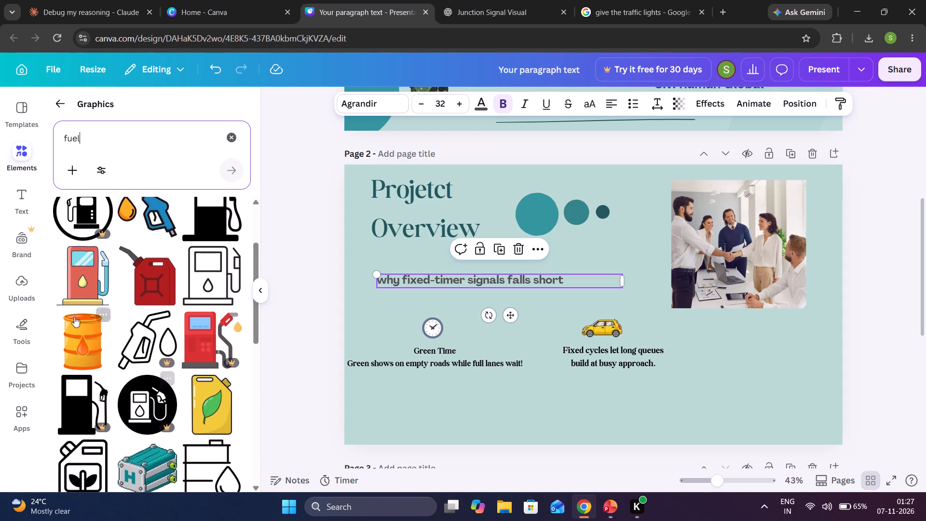
left_click(95, 271)
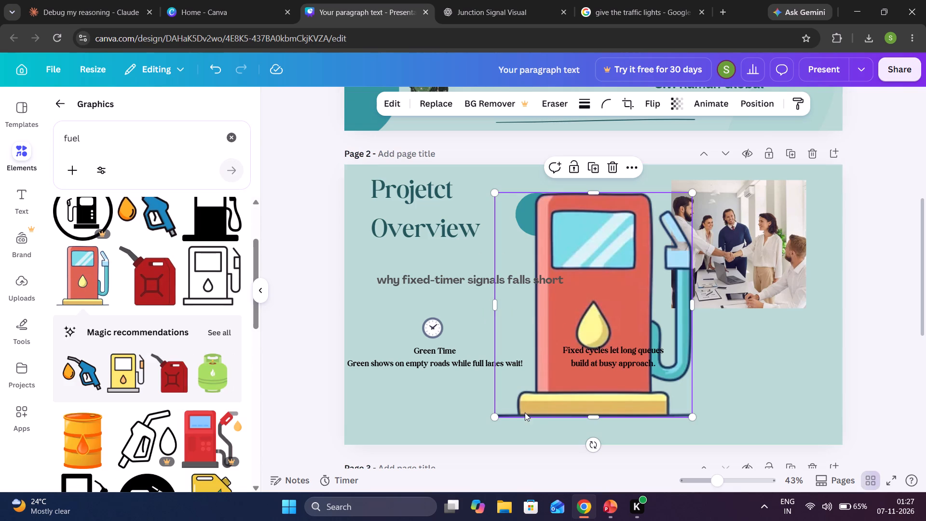
Shrink the fuel pump graphic to a small icon about 89 by 111.
left_click_drag(496, 415, 635, 207)
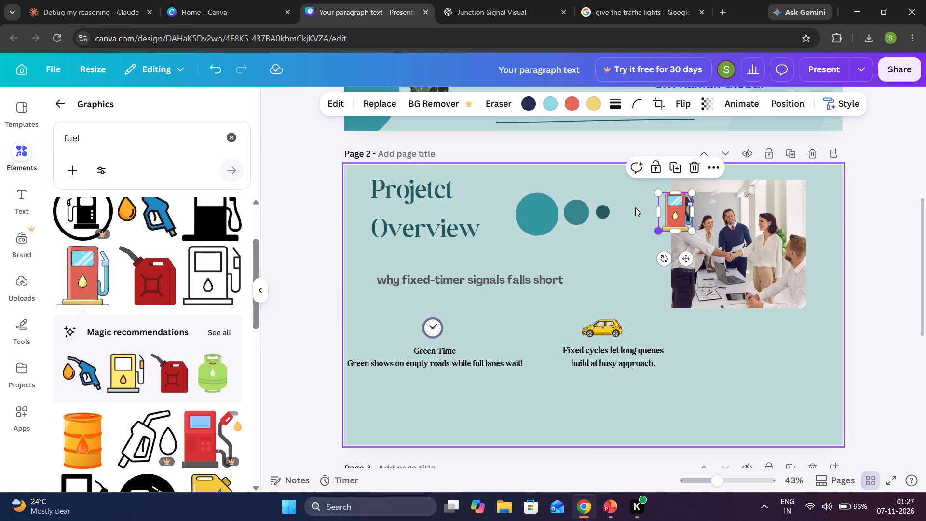
left_click(693, 209)
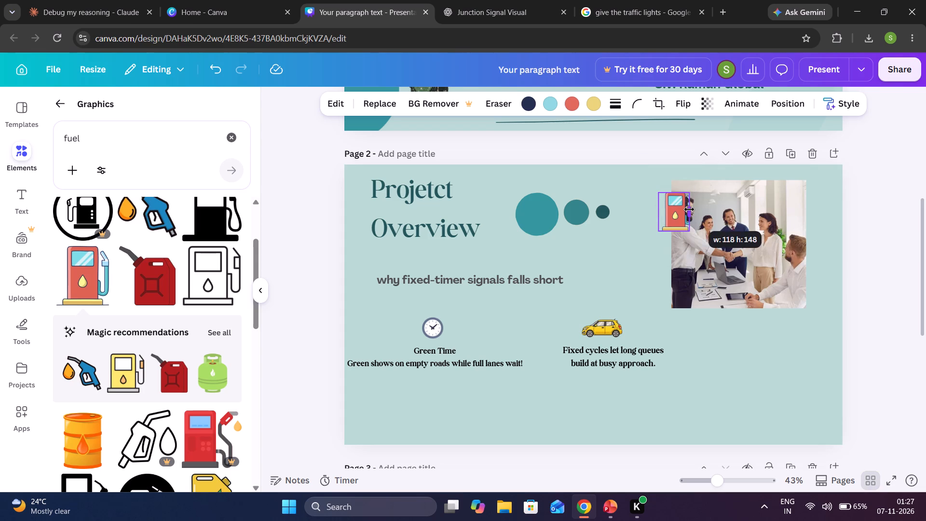
left_click_drag(660, 233, 665, 221)
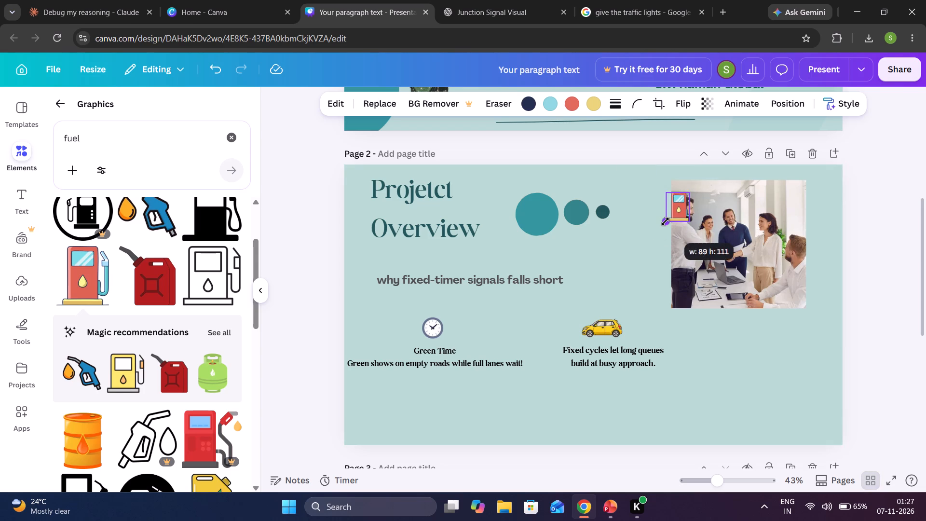
Move the fuel pump icon below the team photo, in line with the clock and car icons.
left_click_drag(689, 249, 743, 373)
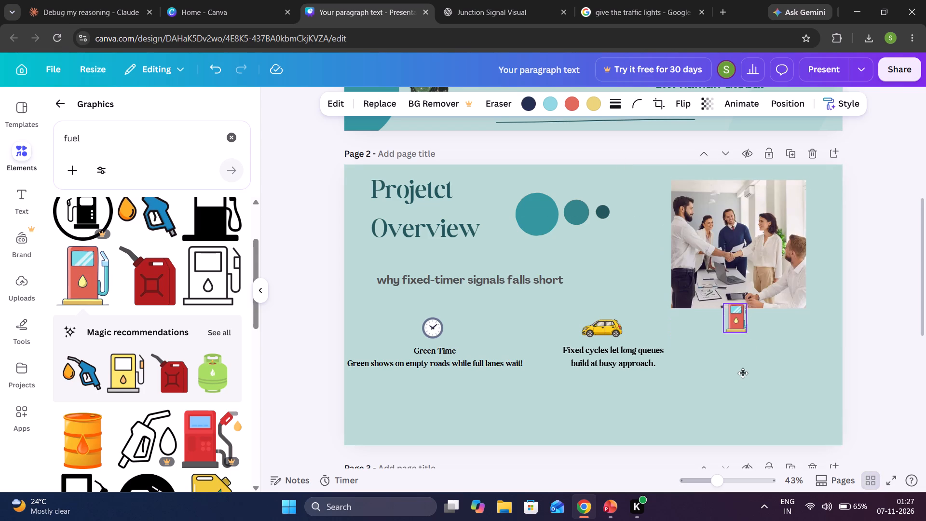
left_click_drag(743, 373, 759, 377)
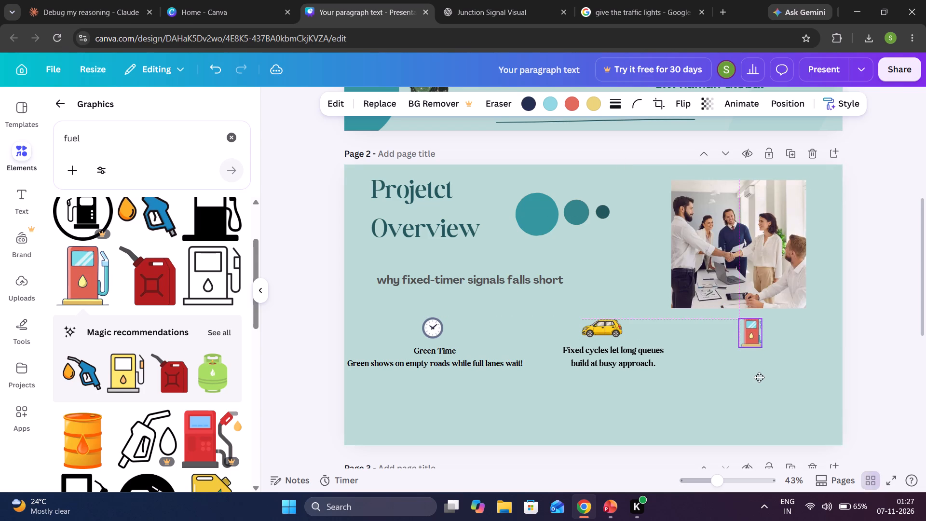
left_click_drag(759, 377, 760, 377)
left_click_drag(760, 377, 764, 376)
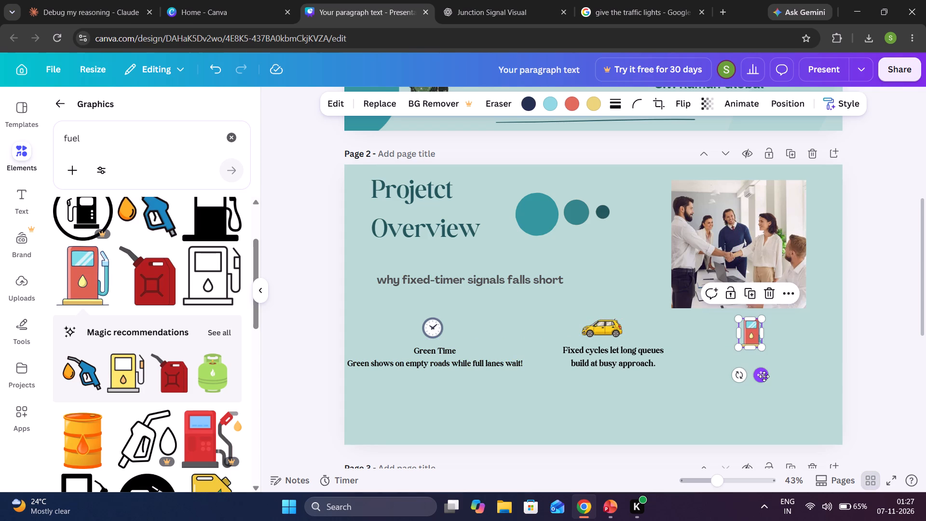
left_click_drag(764, 376, 773, 375)
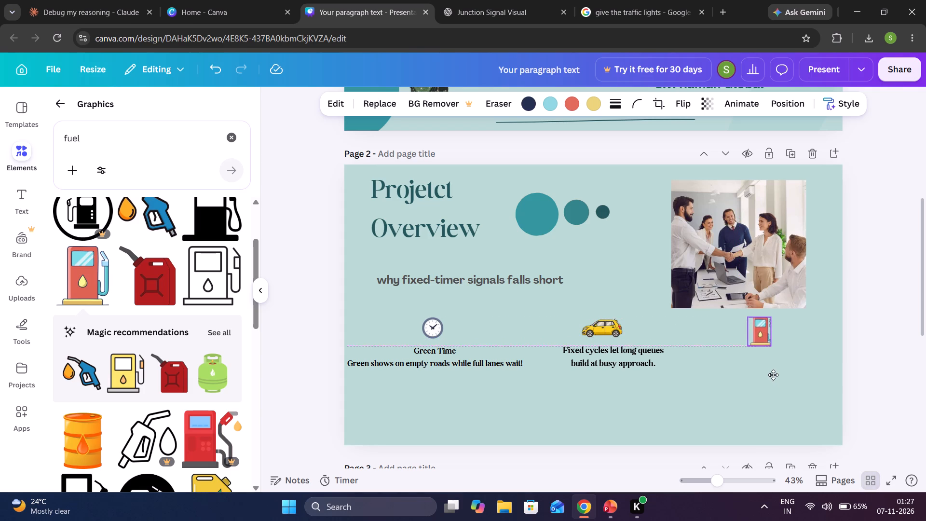
left_click_drag(773, 375, 775, 377)
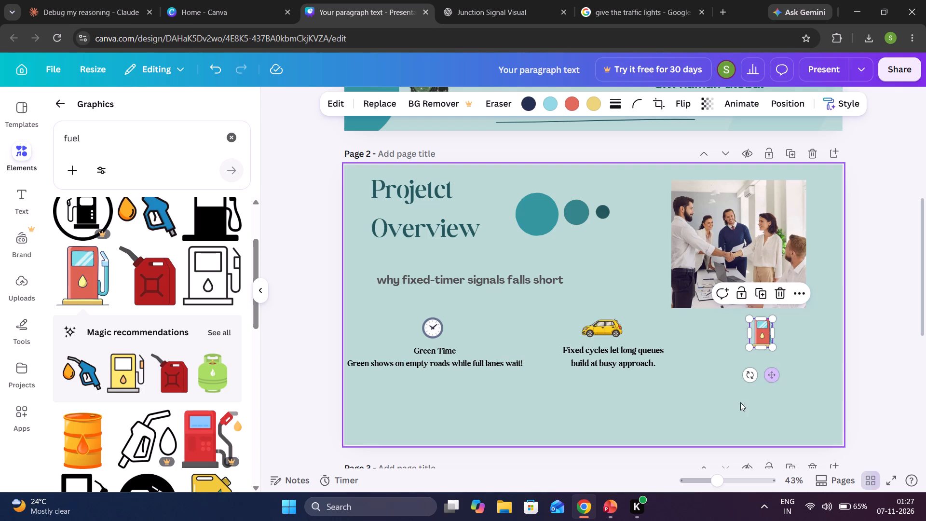
Fine-tune the fuel pump icon's size, making it slightly smaller to suit the clock and car icons.
left_click_drag(751, 351, 754, 345)
left_click_drag(775, 345, 776, 345)
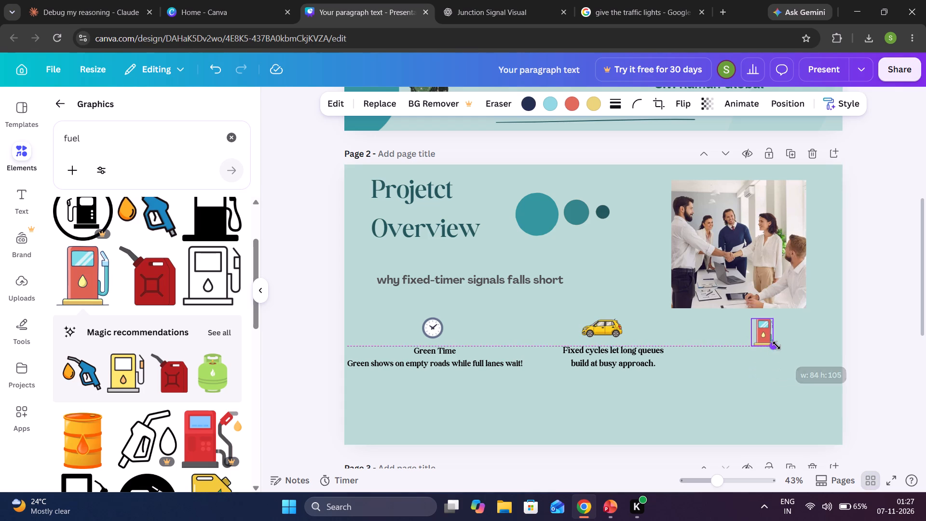
left_click_drag(776, 345, 778, 330)
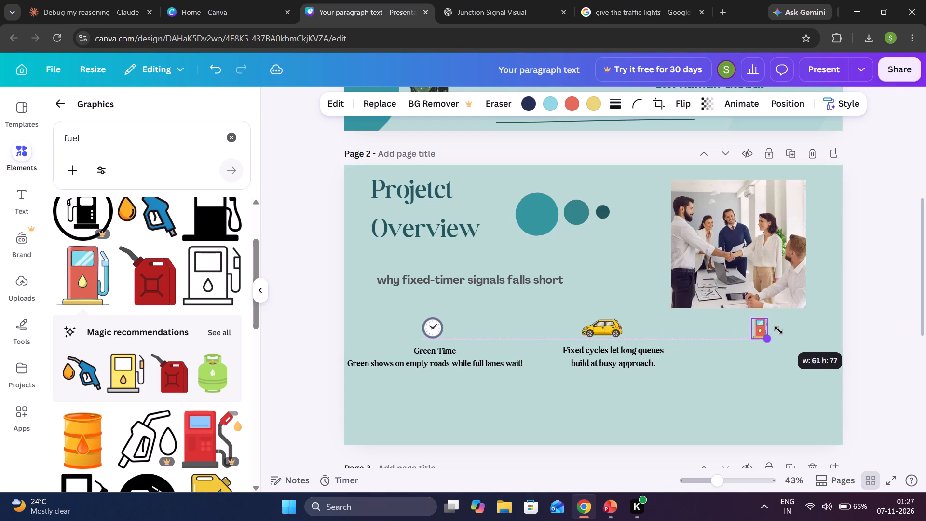
left_click_drag(778, 330, 776, 329)
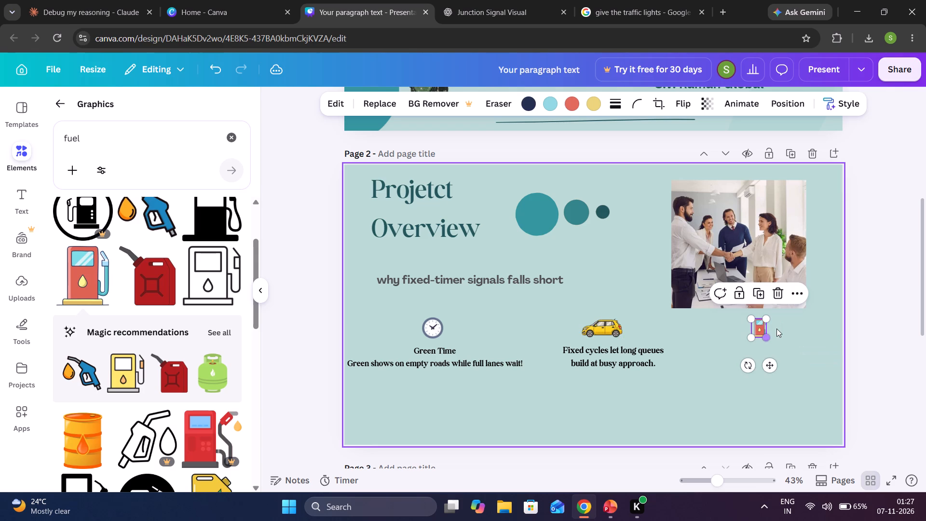
left_click(726, 353)
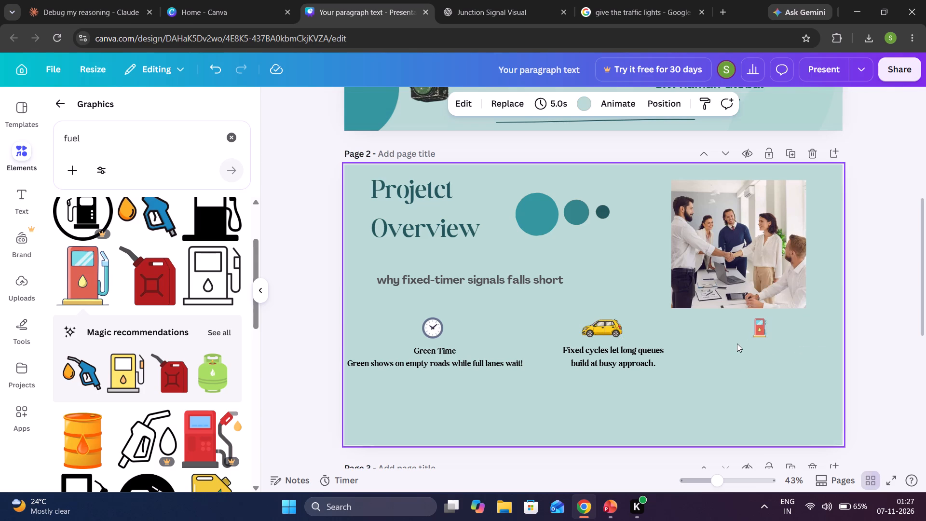
left_click(757, 325)
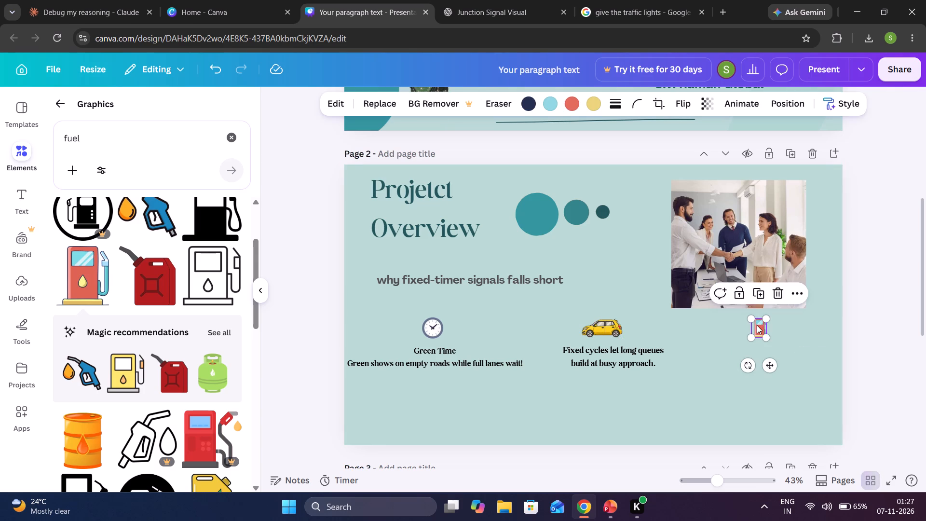
left_click_drag(752, 337, 750, 341)
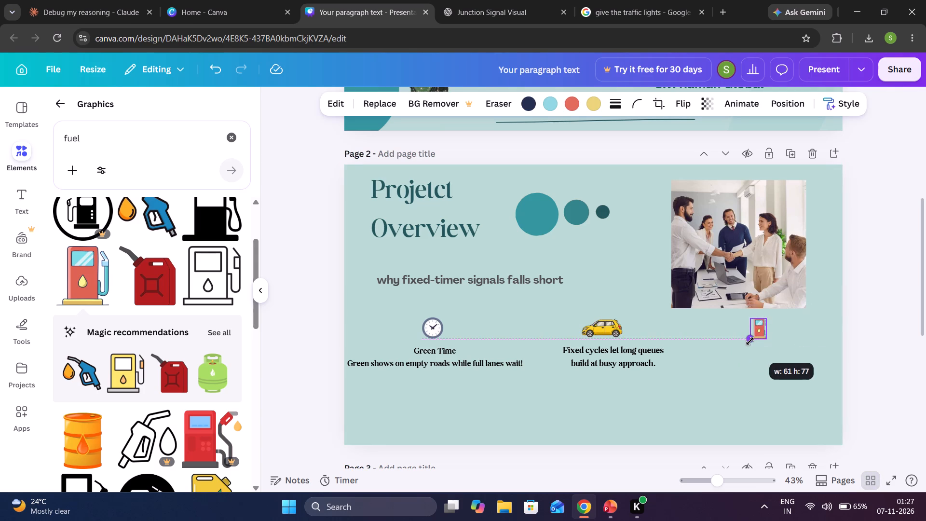
left_click_drag(750, 341, 749, 343)
left_click(726, 366)
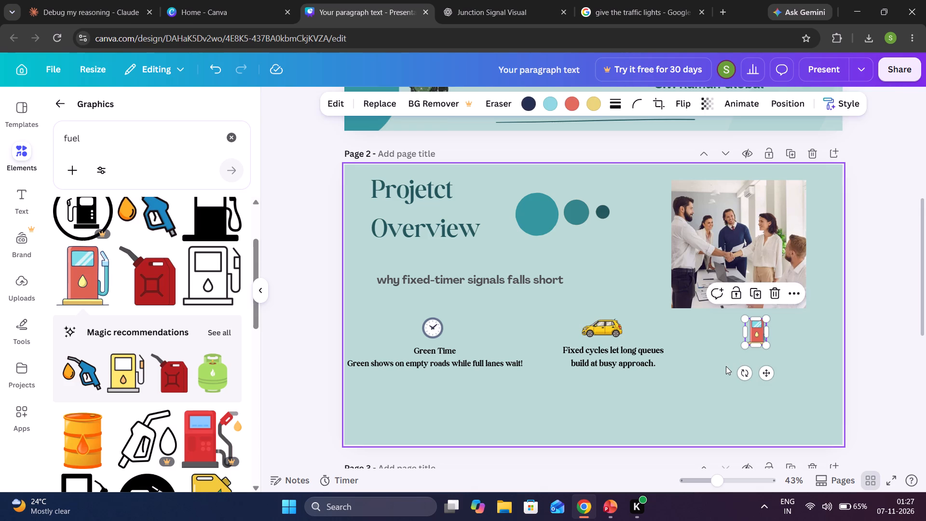
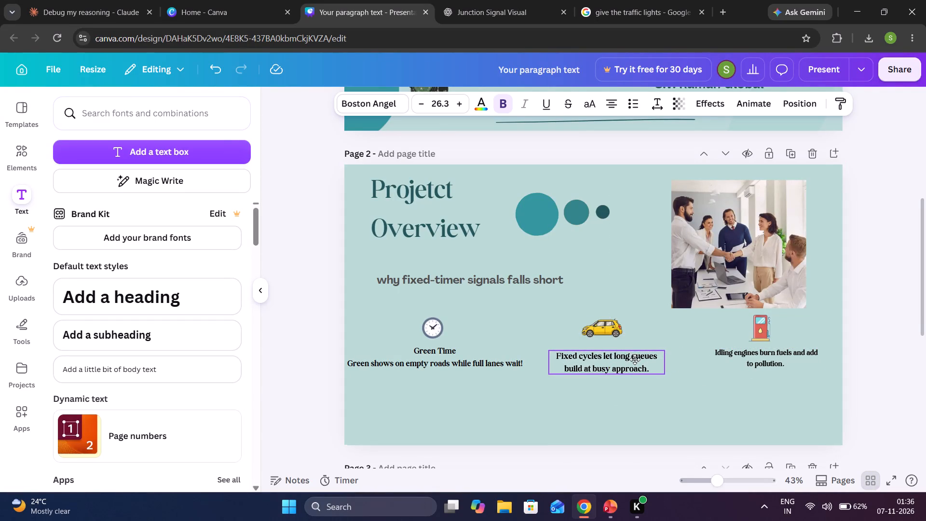
left_click_drag(635, 359, 634, 355)
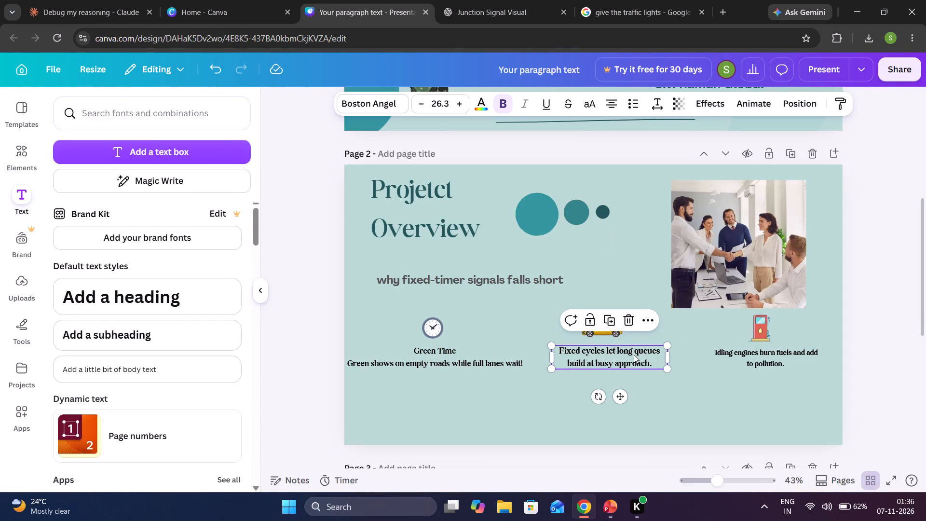
left_click_drag(551, 369, 561, 366)
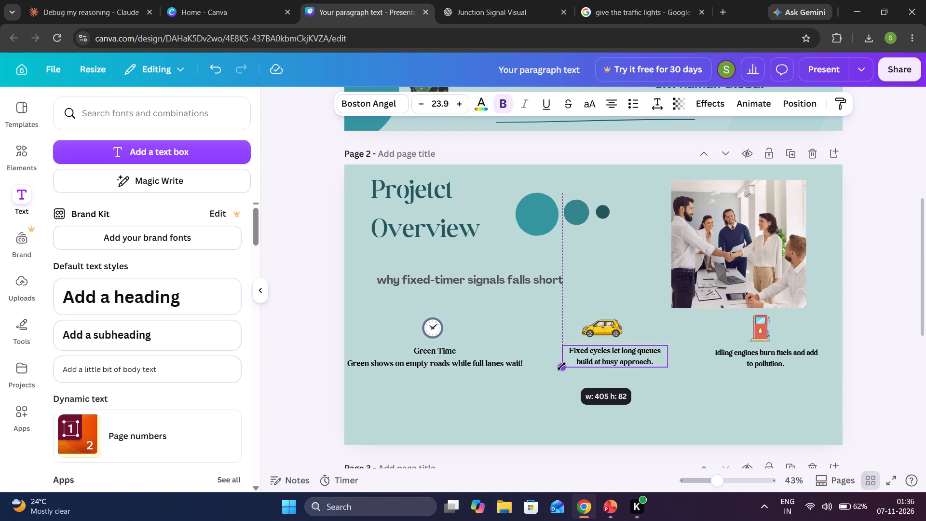
left_click_drag(561, 366, 562, 366)
left_click_drag(587, 355, 578, 357)
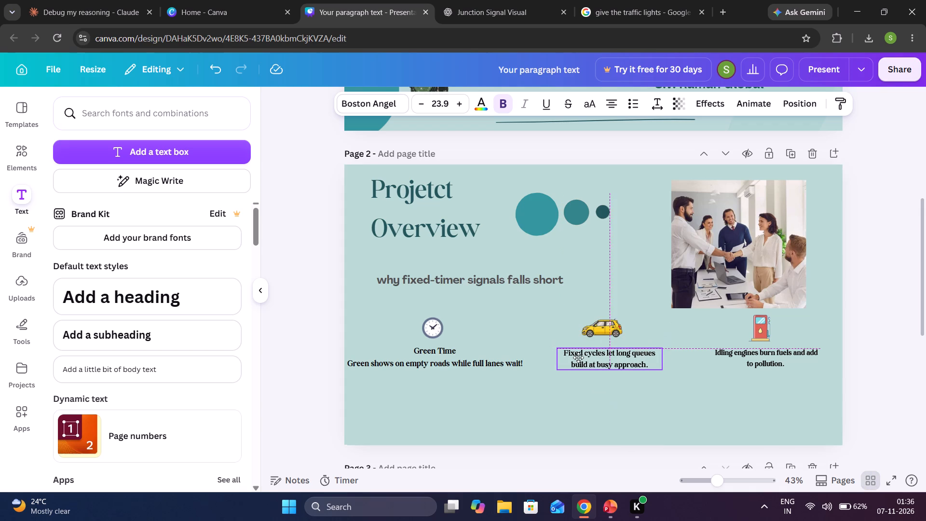
left_click_drag(578, 357, 575, 357)
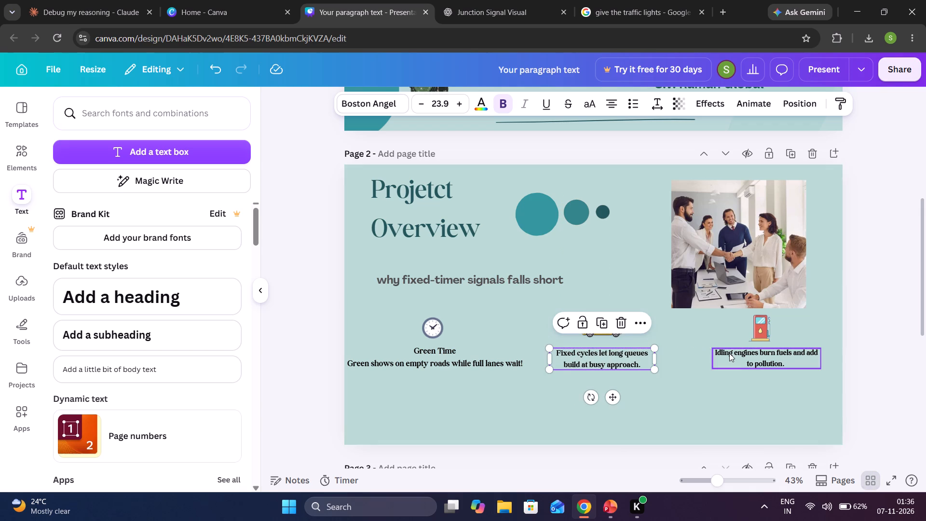
left_click(729, 353)
left_click(658, 388)
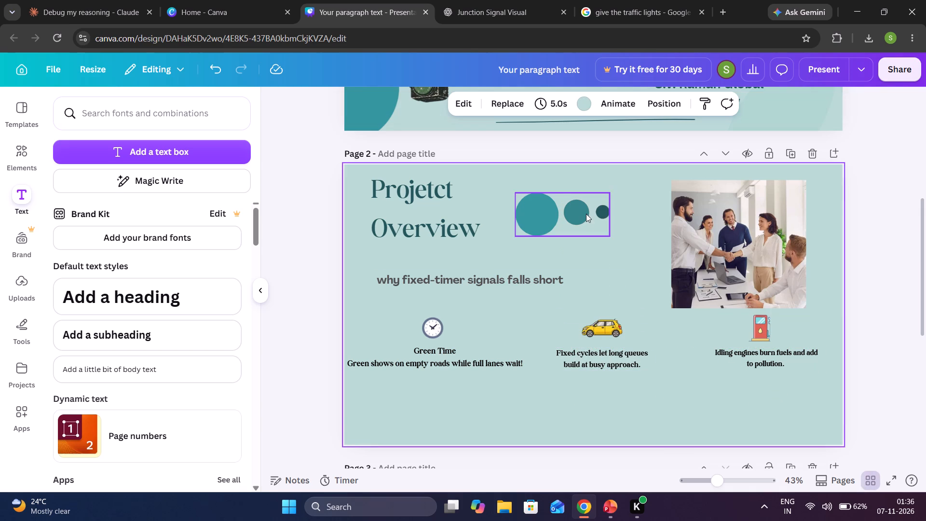
Return to the graphics library and clear its "fuel" search.
left_click(1, 162)
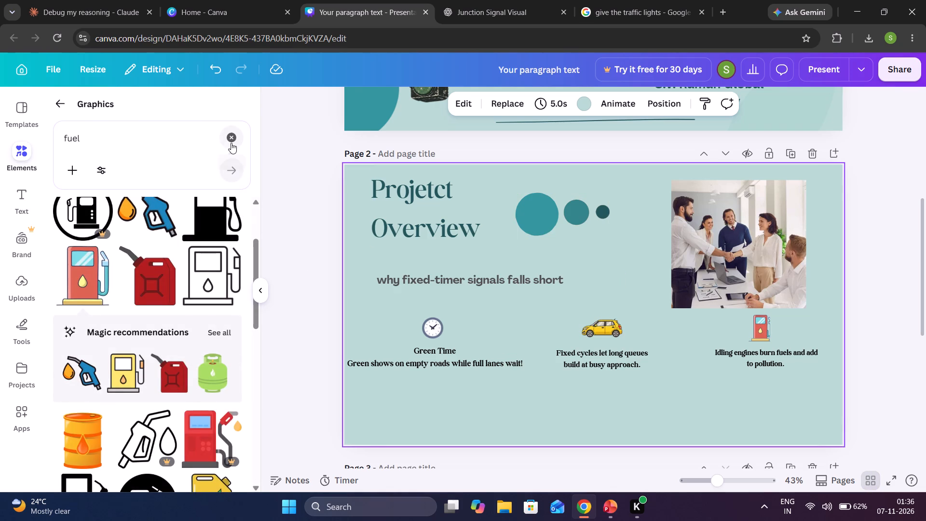
left_click_drag(231, 143, 150, 139)
left_click(150, 139)
left_click(233, 141)
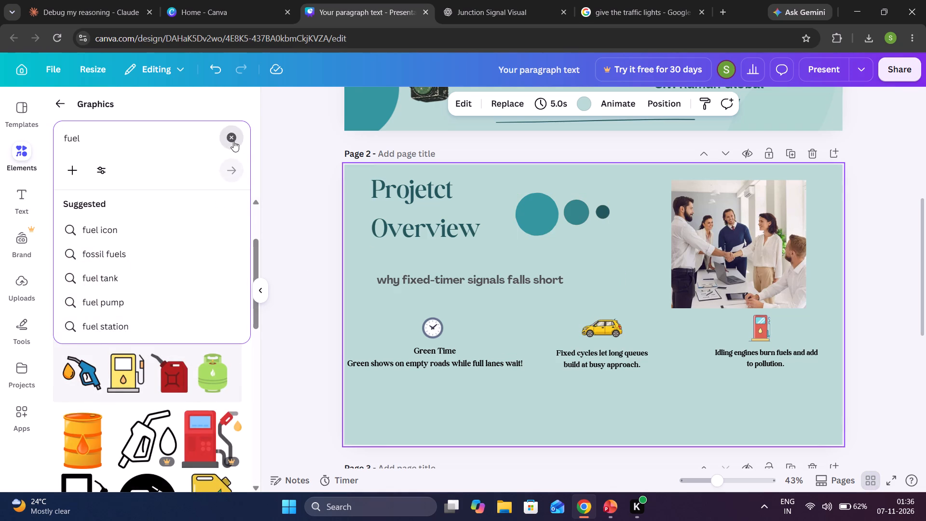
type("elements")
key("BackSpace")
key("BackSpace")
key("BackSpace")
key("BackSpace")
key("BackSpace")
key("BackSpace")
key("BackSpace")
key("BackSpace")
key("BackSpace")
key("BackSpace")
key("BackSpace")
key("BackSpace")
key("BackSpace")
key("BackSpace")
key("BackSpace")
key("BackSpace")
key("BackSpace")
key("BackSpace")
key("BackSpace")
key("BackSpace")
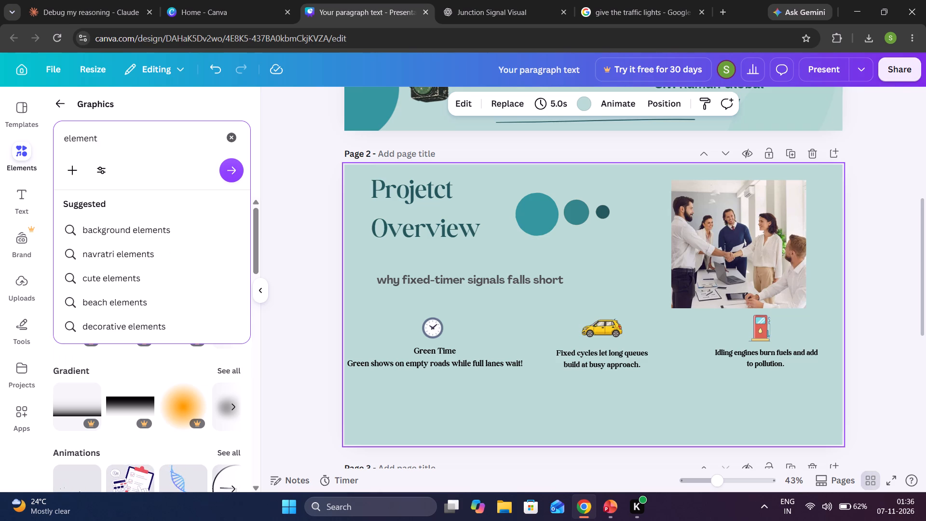
Search the graphics for "ambulance" and add the cartoon ambulance with a driver's face to page 2.
key("a")
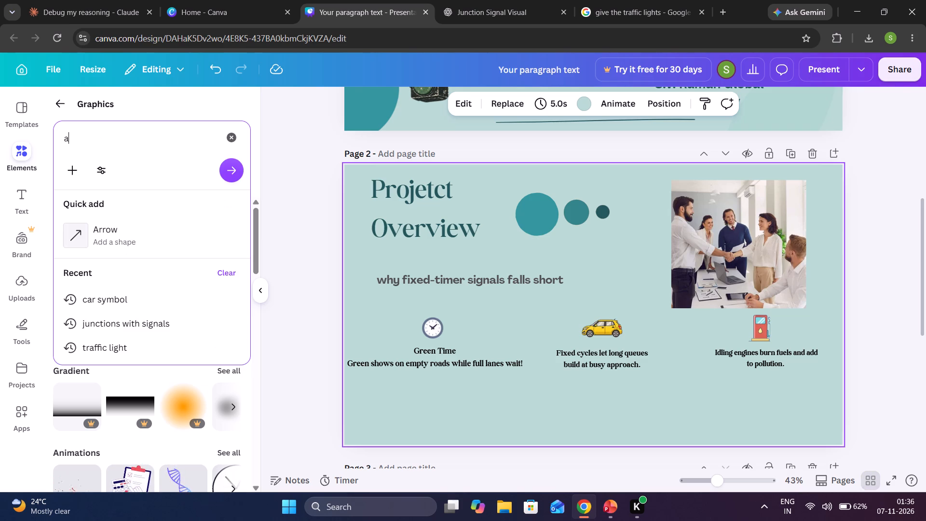
type("mu")
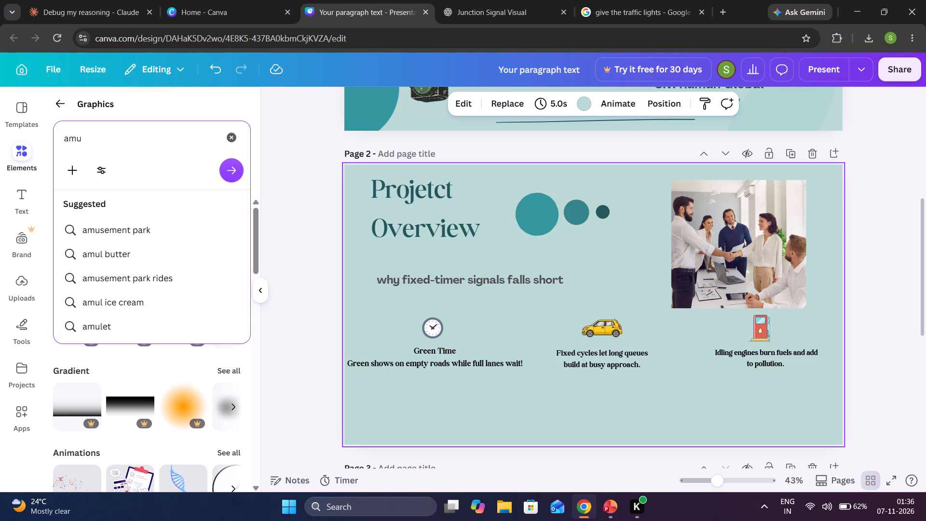
key("b")
key("BackSpace")
key("BackSpace")
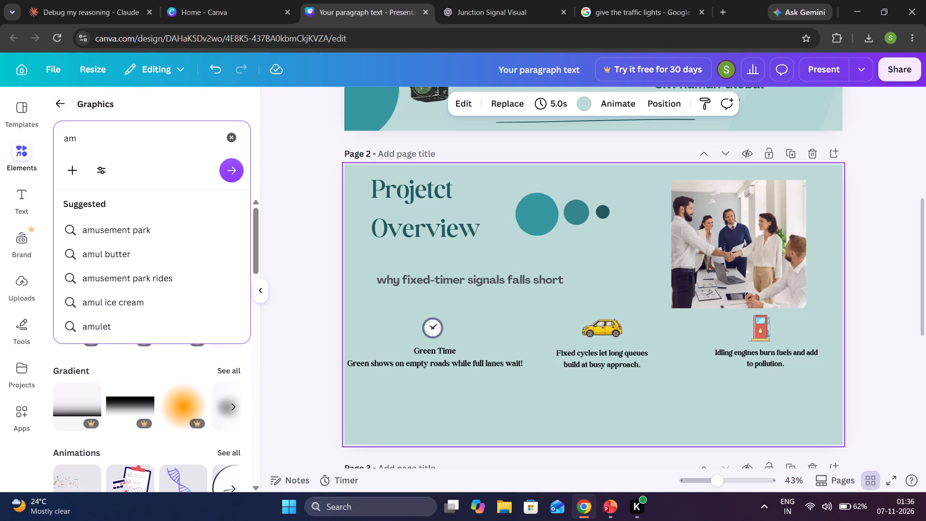
type("bu")
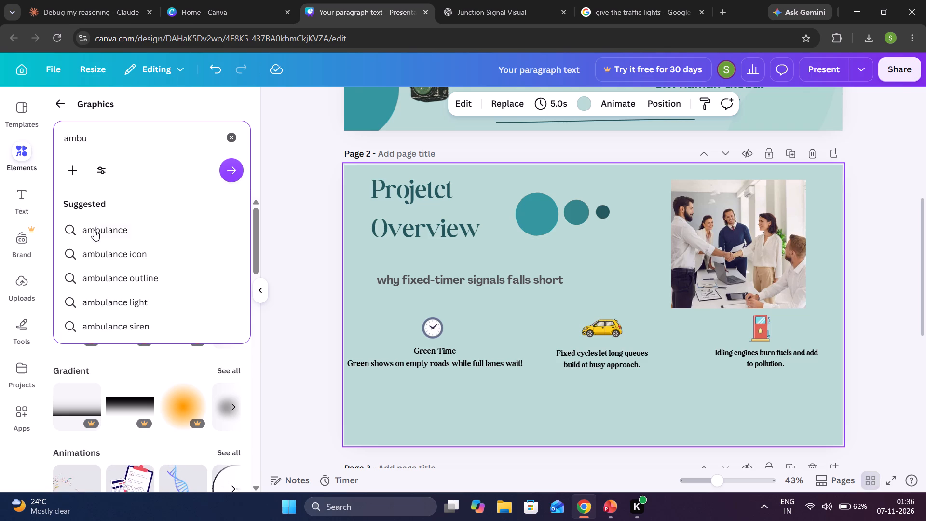
left_click(94, 230)
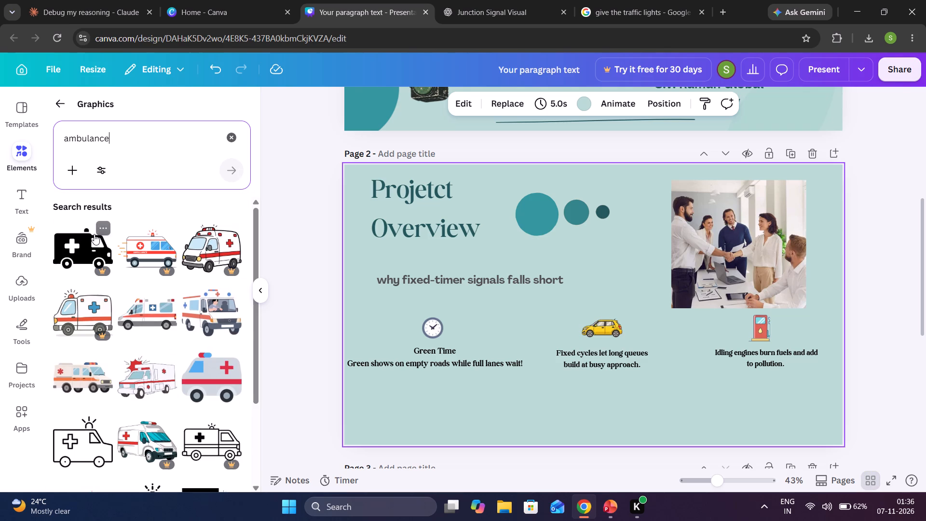
scroll(106, 343, "down", 2)
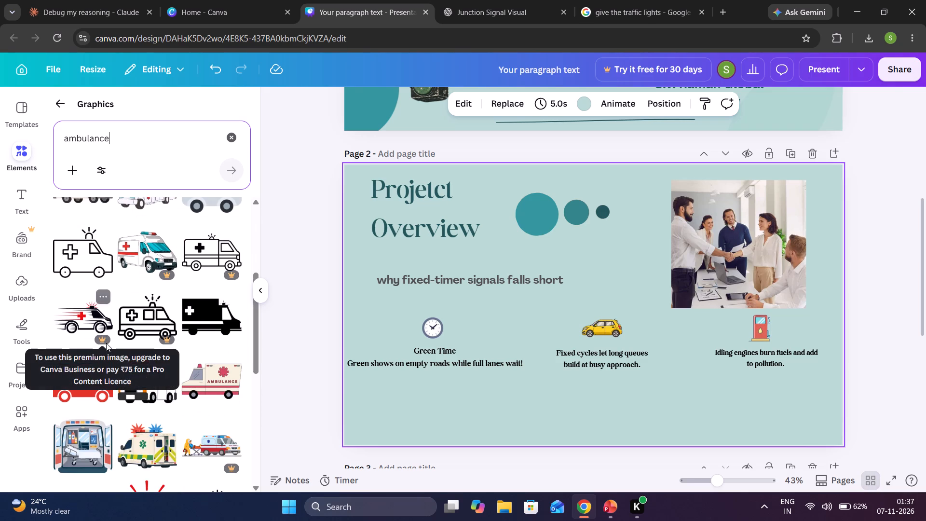
scroll(106, 343, "down", 4)
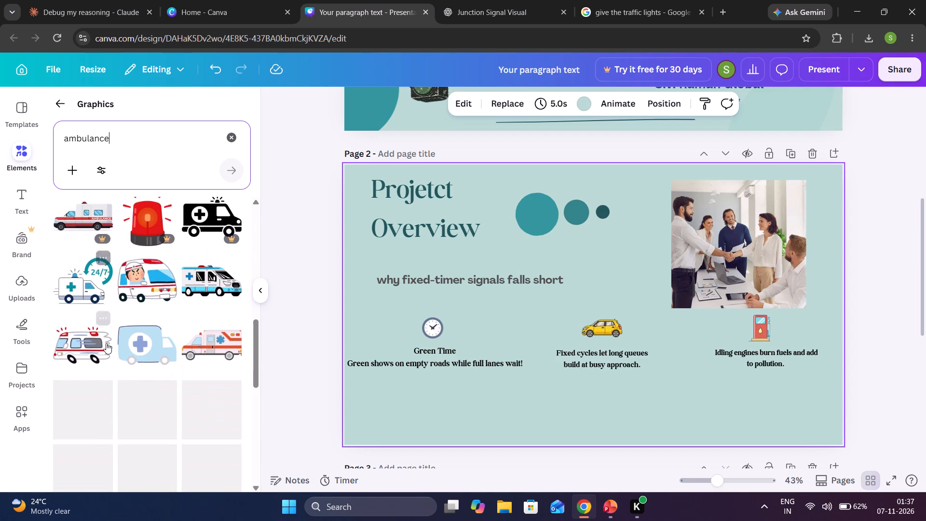
scroll(106, 343, "down", 1)
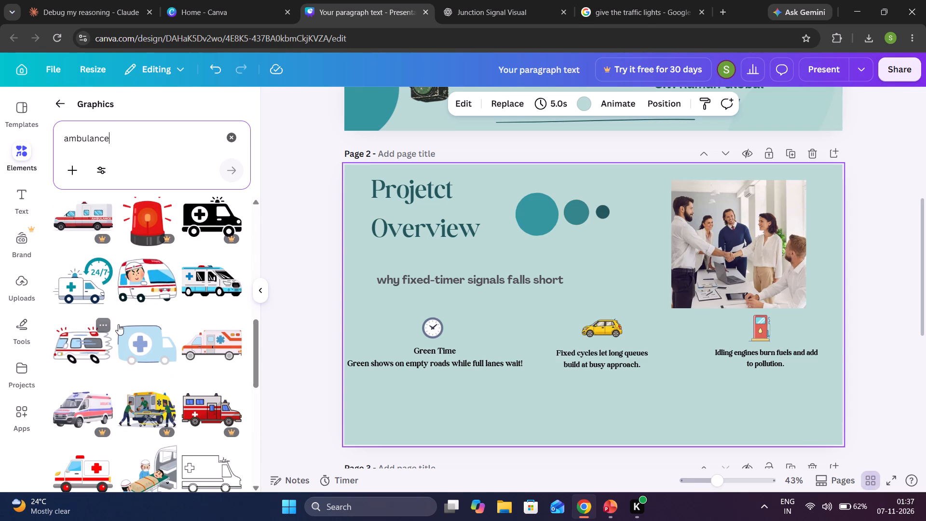
left_click(138, 285)
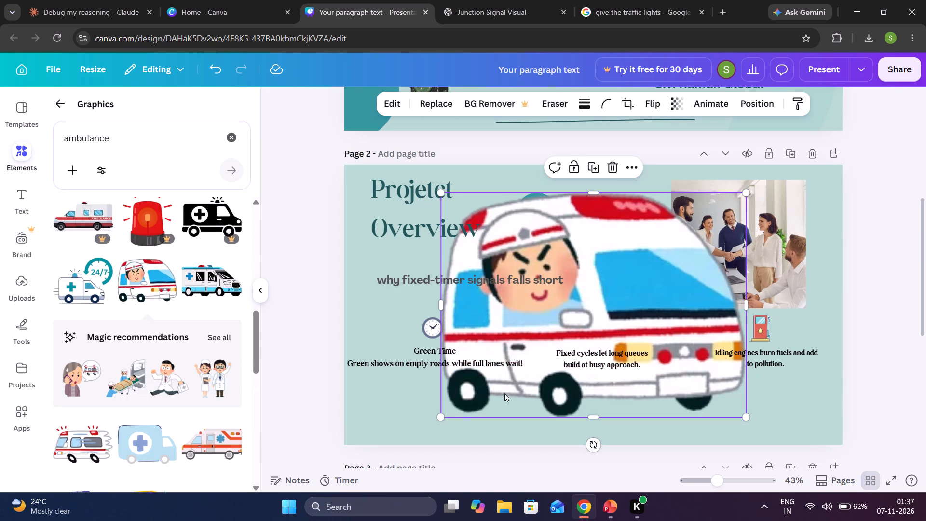
Shrink the ambulance graphic to a small icon.
left_click_drag(440, 419, 662, 271)
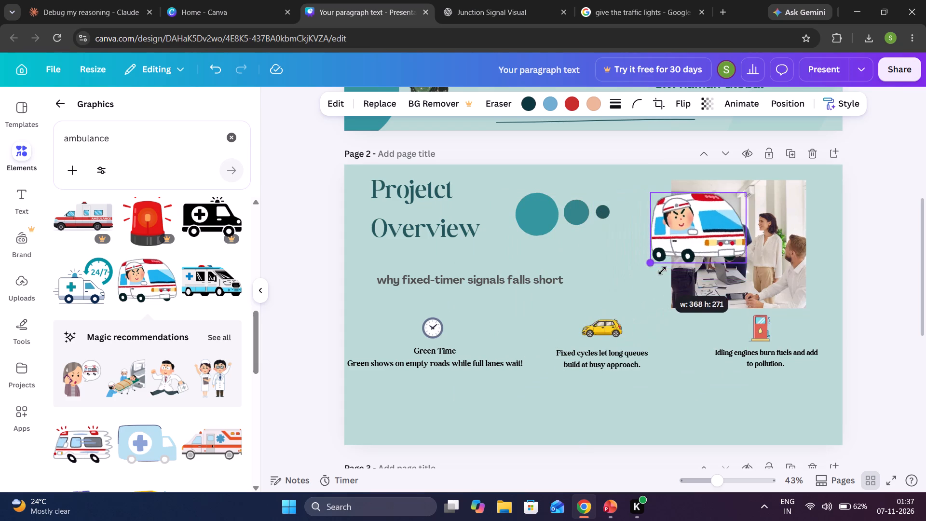
left_click_drag(662, 271, 716, 235)
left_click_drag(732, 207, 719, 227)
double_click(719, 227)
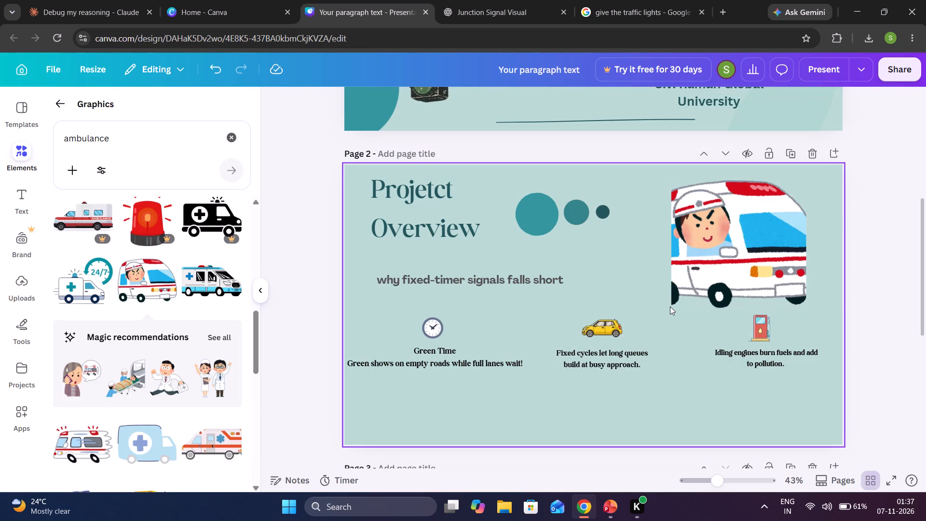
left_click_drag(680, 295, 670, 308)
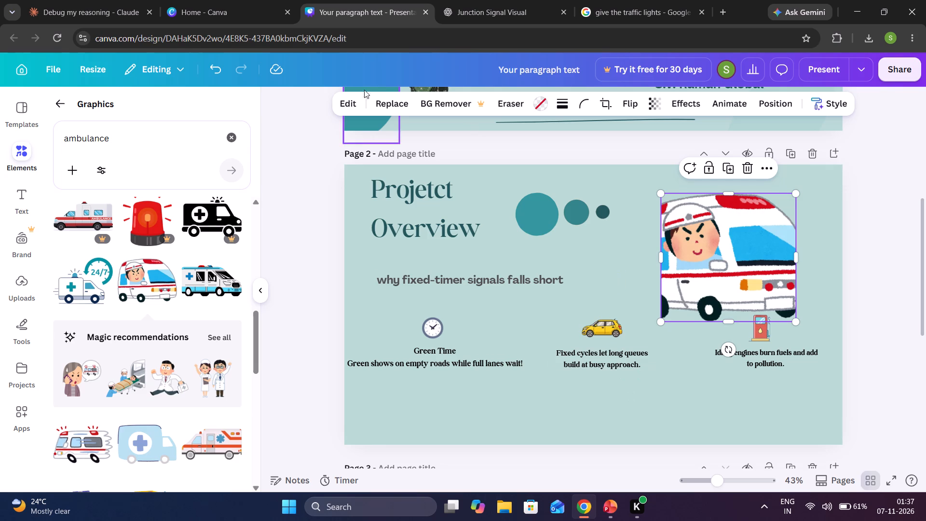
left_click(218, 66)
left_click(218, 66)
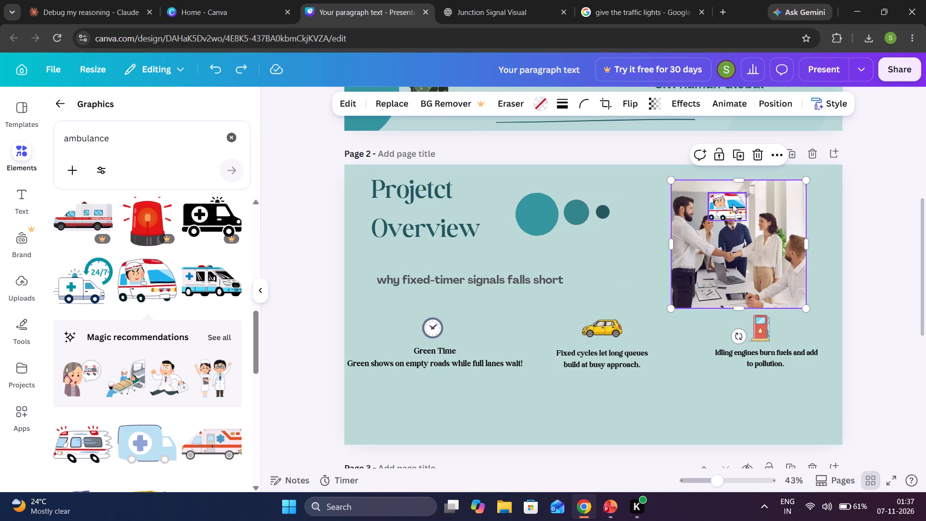
Move the ambulance off the handshake photo, reduce it slightly, and place it beneath the "Fixed cycles" caption.
left_click_drag(733, 204, 634, 287)
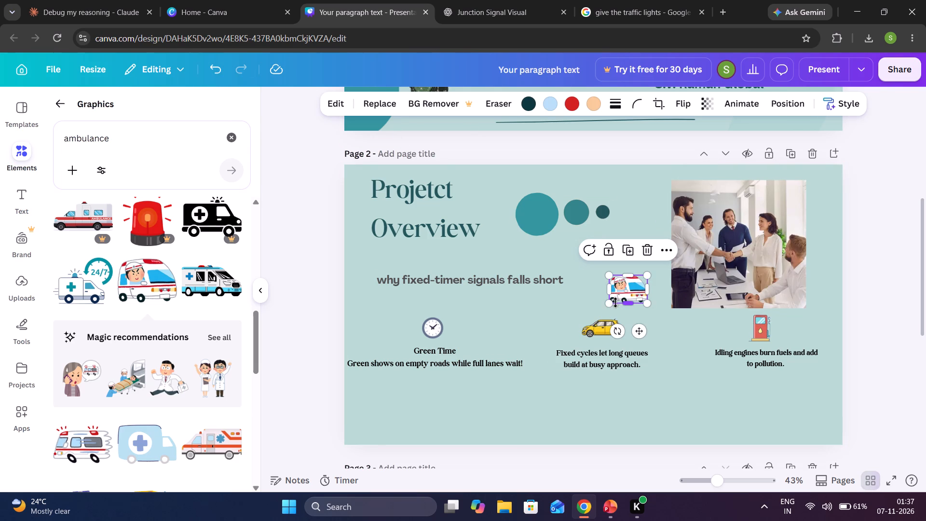
left_click_drag(609, 304, 624, 295)
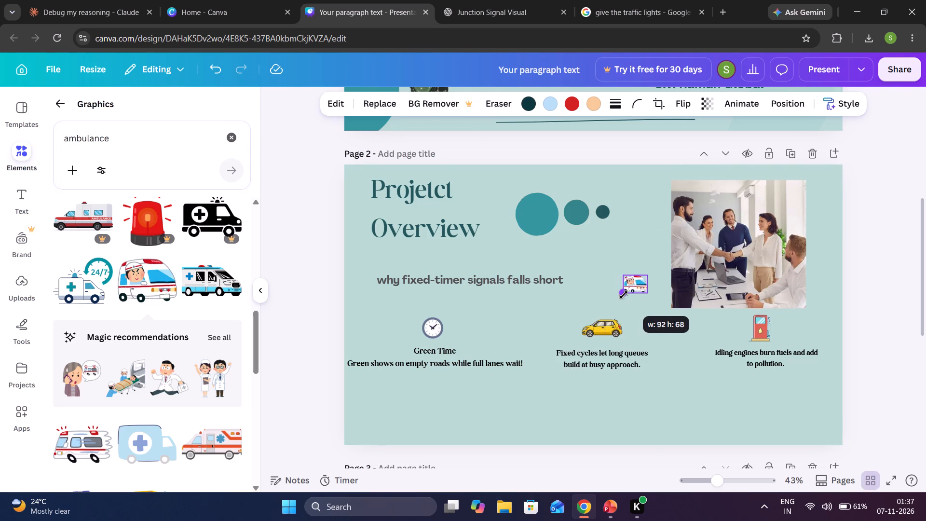
left_click_drag(624, 295, 617, 303)
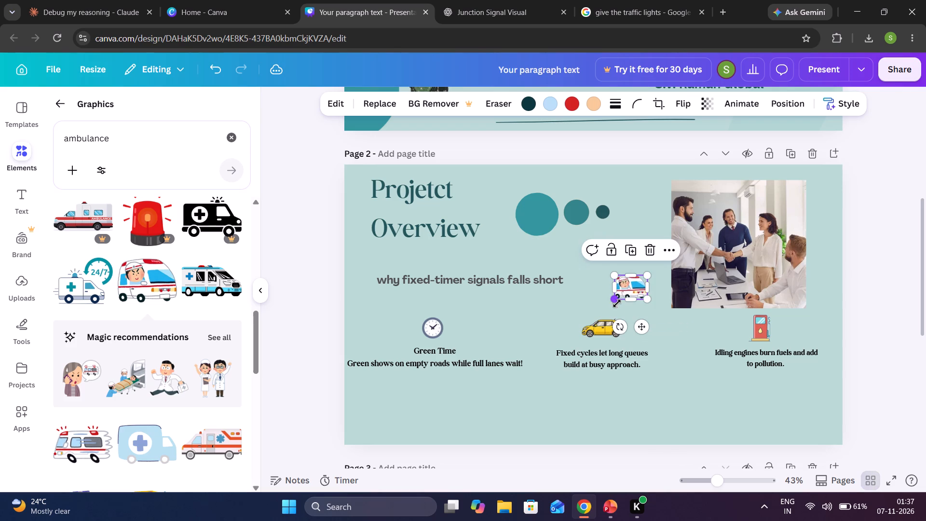
left_click_drag(642, 328, 629, 370)
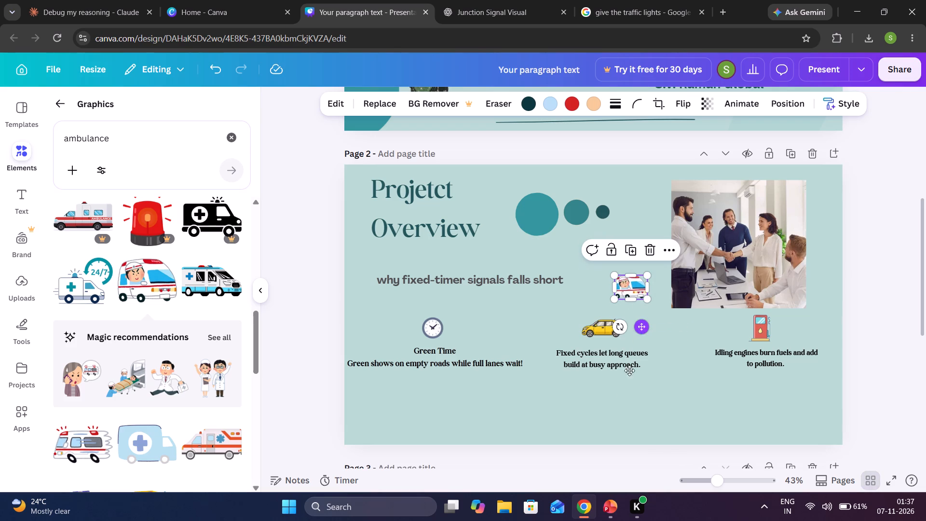
left_click_drag(629, 370, 584, 433)
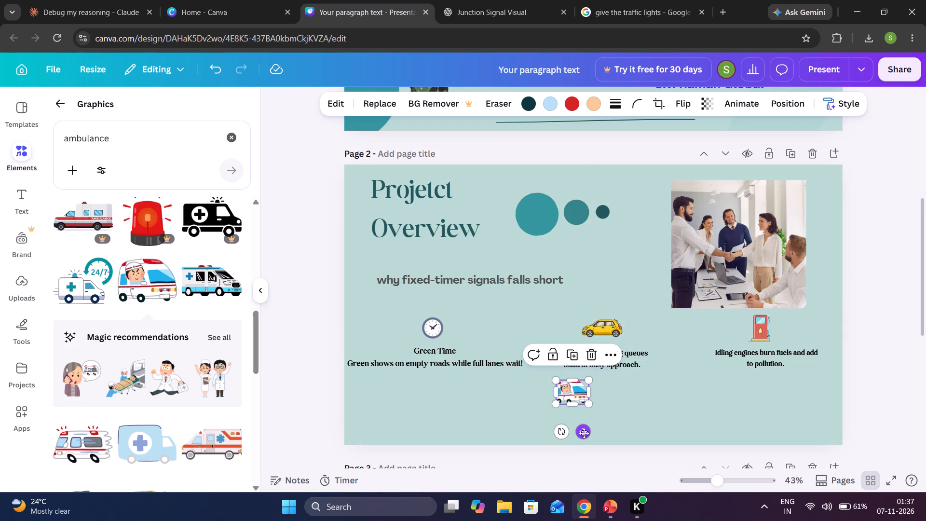
left_click(477, 405)
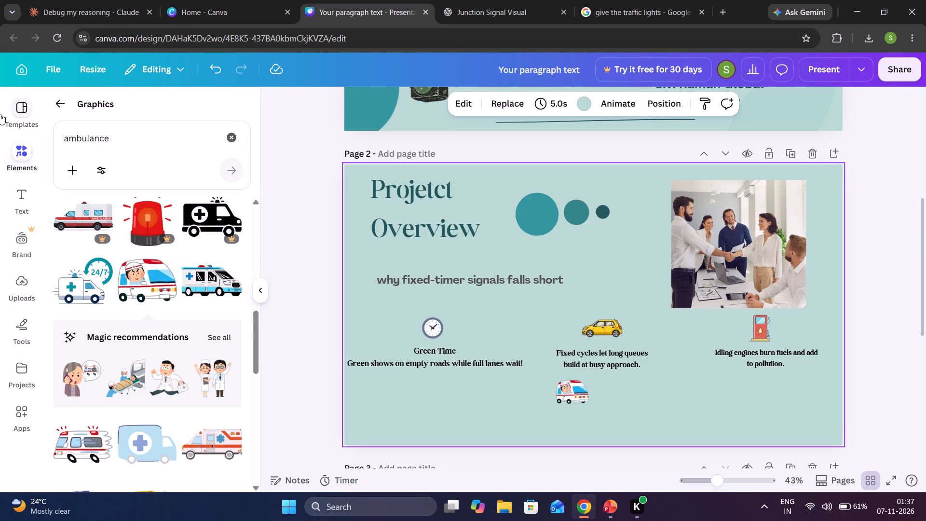
Add a new text box to page 2.
left_click(33, 201)
left_click(128, 154)
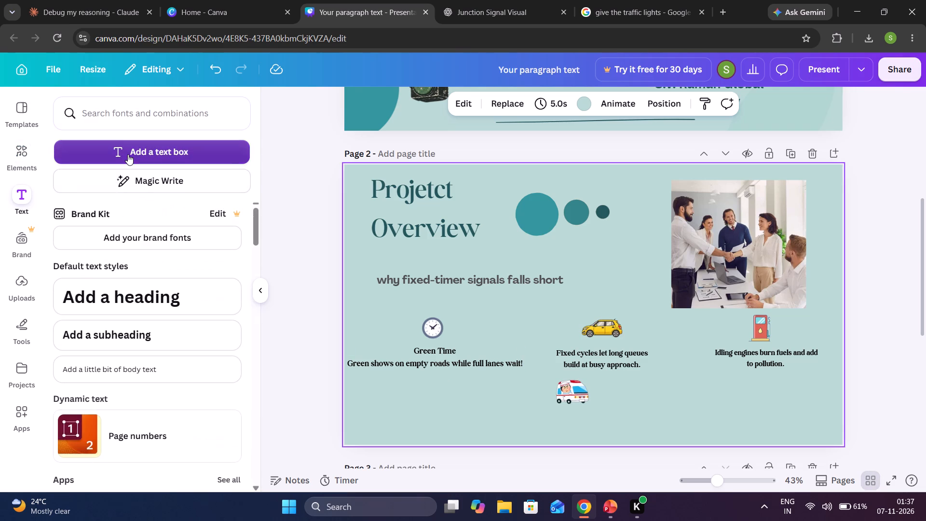
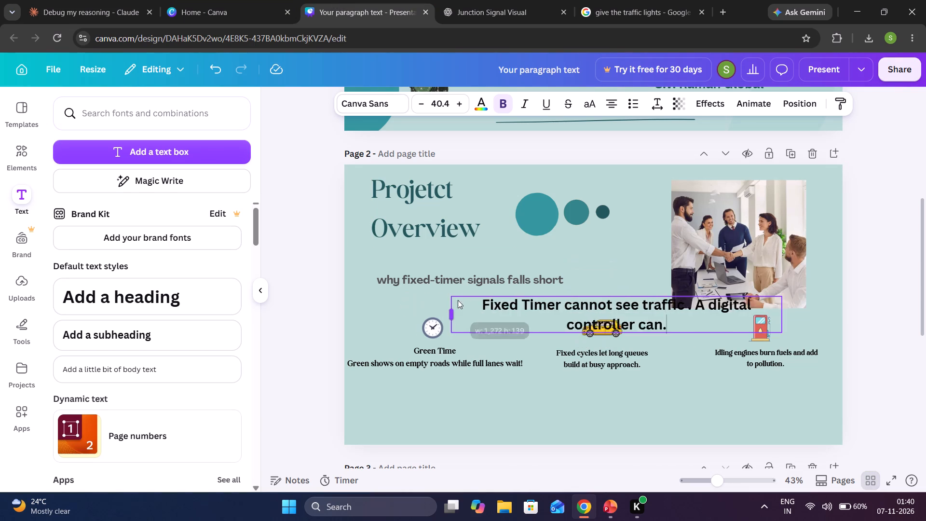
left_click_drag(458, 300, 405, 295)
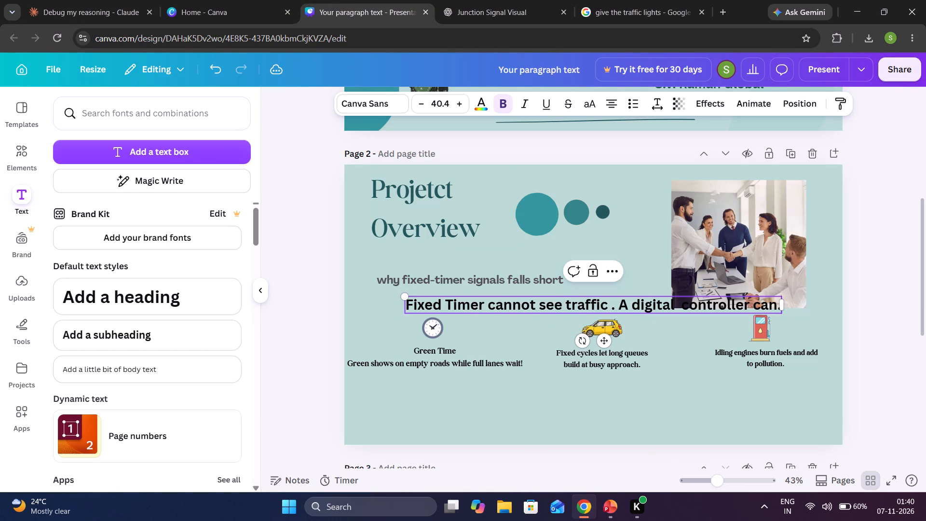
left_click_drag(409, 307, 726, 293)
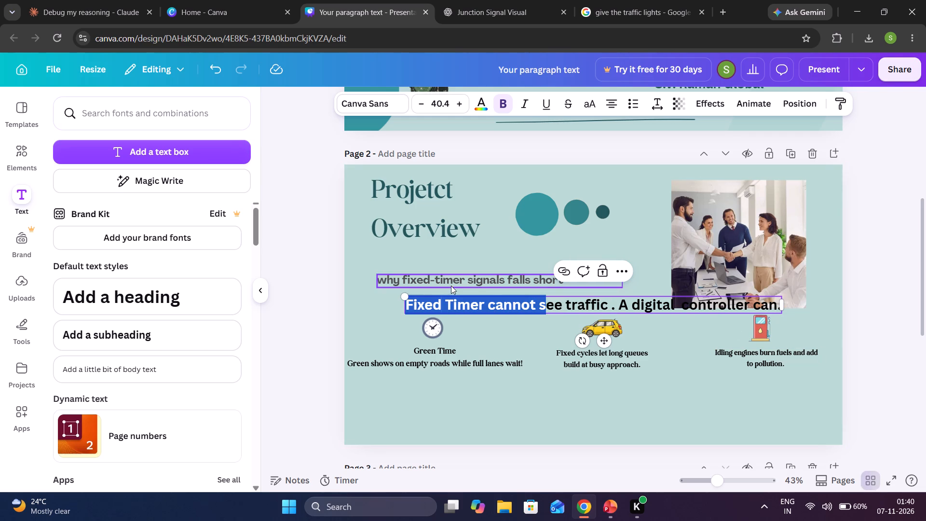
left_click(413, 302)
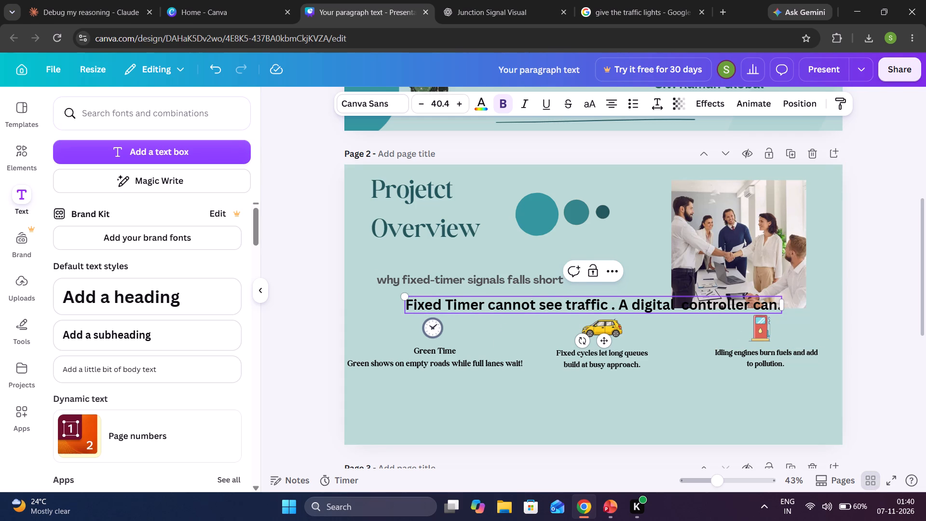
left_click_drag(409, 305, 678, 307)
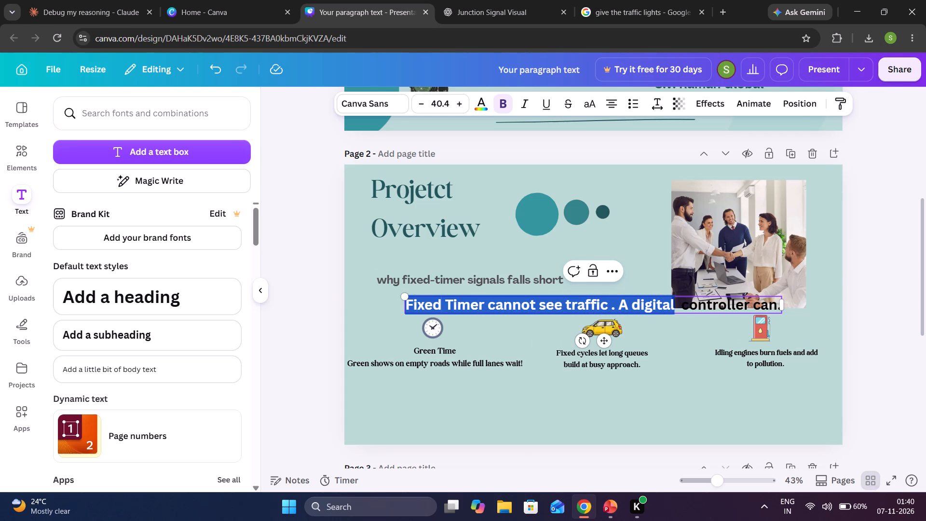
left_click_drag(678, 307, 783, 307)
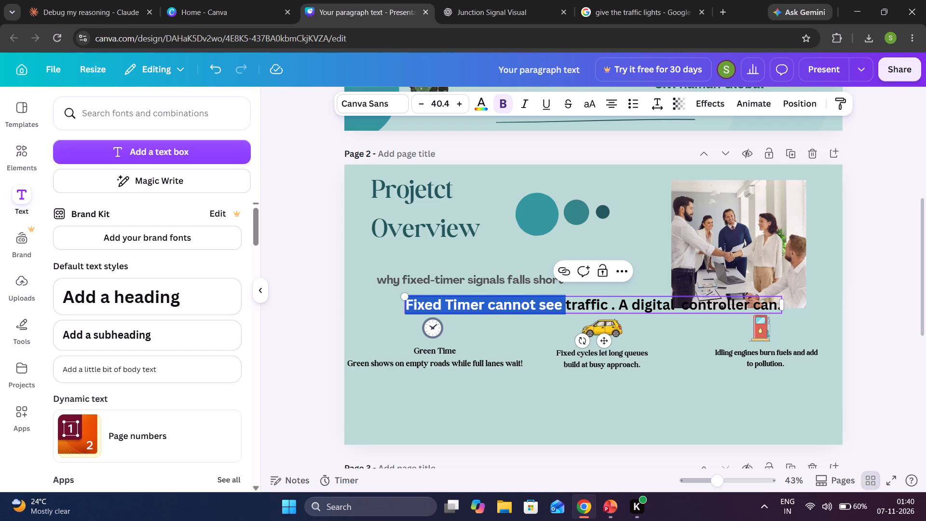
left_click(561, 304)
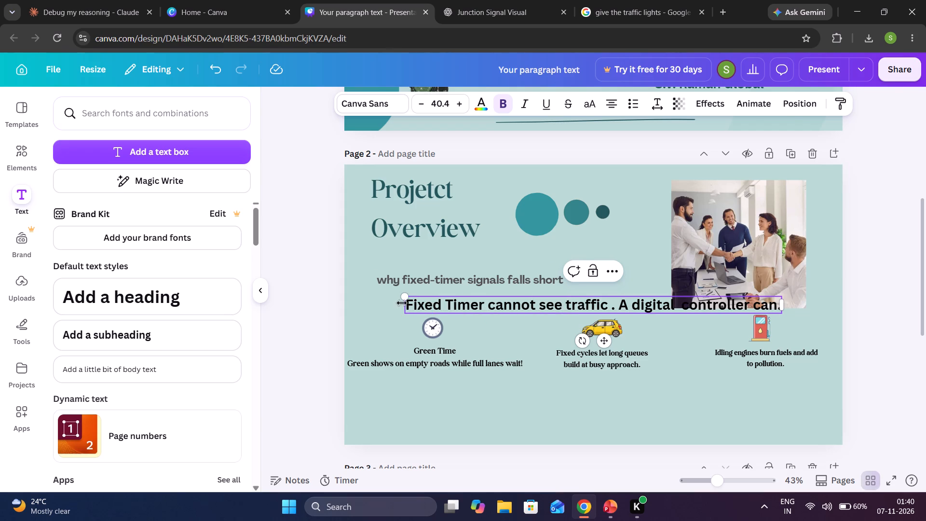
Change the font of the whole closing line on page 2 to Boston Angel.
left_click_drag(408, 303, 731, 301)
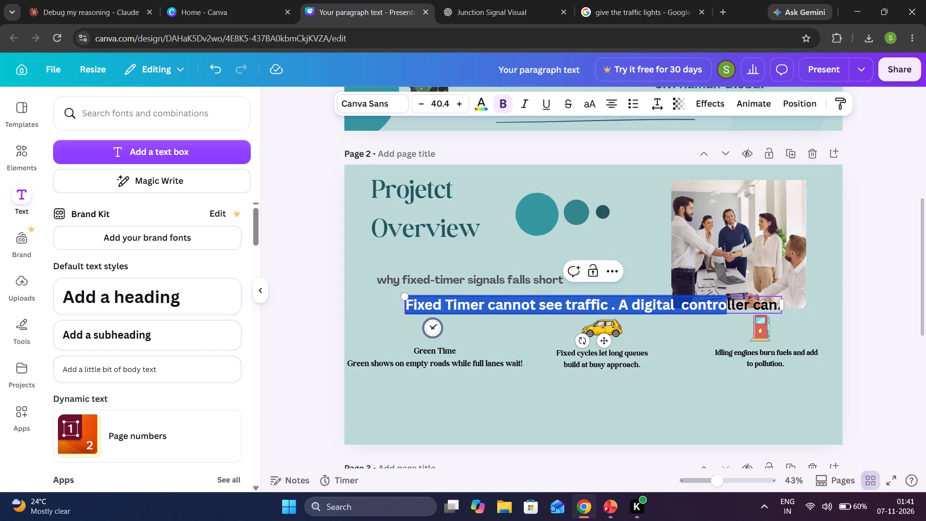
left_click_drag(731, 301, 792, 301)
double_click(552, 306)
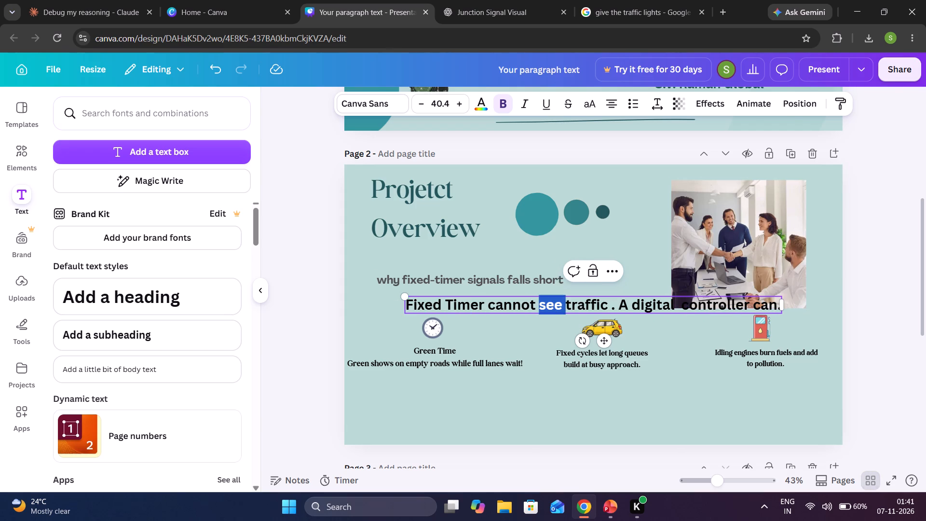
double_click(552, 306)
triple_click(552, 306)
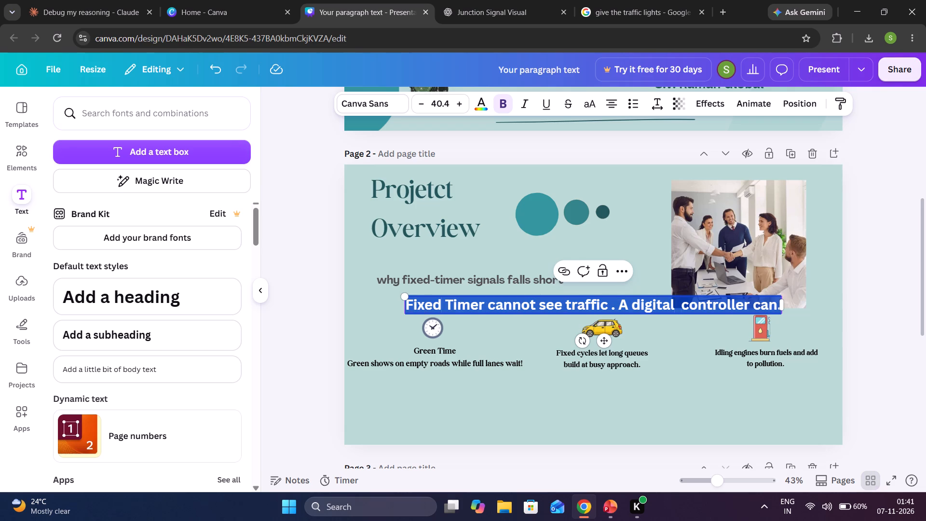
left_click(401, 98)
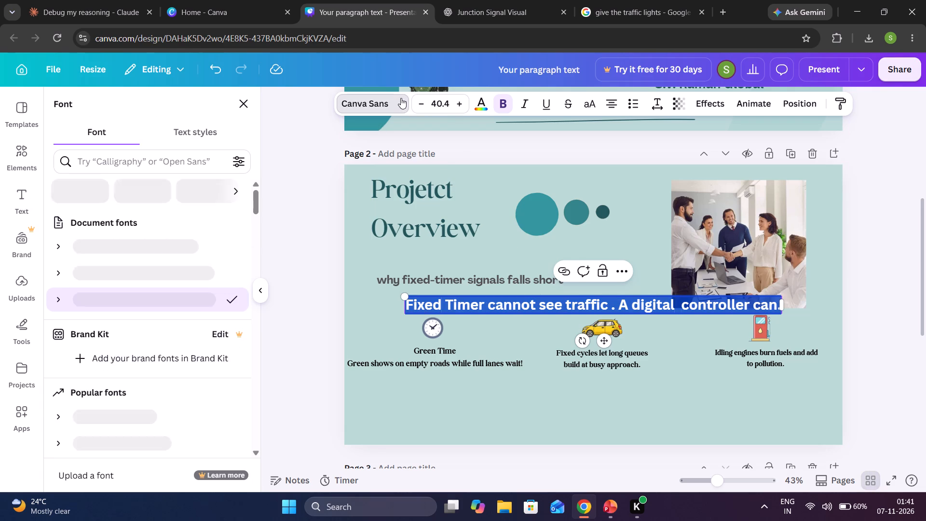
left_click(186, 263)
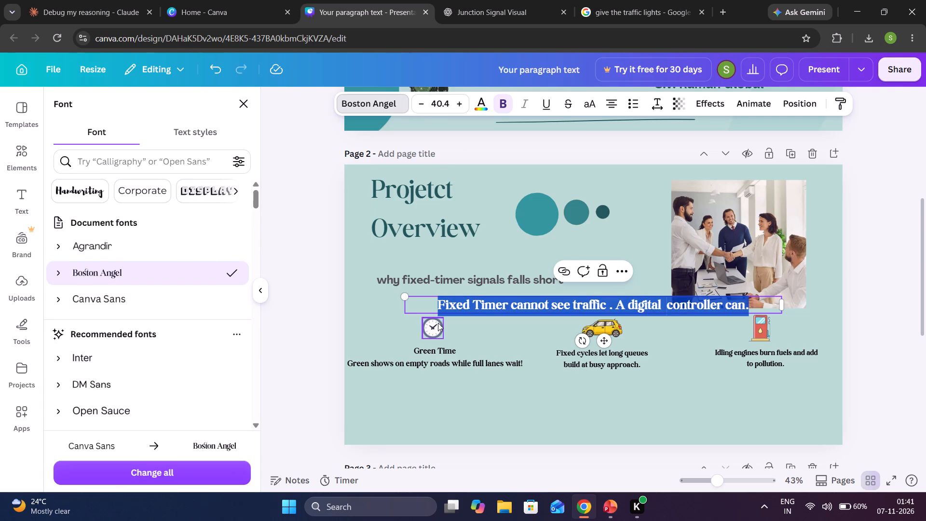
left_click(500, 337)
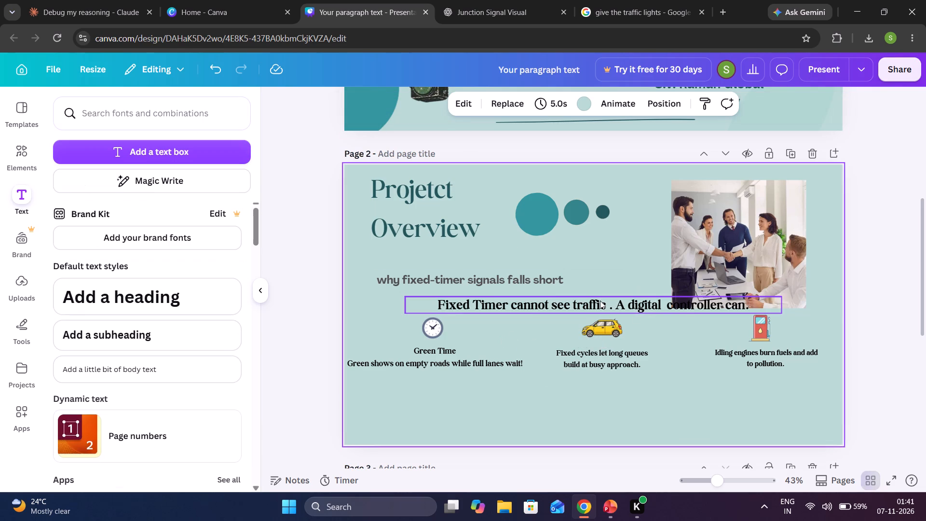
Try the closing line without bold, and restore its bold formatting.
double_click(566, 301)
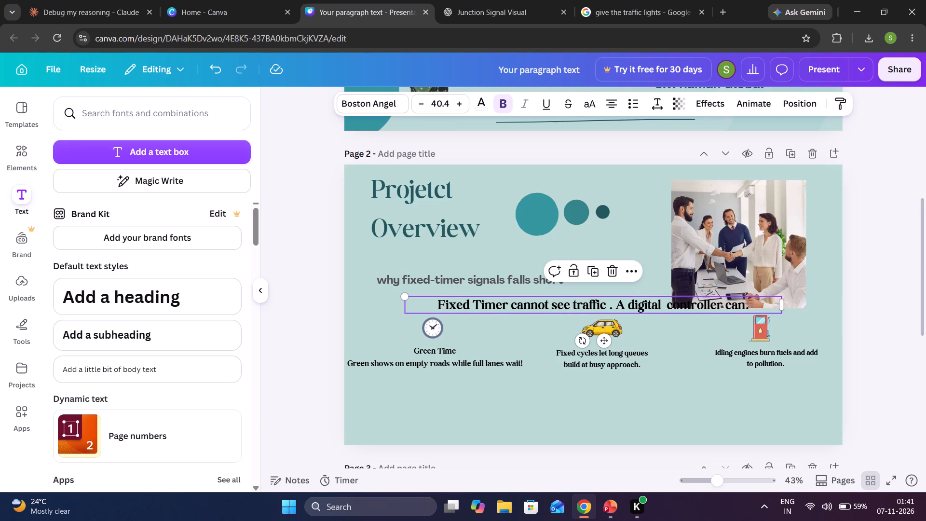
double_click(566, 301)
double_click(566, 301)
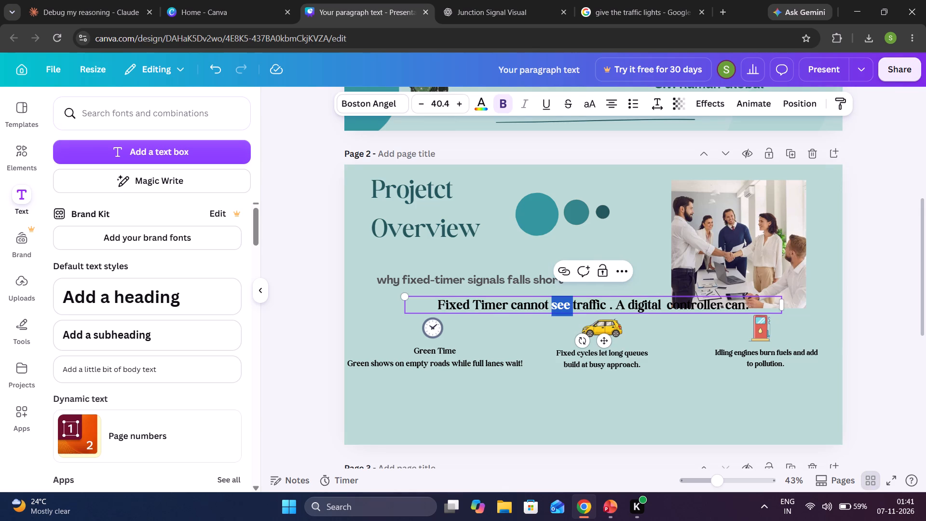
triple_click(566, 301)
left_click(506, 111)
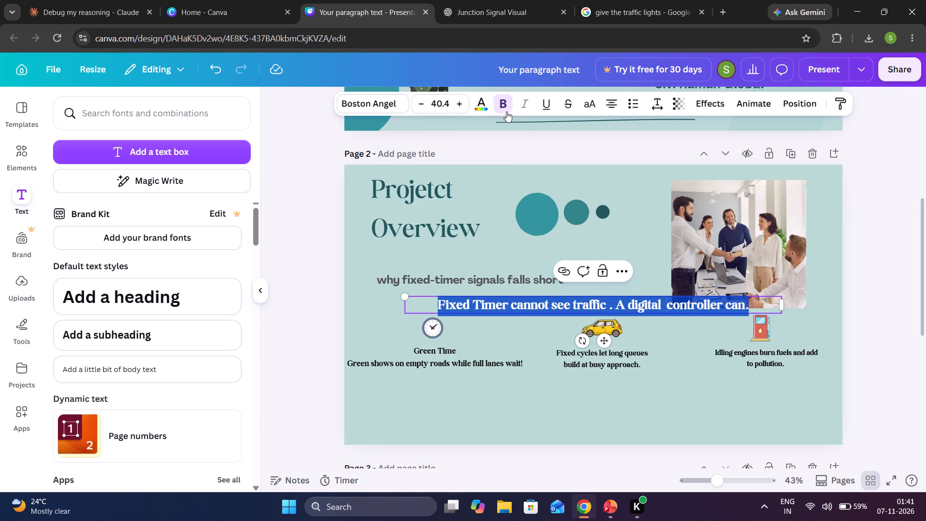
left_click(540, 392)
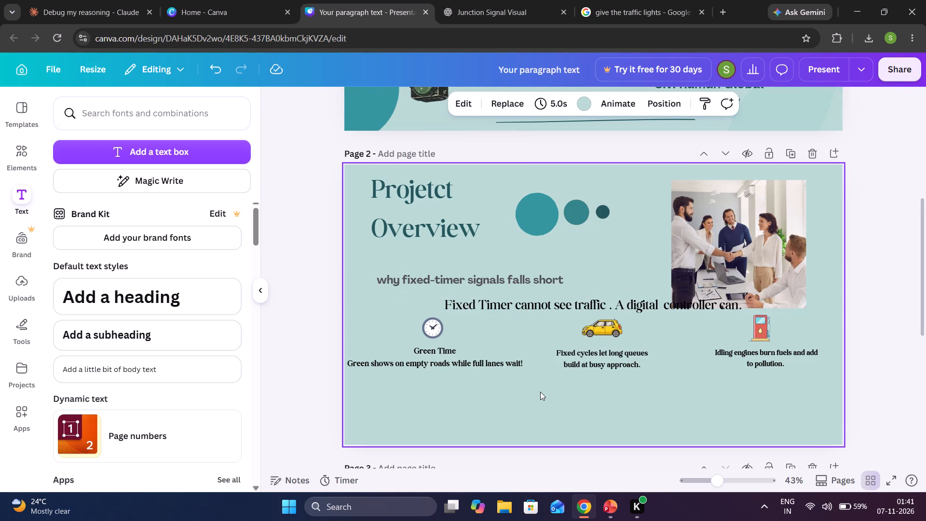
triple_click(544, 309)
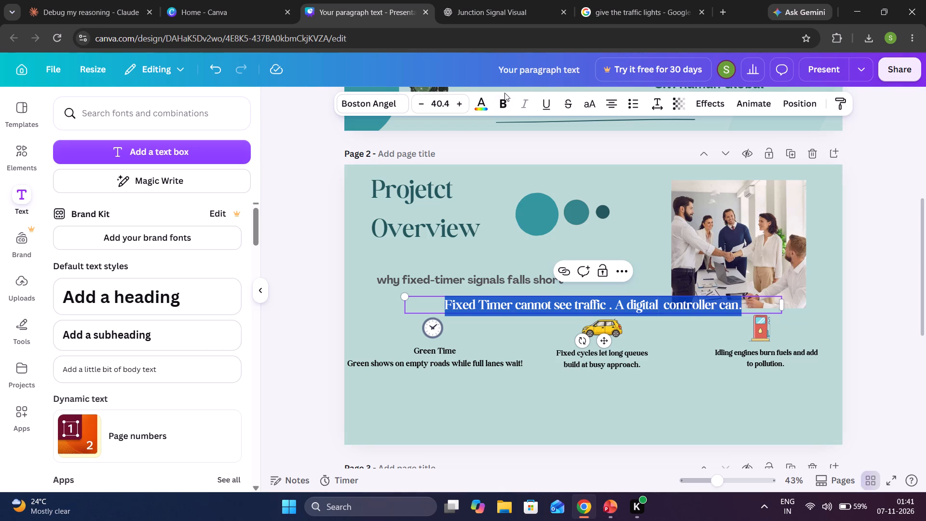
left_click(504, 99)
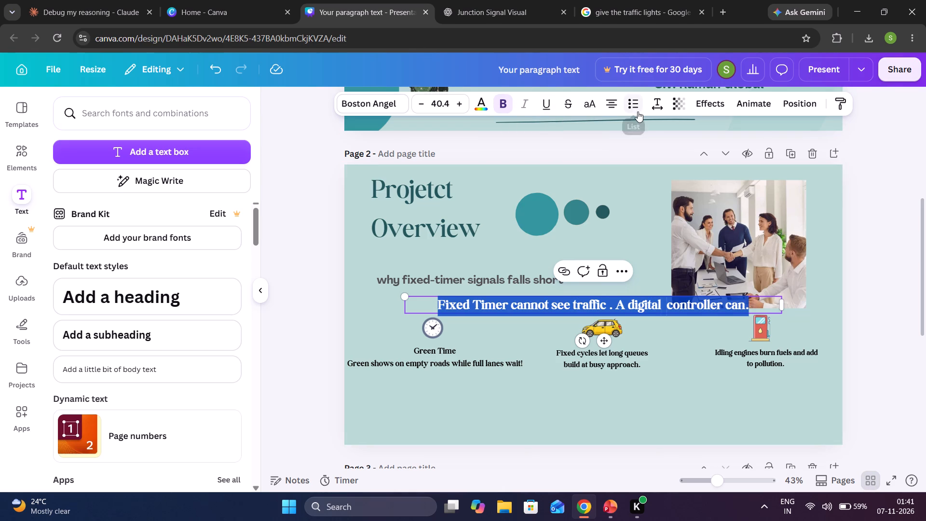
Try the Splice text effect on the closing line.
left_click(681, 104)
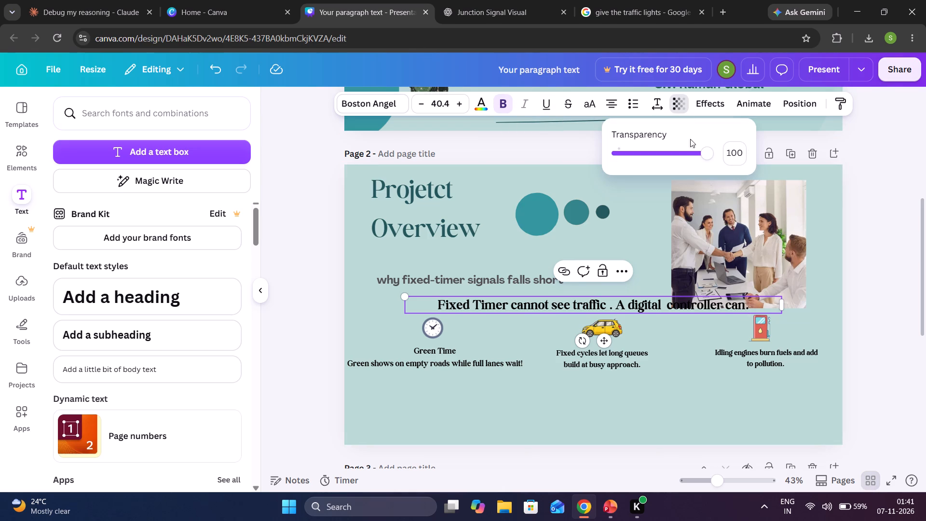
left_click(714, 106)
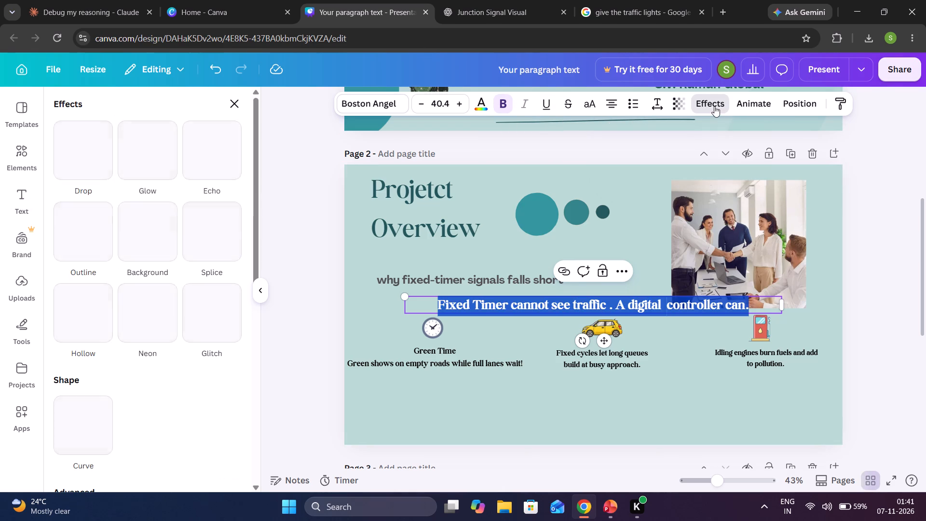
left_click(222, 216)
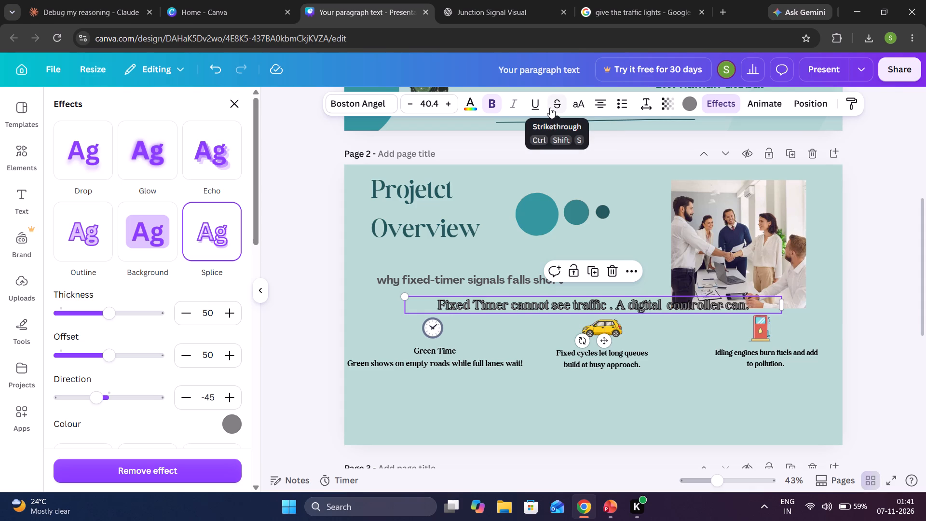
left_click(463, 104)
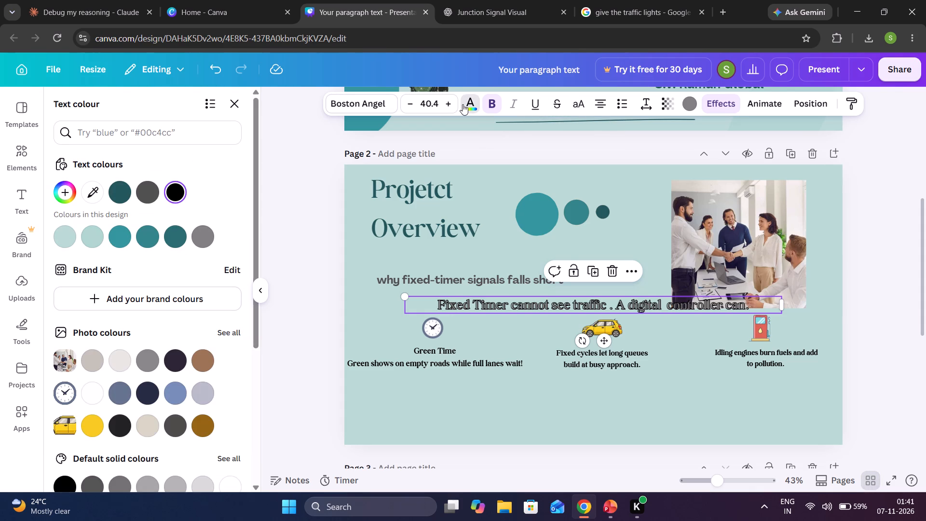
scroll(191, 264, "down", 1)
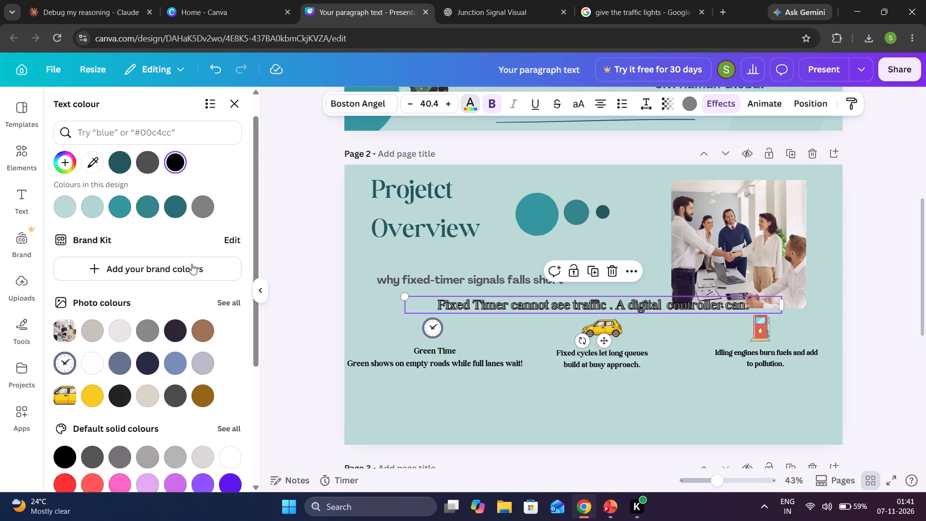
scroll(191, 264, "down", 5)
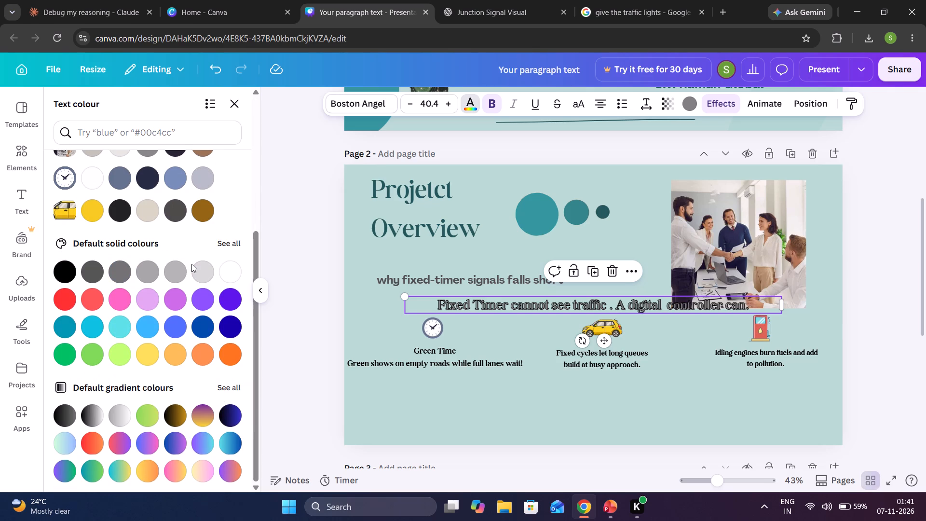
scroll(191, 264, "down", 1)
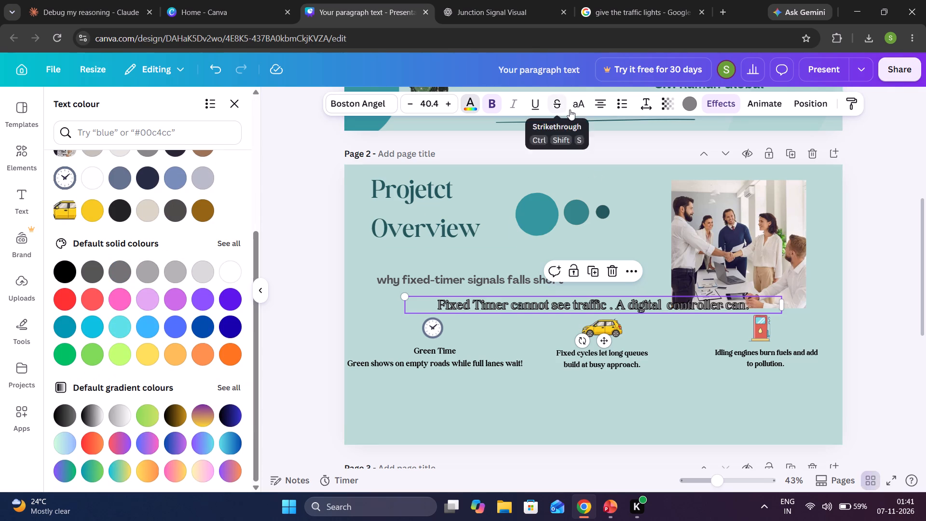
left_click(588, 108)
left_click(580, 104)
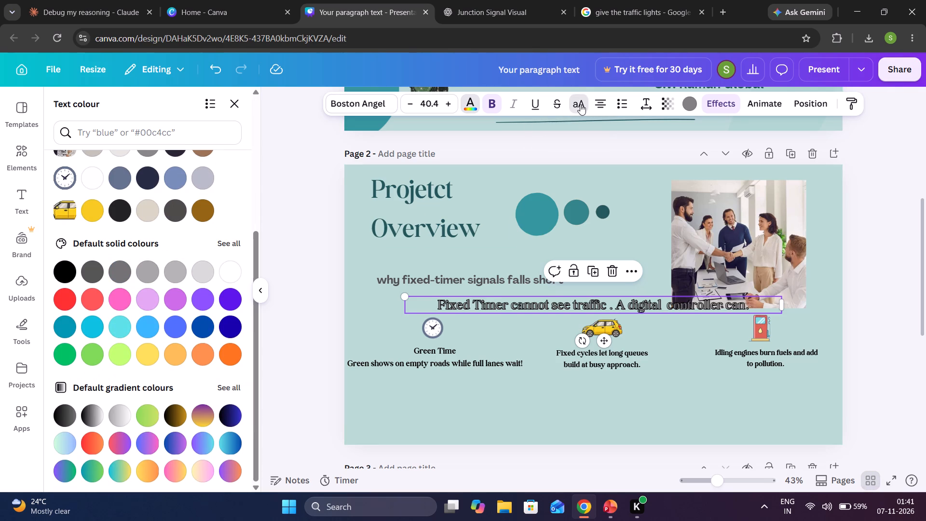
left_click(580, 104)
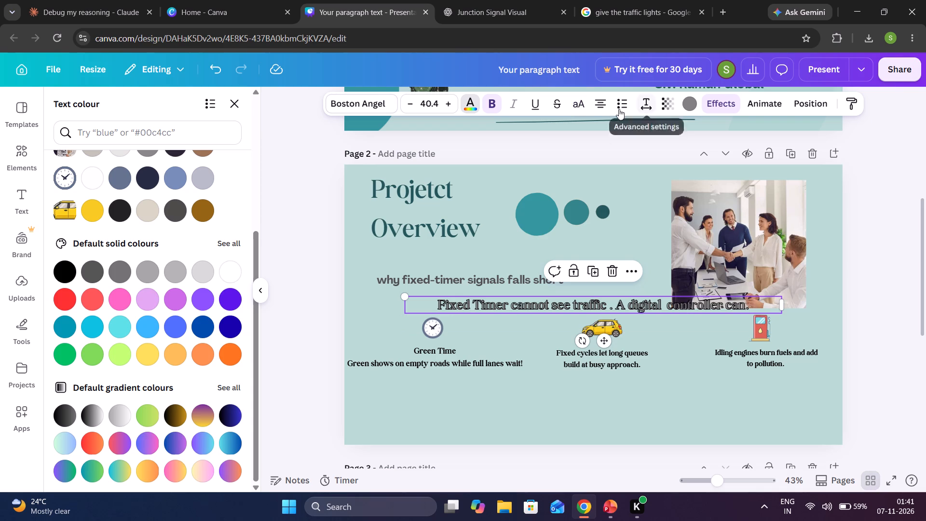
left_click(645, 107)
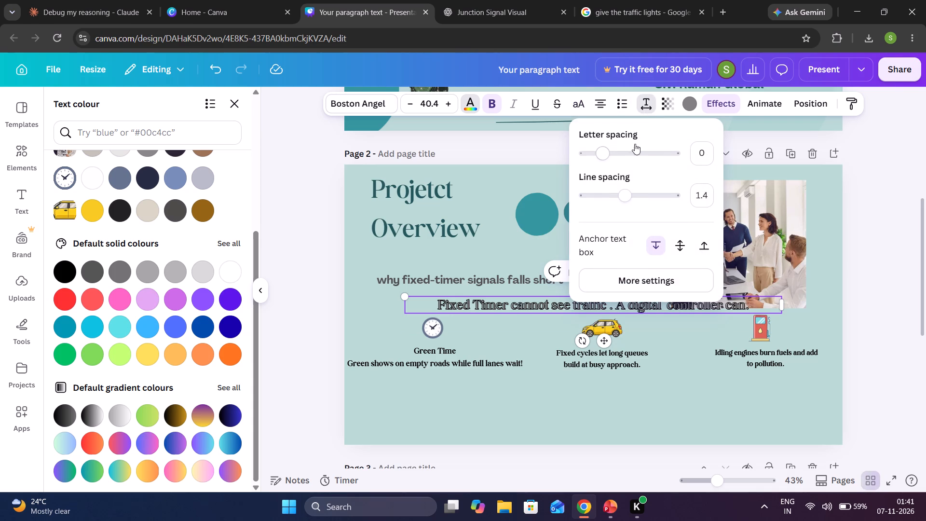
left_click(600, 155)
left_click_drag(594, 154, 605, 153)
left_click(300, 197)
Apply the Drop shadow text effect to the closing line.
left_click(707, 108)
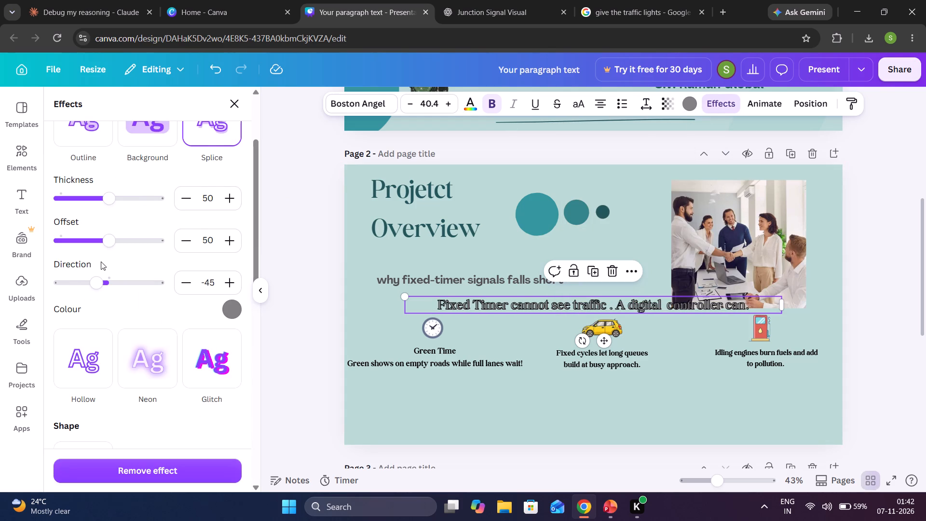
scroll(101, 261, "up", 4)
left_click(82, 168)
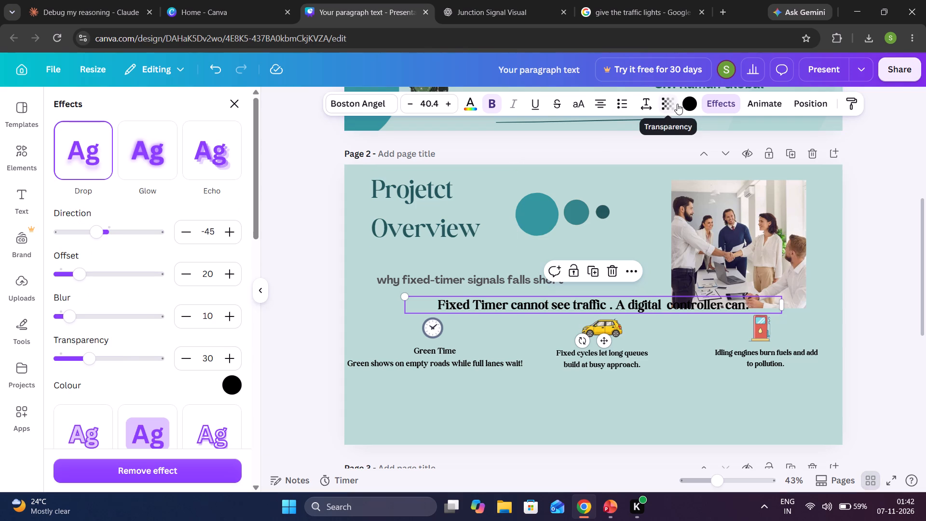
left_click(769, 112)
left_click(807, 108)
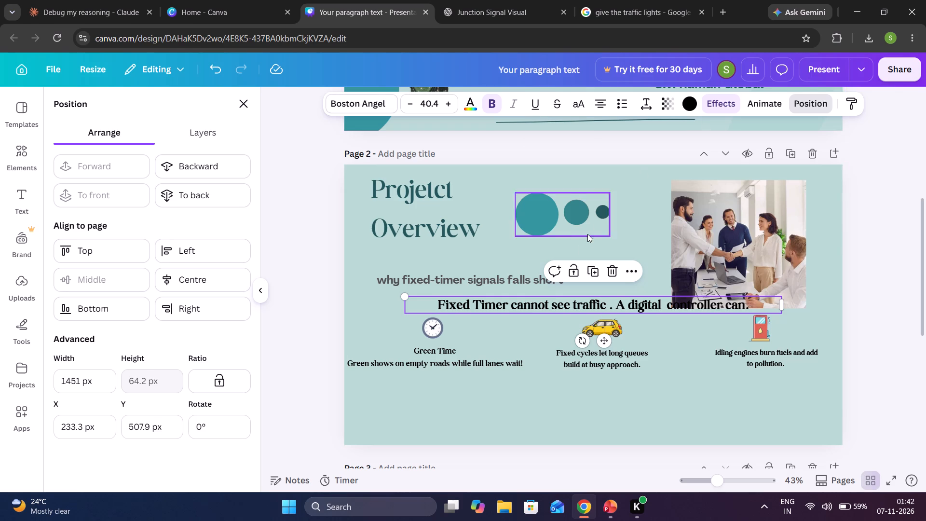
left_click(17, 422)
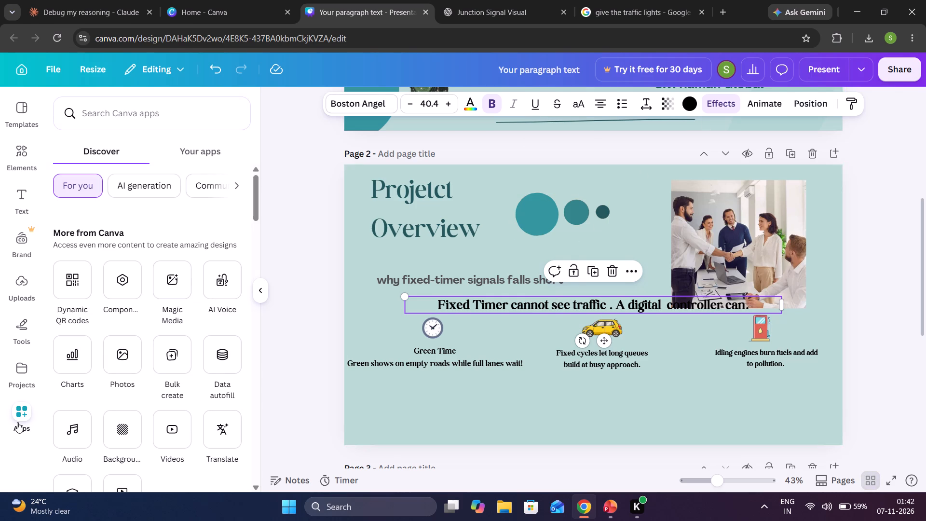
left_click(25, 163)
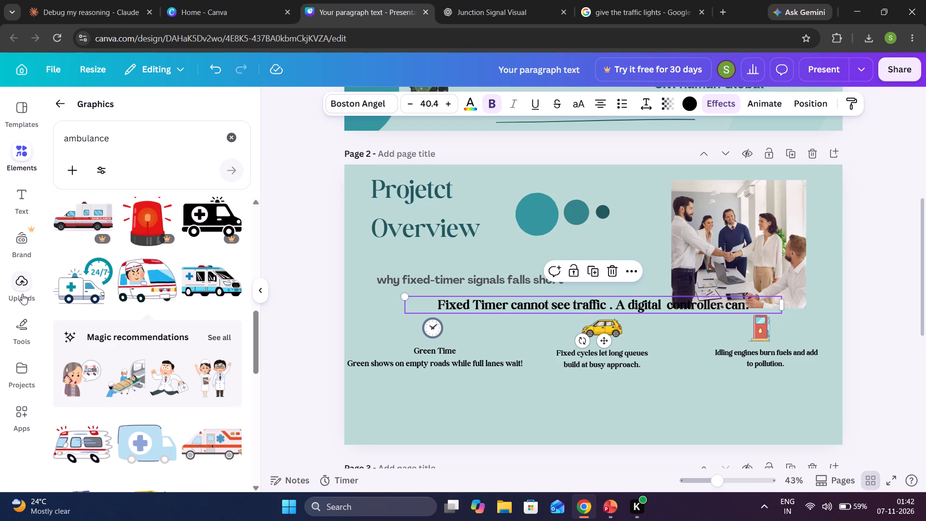
Add a square shape to page 2 and stretch it into a wide rectangle reaching the slide's left edge.
left_click(36, 333)
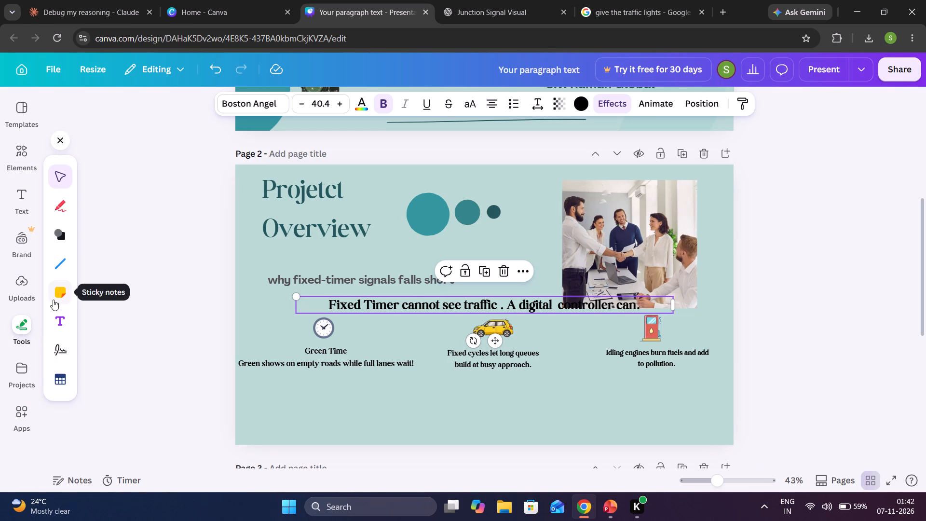
left_click(61, 234)
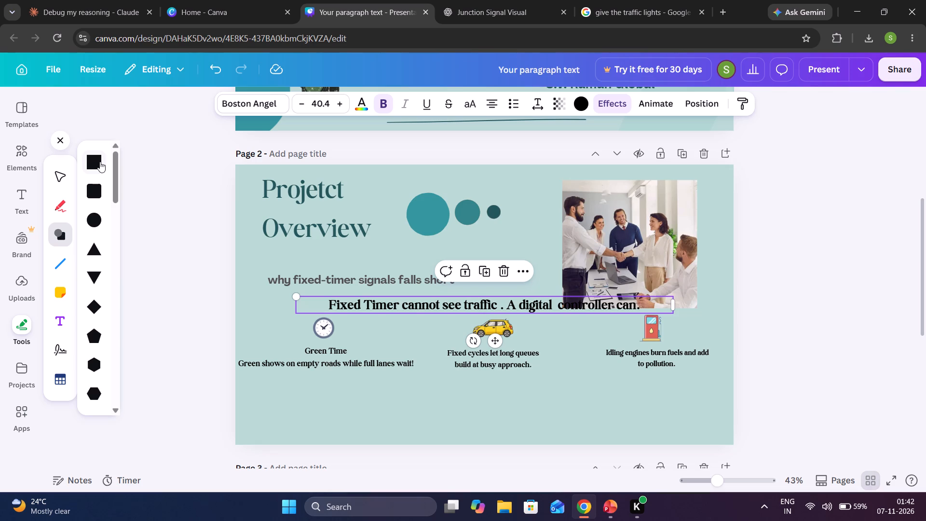
left_click(99, 162)
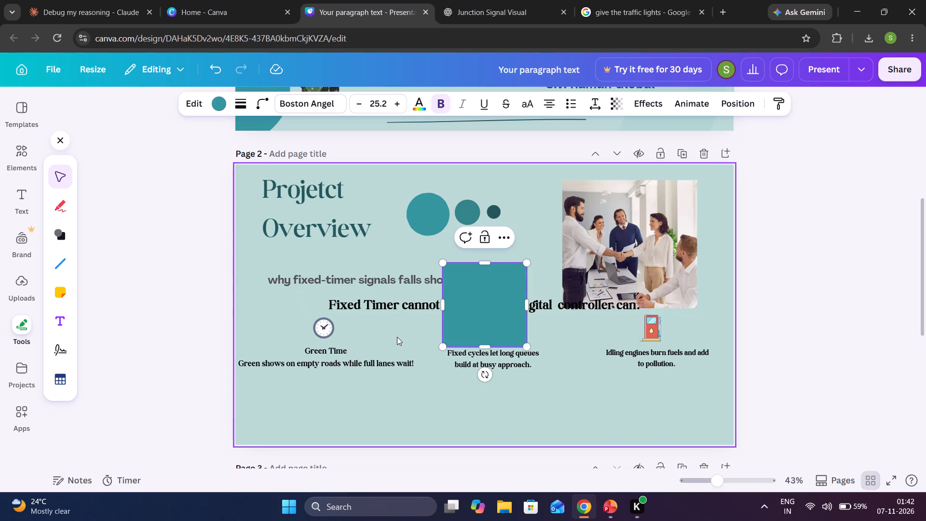
left_click_drag(442, 345, 424, 345)
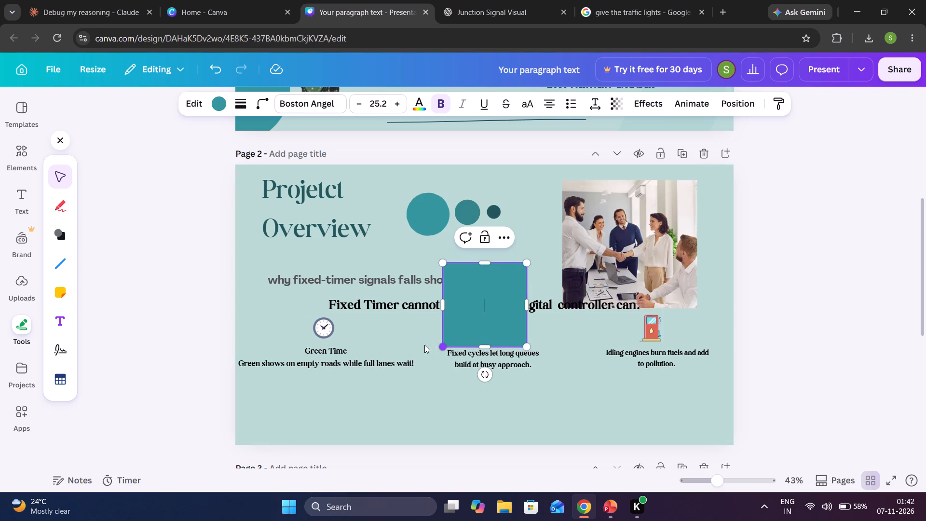
left_click_drag(424, 345, 227, 328)
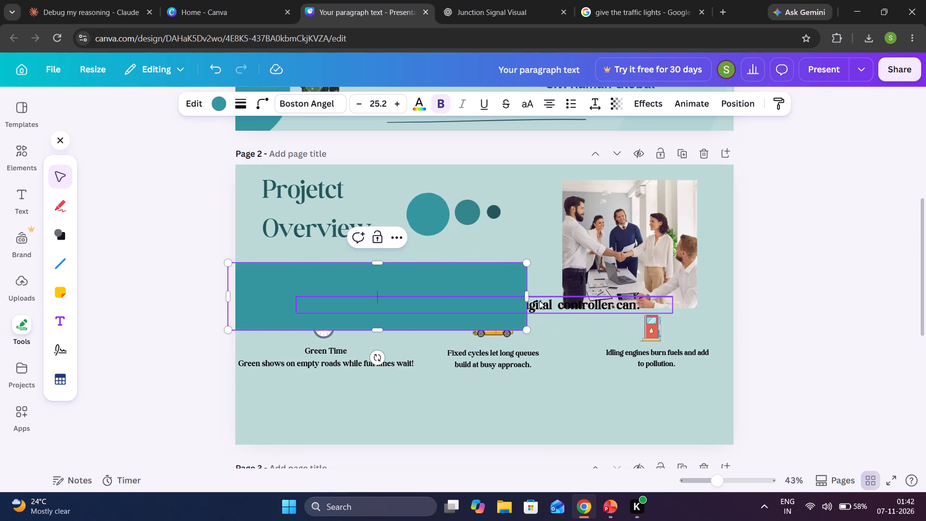
Move the closing line below the icon captions, near the bottom of the page 2 slide.
left_click_drag(539, 301, 522, 405)
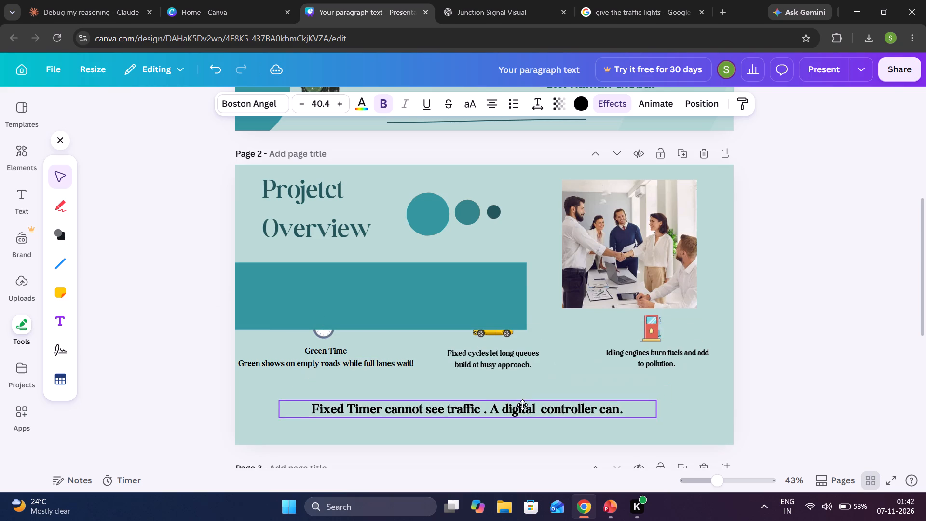
Shift the closing line on the page 2 slide leftward so its text box sits near the slide's left edge.
left_click_drag(522, 405, 485, 404)
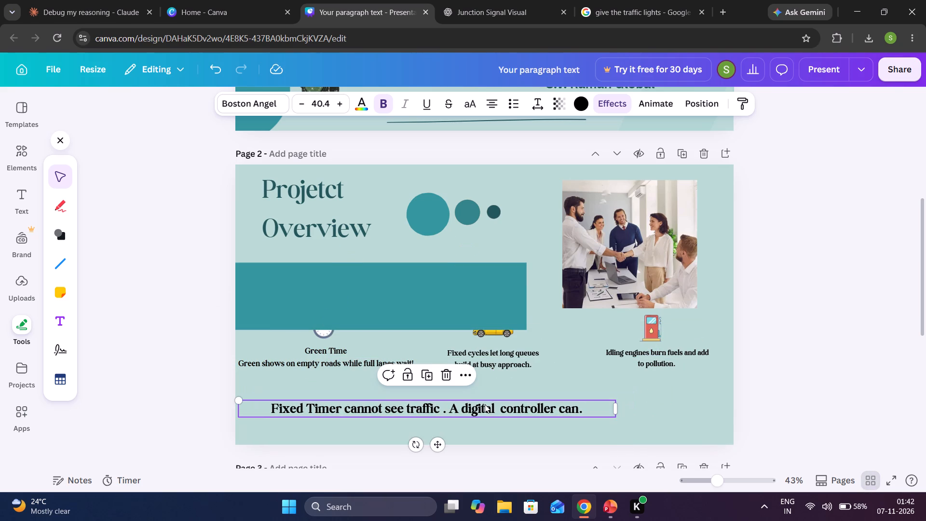
Delete the wide teal rectangle covering the subtitle and icons on the page 2 slide.
left_click(509, 303)
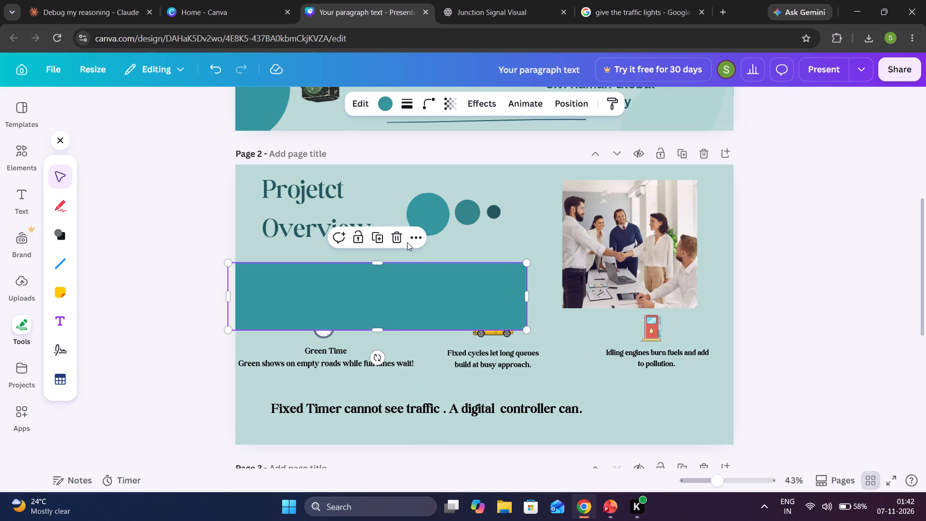
left_click(402, 241)
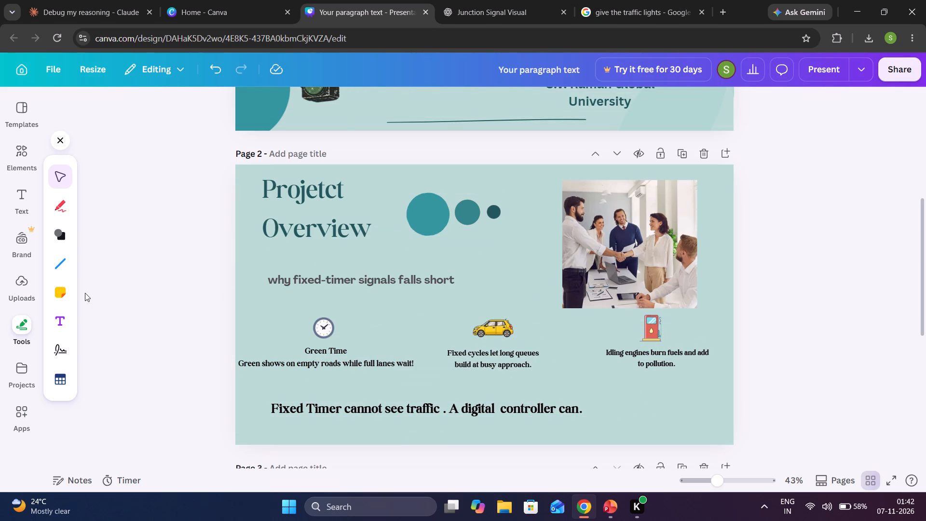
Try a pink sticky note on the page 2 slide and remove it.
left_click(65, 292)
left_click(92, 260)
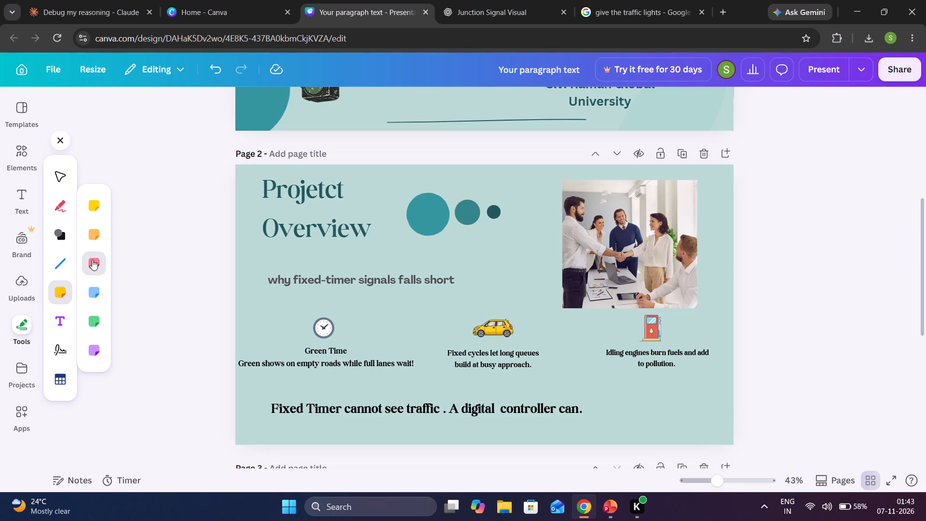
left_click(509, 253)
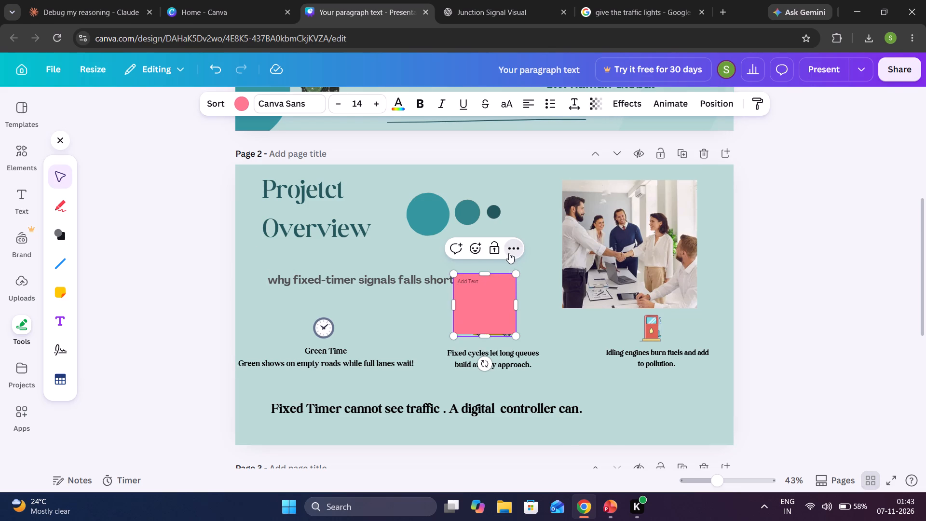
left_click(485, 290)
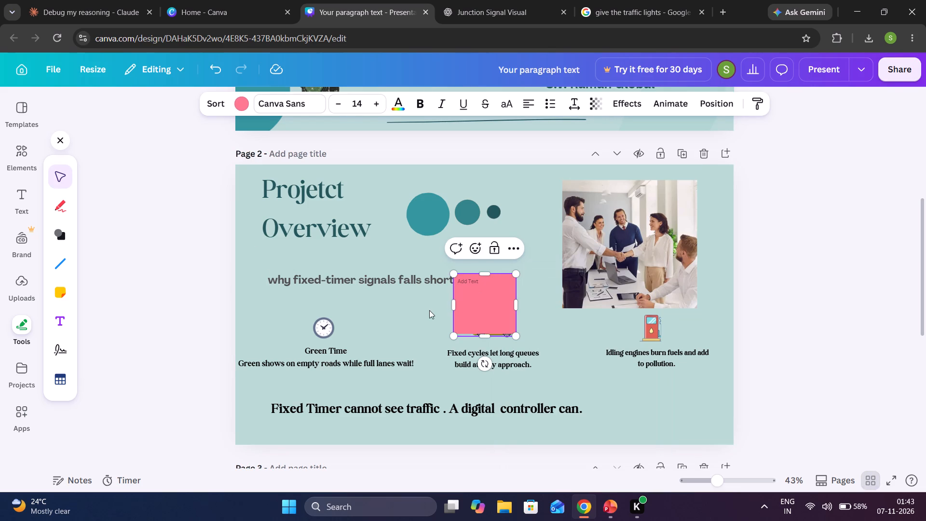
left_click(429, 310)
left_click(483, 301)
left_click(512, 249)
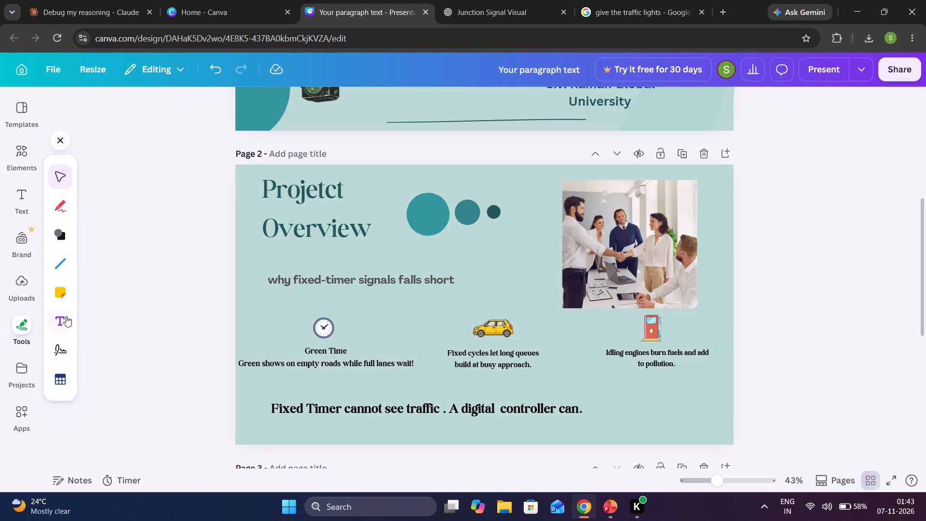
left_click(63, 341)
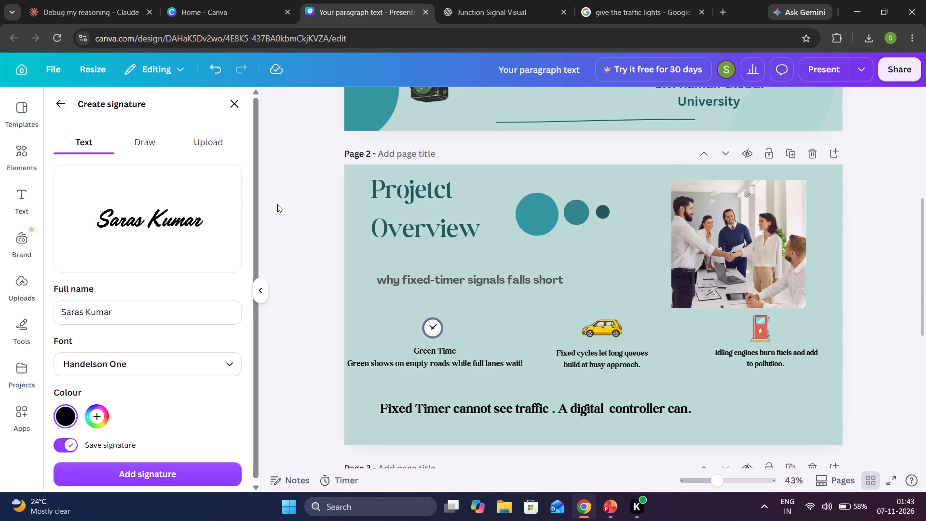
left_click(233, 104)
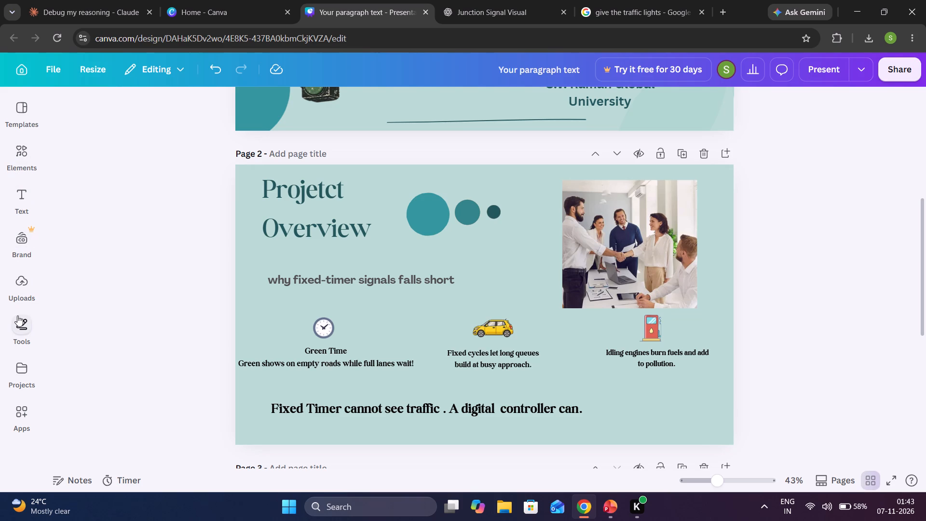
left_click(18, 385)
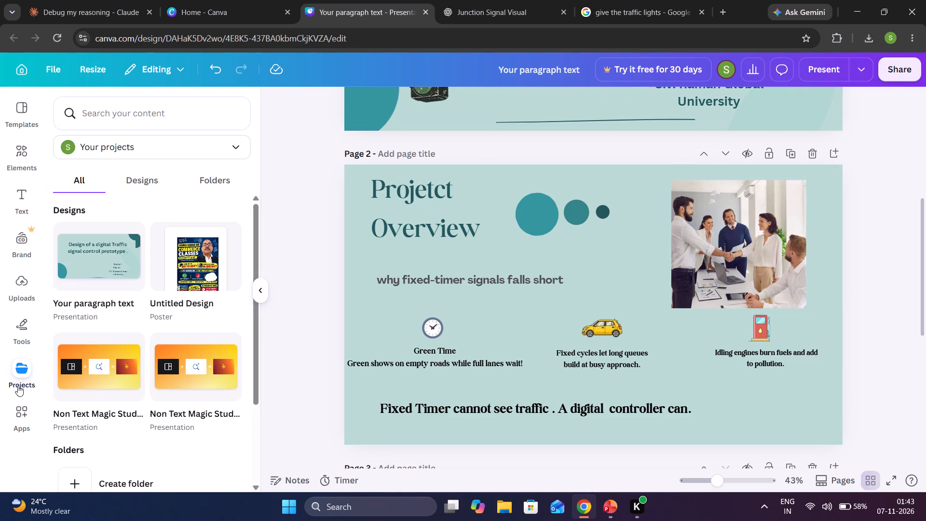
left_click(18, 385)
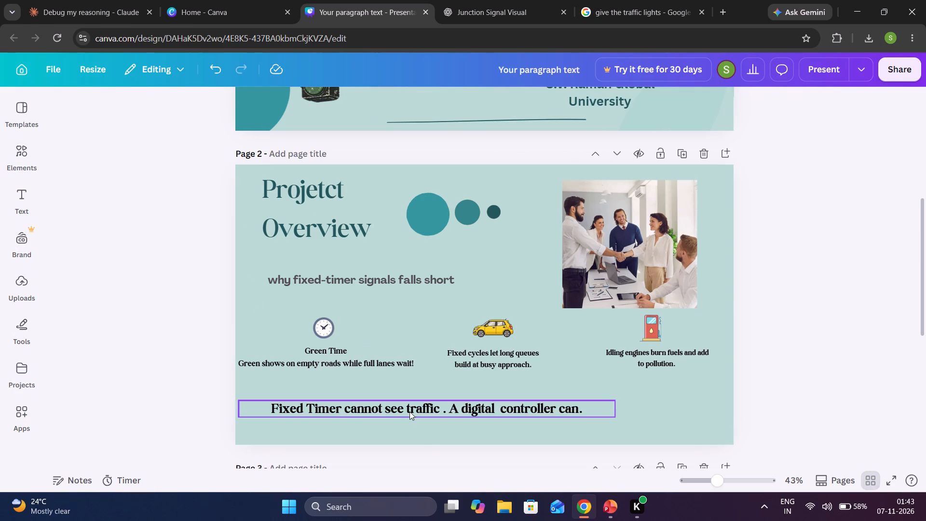
Cycle the closing line through bulleted and numbered list formats, ending with plain left-aligned text.
left_click(407, 413)
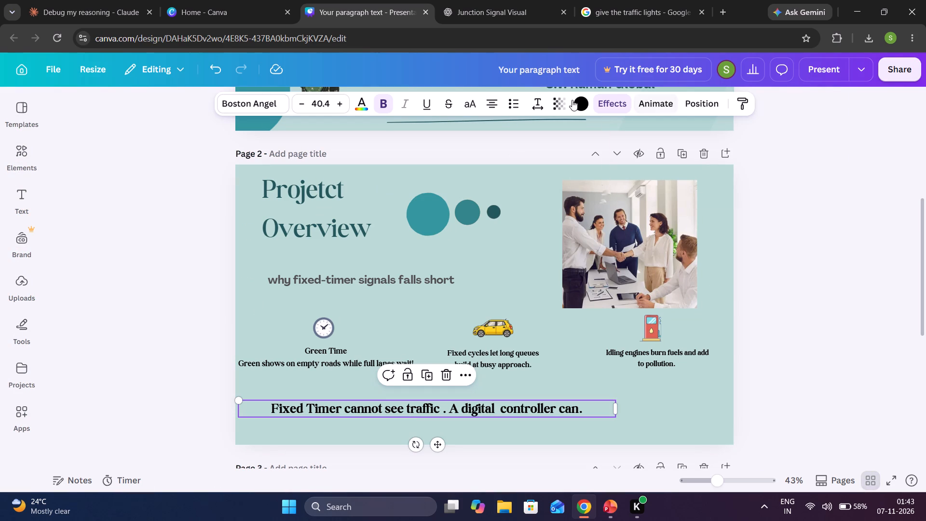
left_click(514, 104)
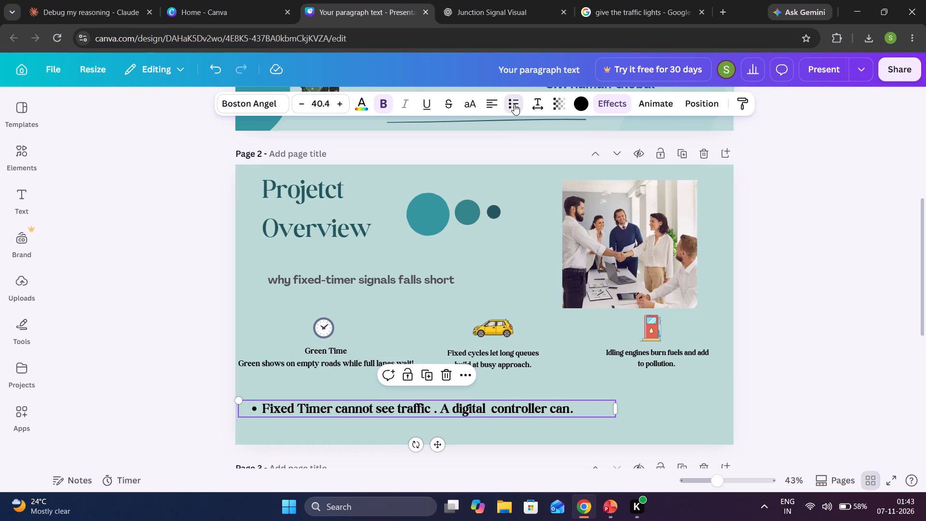
left_click(514, 104)
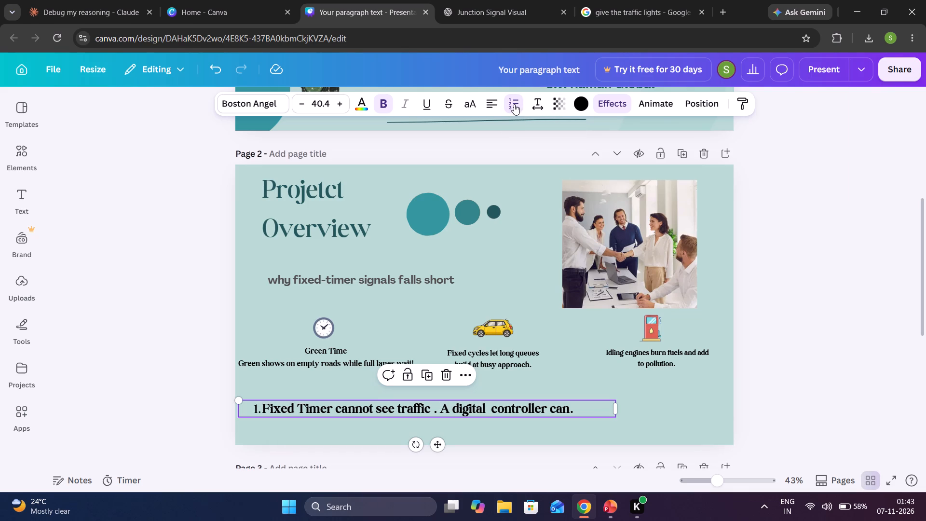
left_click(514, 104)
left_click(514, 104)
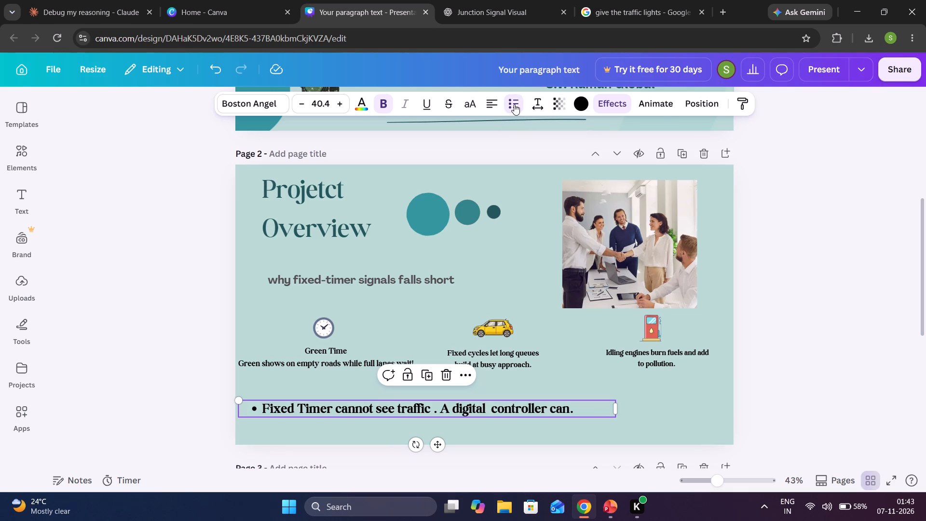
left_click(514, 104)
left_click(514, 104)
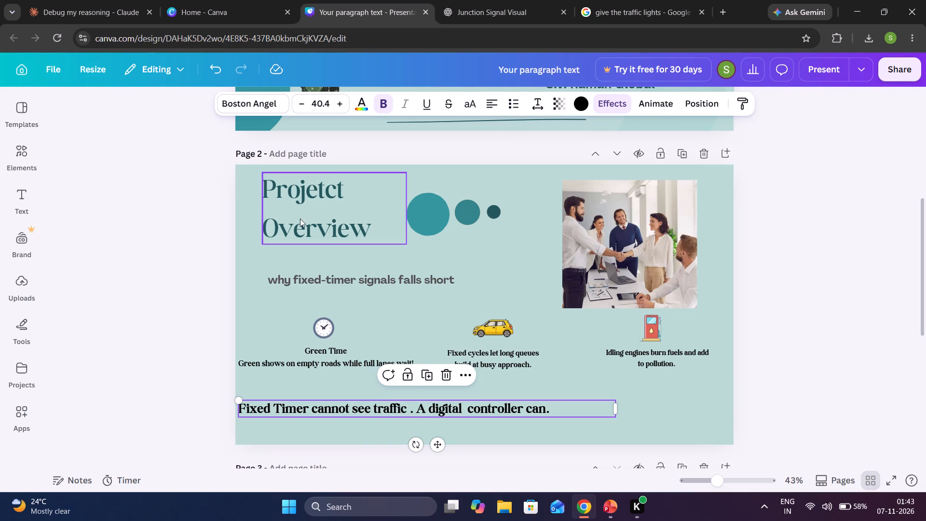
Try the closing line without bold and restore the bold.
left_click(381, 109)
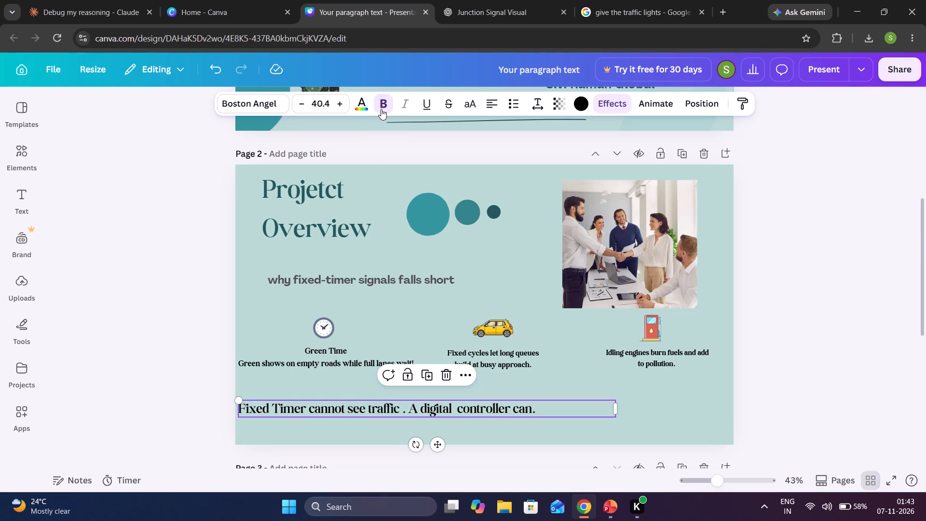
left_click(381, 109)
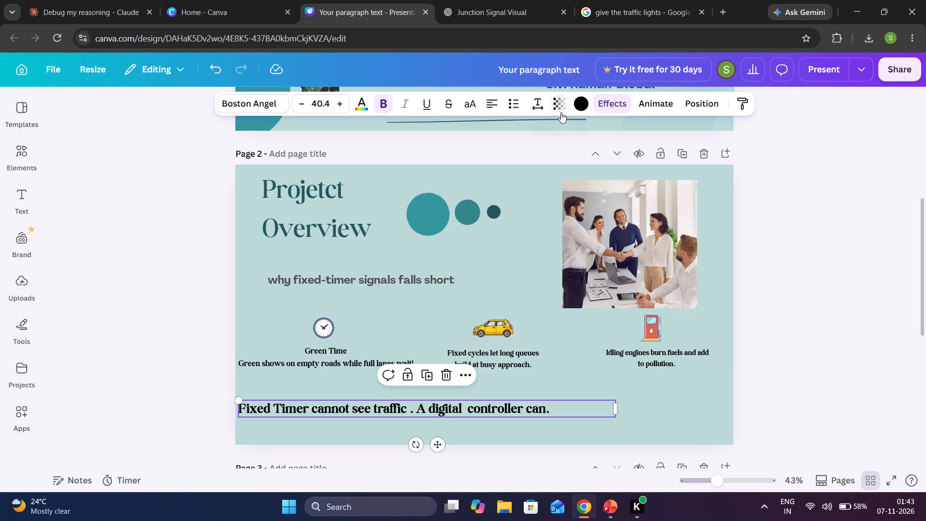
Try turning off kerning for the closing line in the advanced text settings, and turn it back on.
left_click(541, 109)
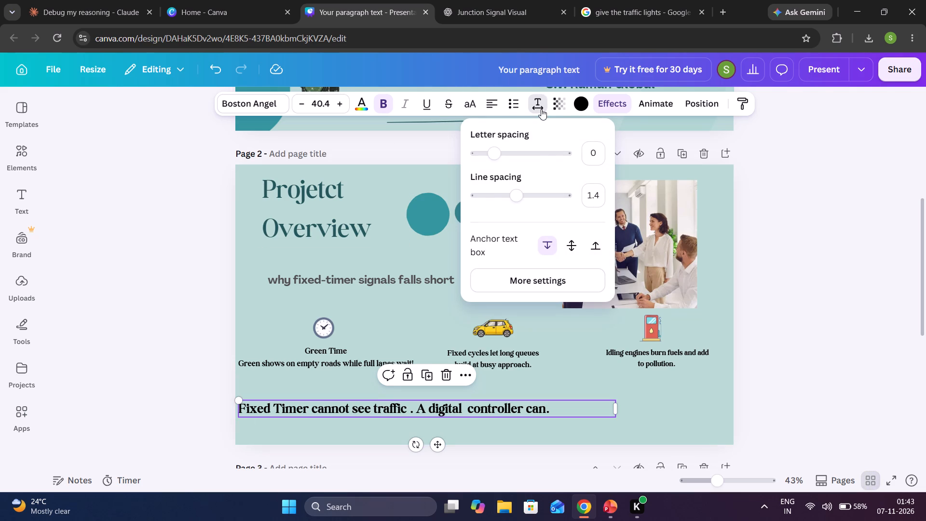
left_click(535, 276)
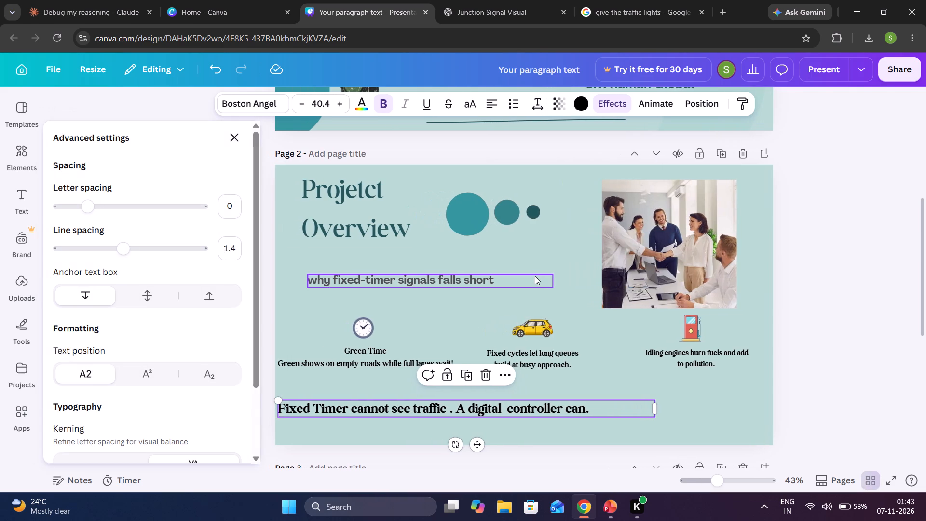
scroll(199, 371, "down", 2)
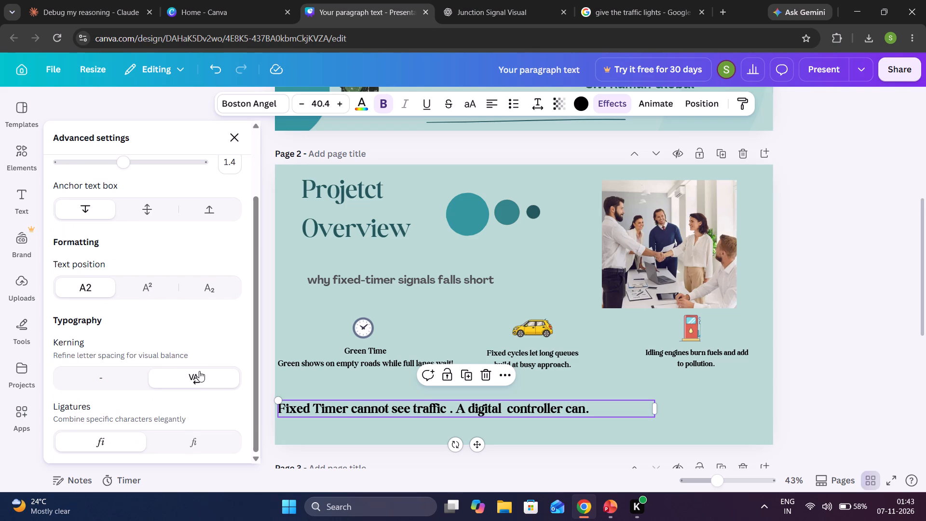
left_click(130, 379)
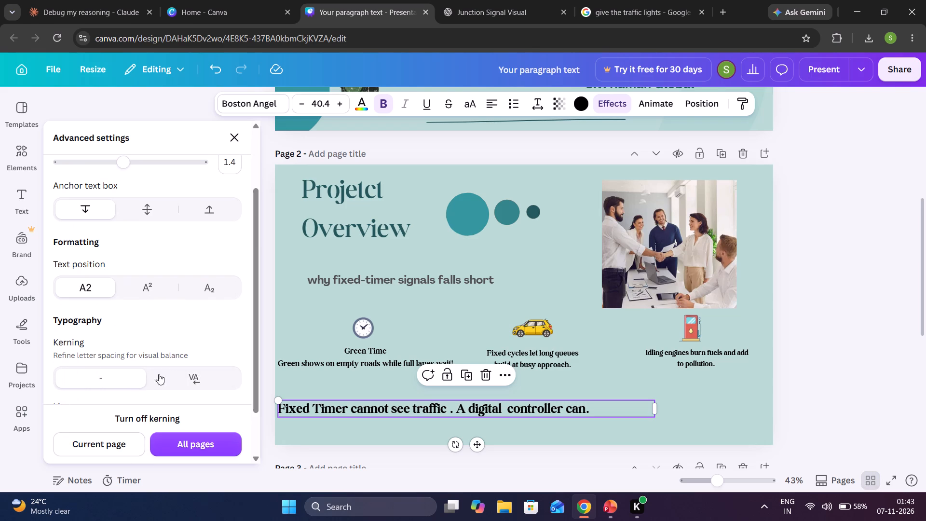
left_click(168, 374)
triple_click(395, 400)
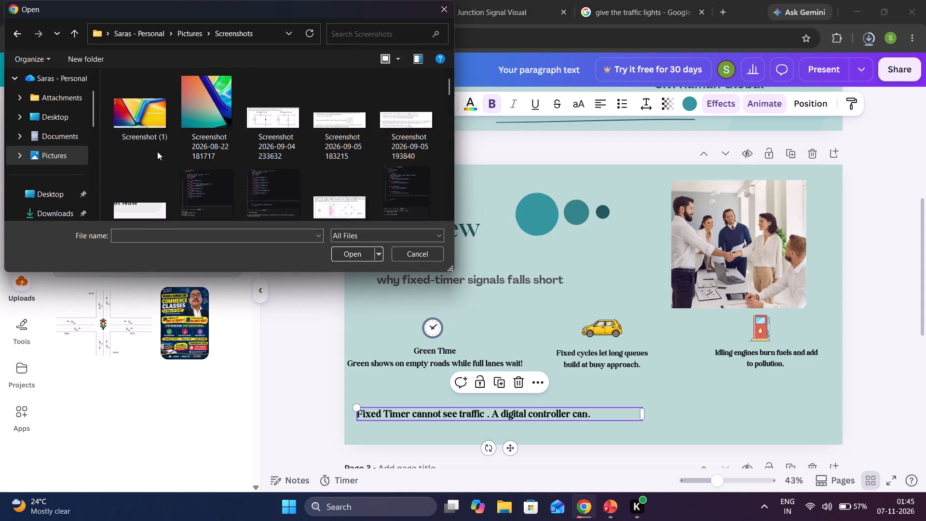
scroll(157, 151, "down", 7)
scroll(340, 141, "up", 4)
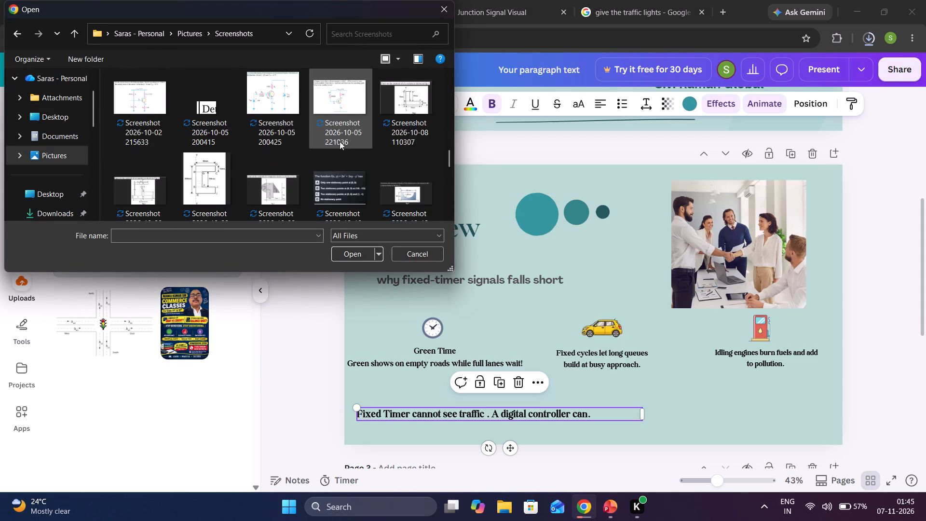
scroll(340, 141, "up", 2)
scroll(340, 141, "down", 9)
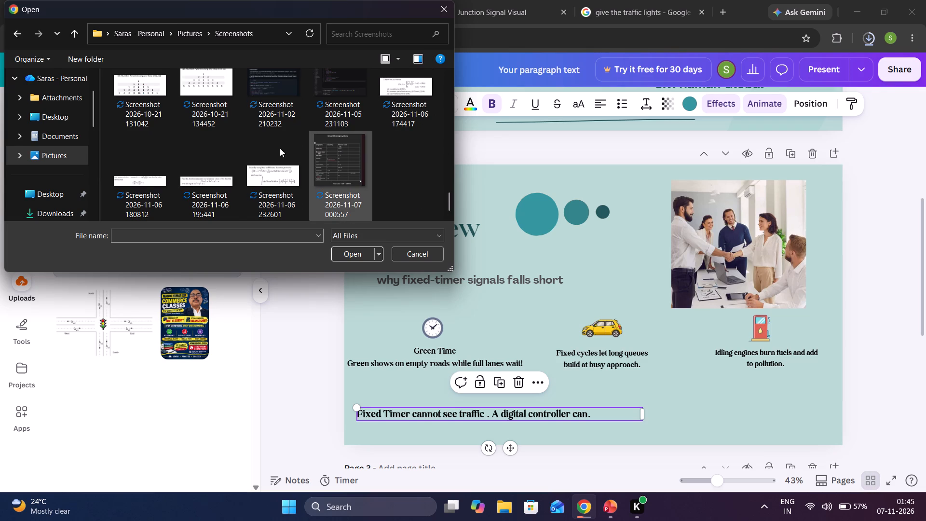
Look for the saved traffic file in the main personal folder, Desktop and Documents.
left_click(36, 84)
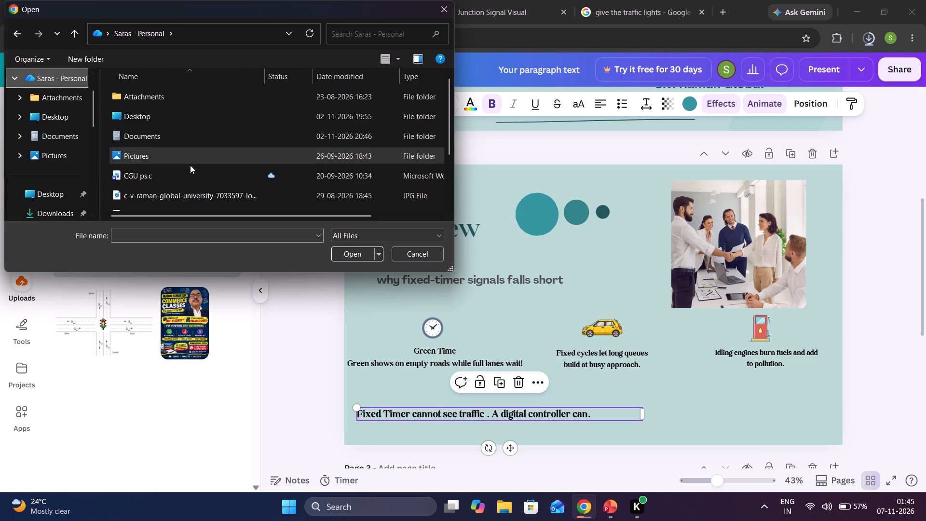
scroll(190, 165, "down", 2)
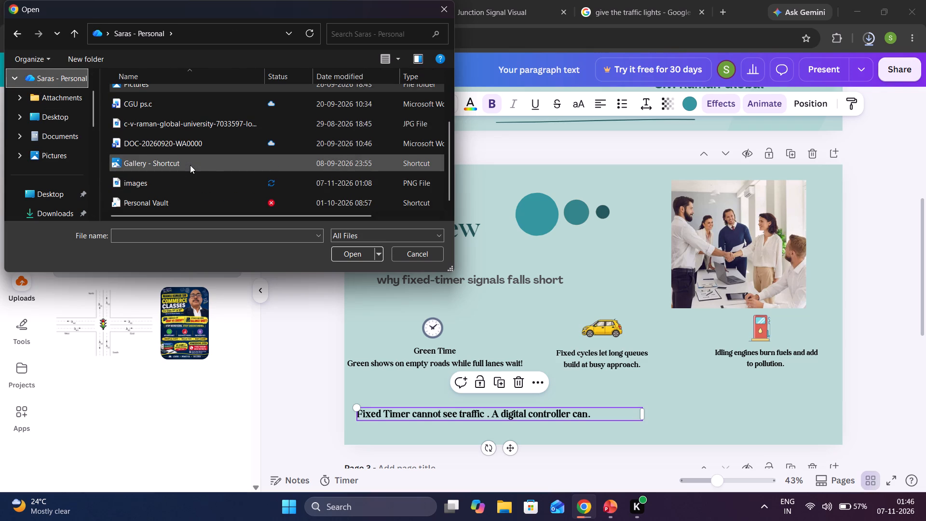
left_click_drag(46, 81, 51, 97)
left_click(51, 97)
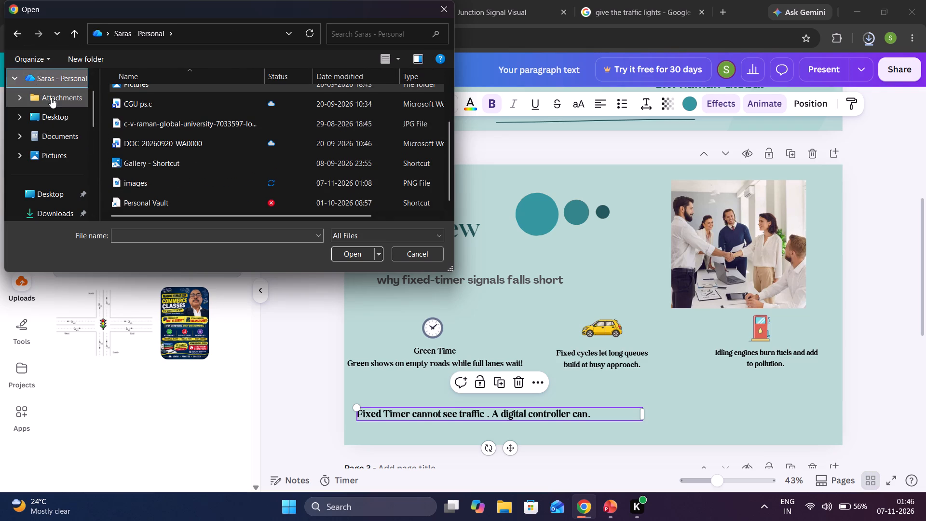
left_click(51, 111)
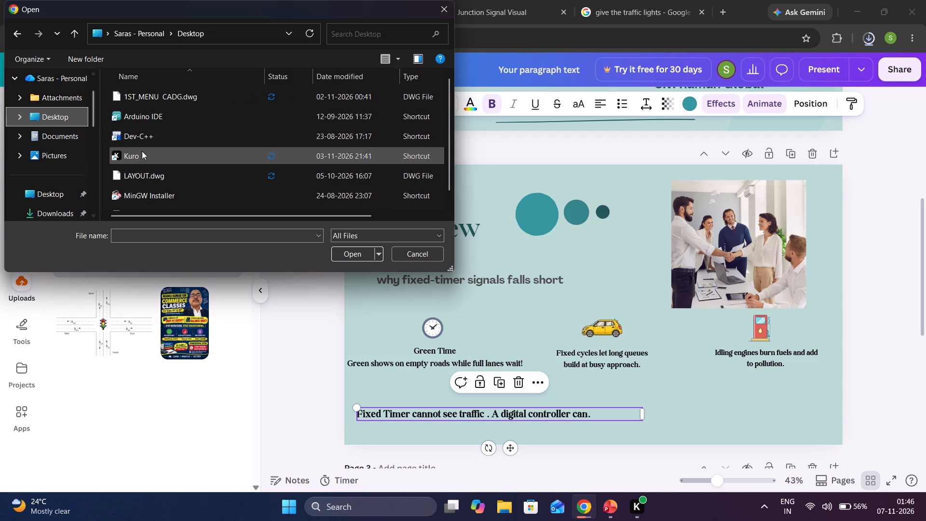
scroll(145, 153, "down", 5)
left_click(41, 134)
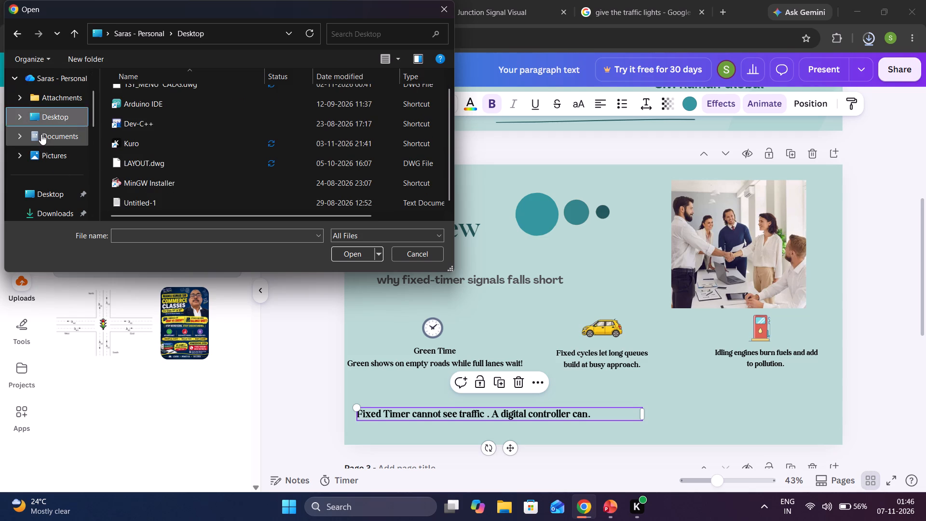
scroll(152, 150, "down", 3)
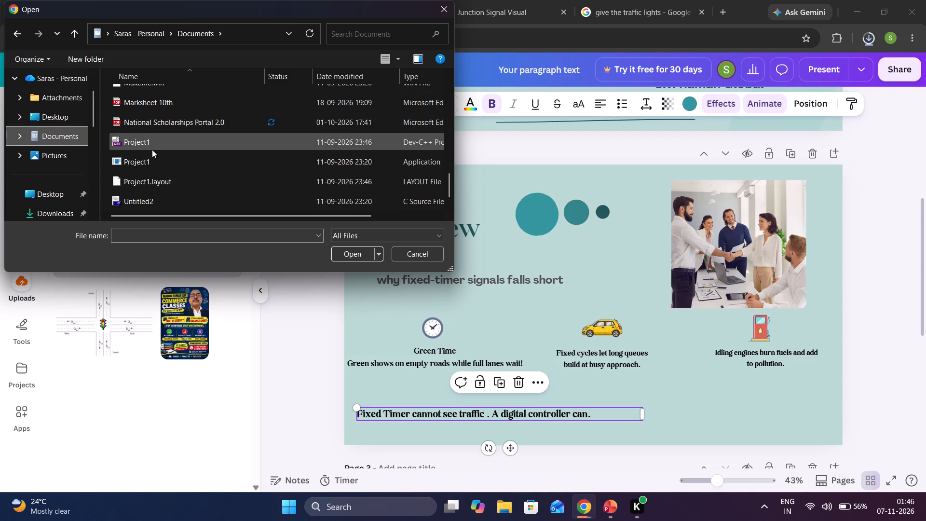
scroll(152, 150, "down", 1)
scroll(152, 150, "up", 1)
scroll(152, 150, "down", 4)
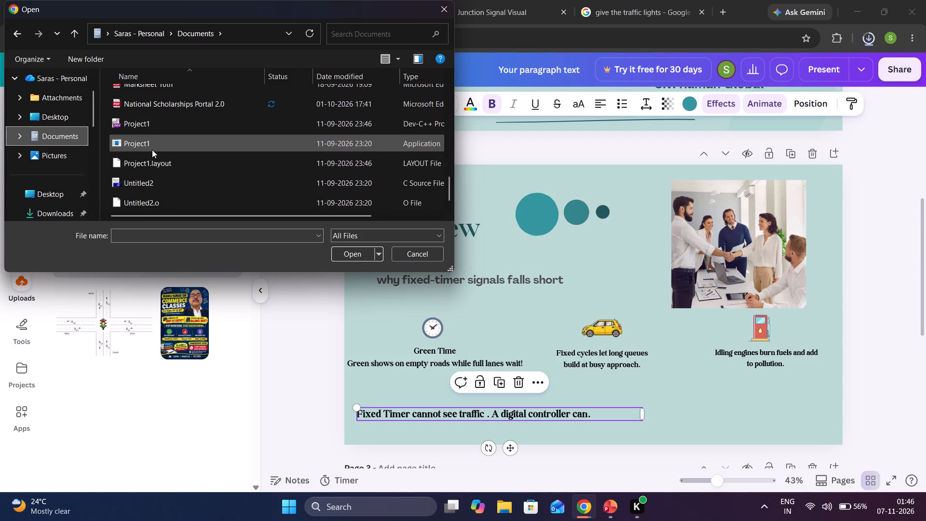
Look through the Screenshots folder under Pictures again for the saved traffic file, then abandon the upload.
left_click_drag(49, 166, 63, 156)
left_click(63, 156)
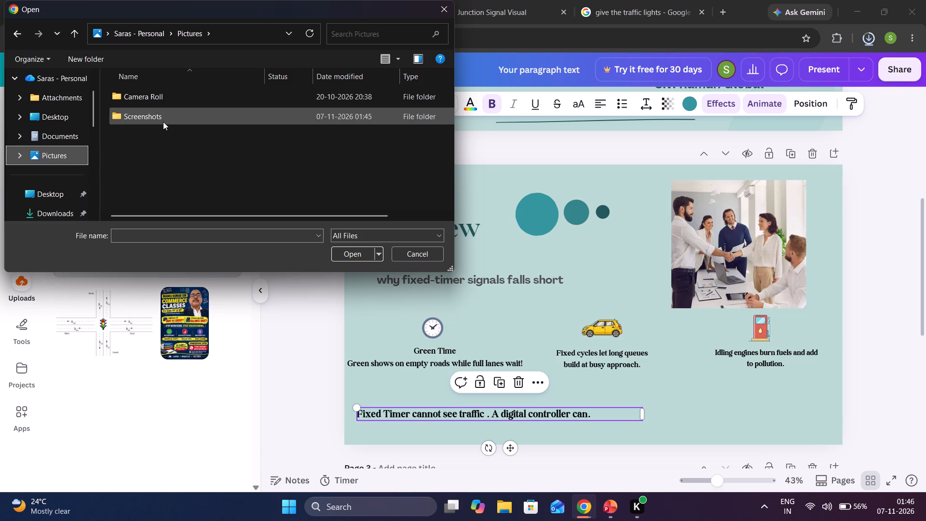
double_click(163, 122)
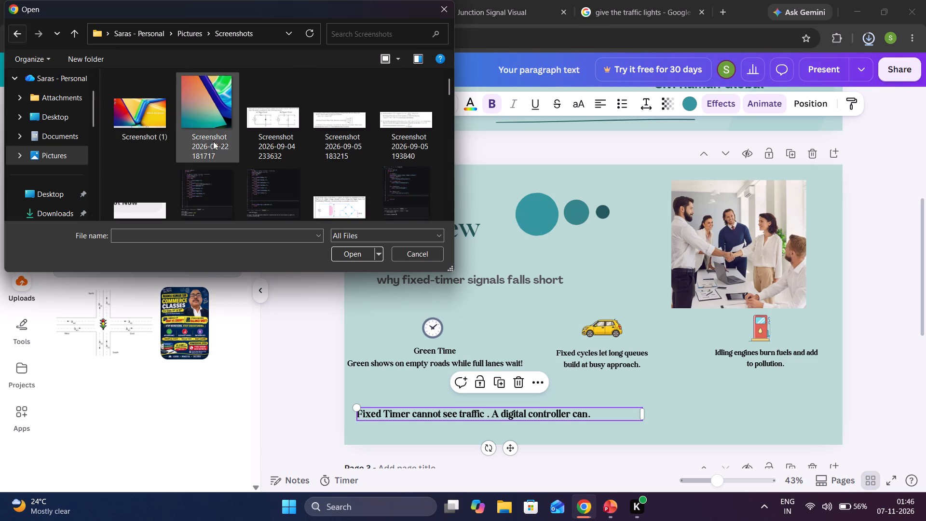
scroll(213, 141, "down", 1)
scroll(213, 141, "up", 1)
scroll(213, 141, "down", 1)
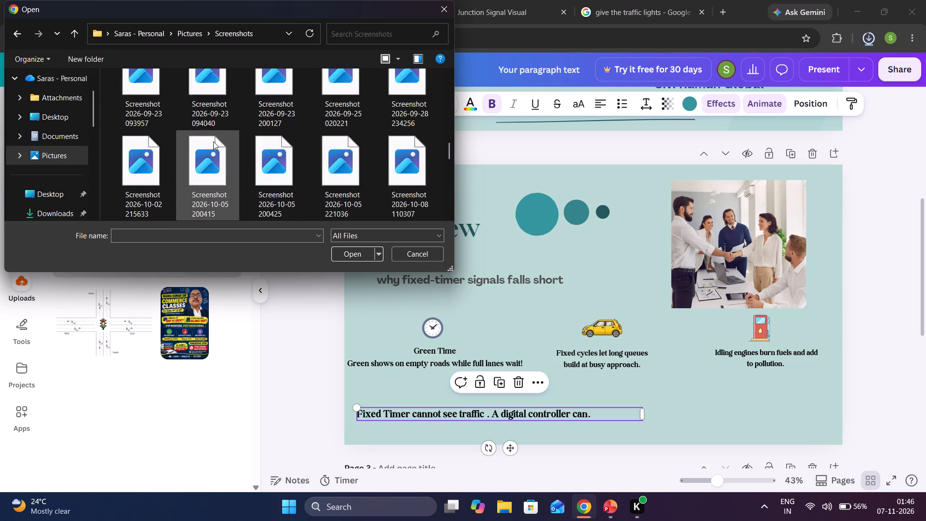
scroll(213, 141, "down", 4)
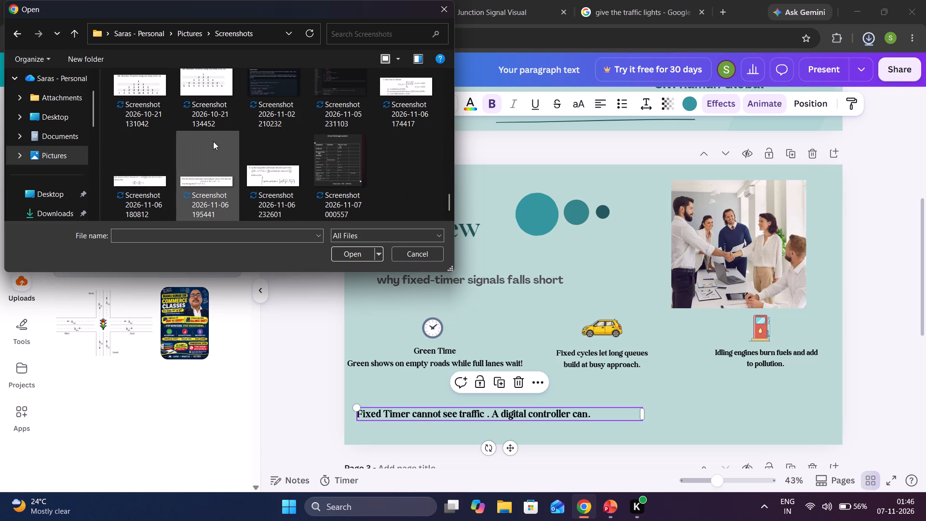
scroll(213, 141, "down", 2)
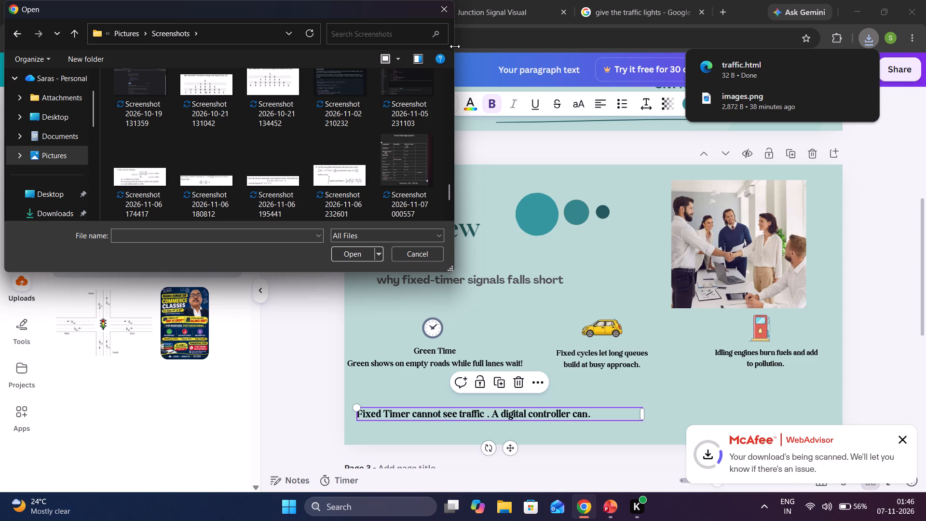
left_click(335, 283)
left_click(442, 0)
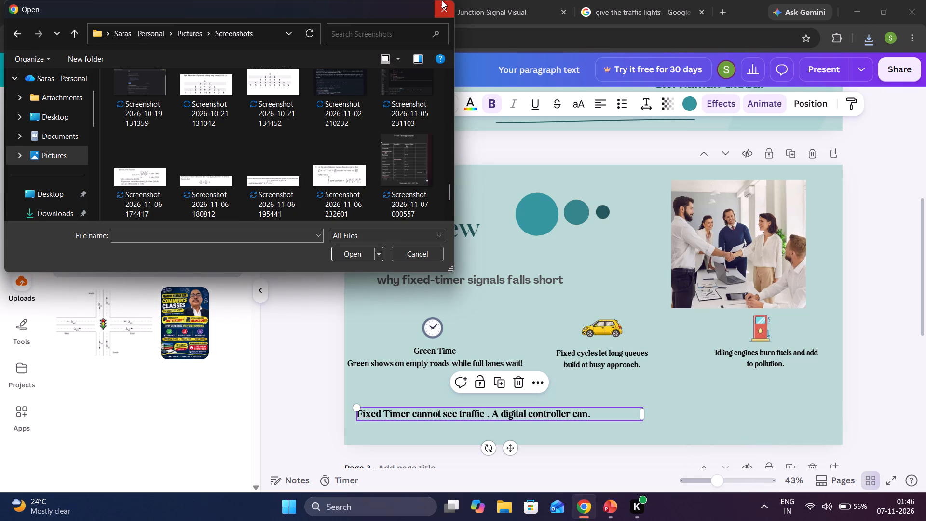
left_click(442, 2)
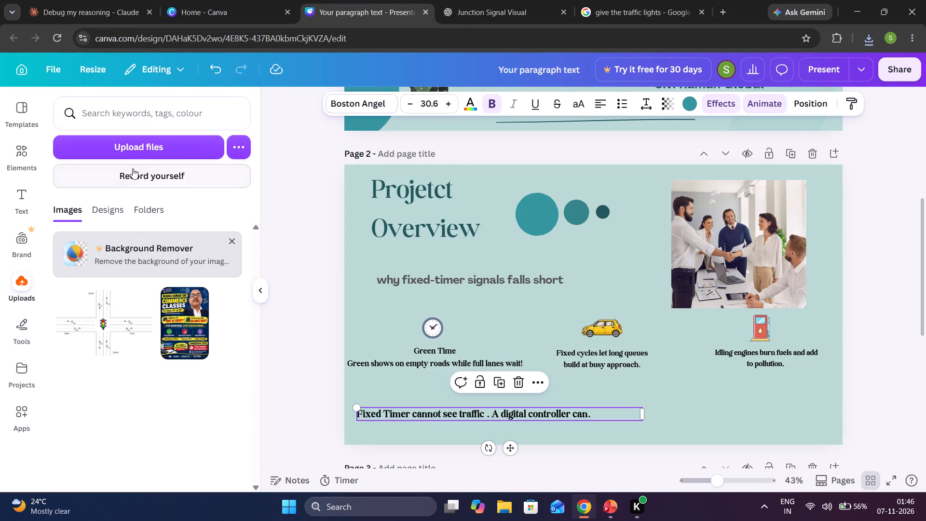
Upload the saved traffic file from the Screenshots folder under Pictures and try to place it in the presentation.
left_click(138, 153)
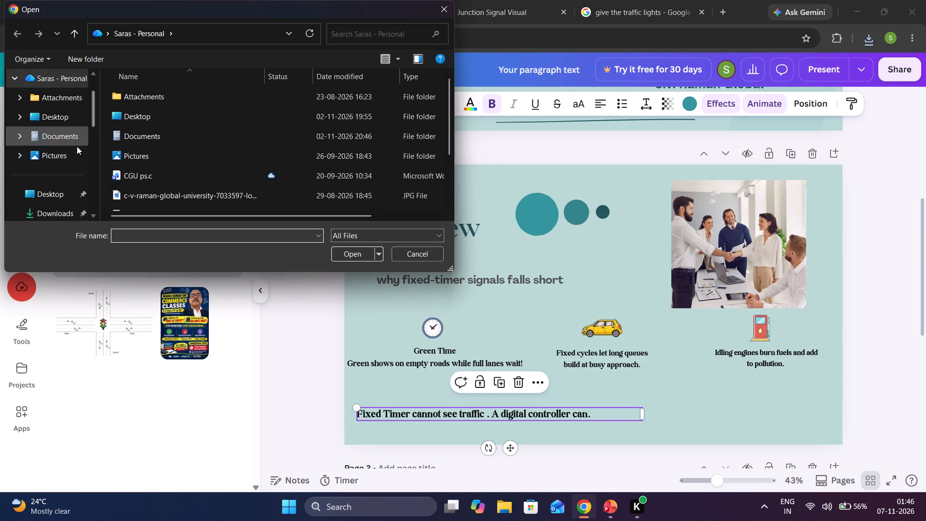
left_click(51, 151)
double_click(157, 118)
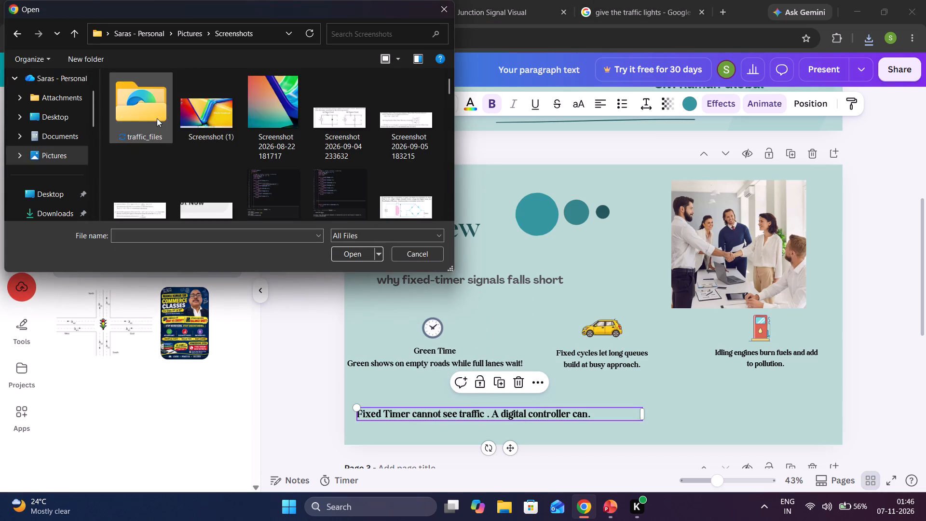
scroll(178, 149, "down", 8)
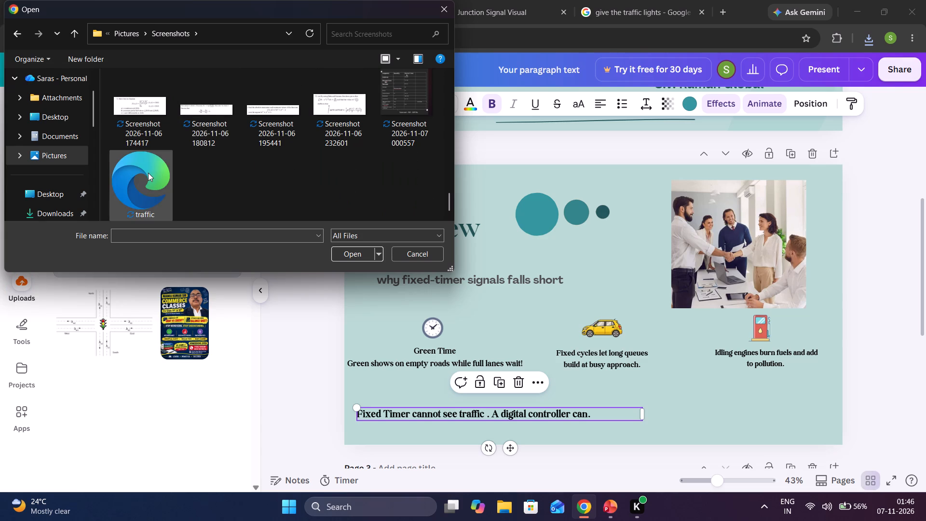
left_click(148, 173)
left_click(357, 257)
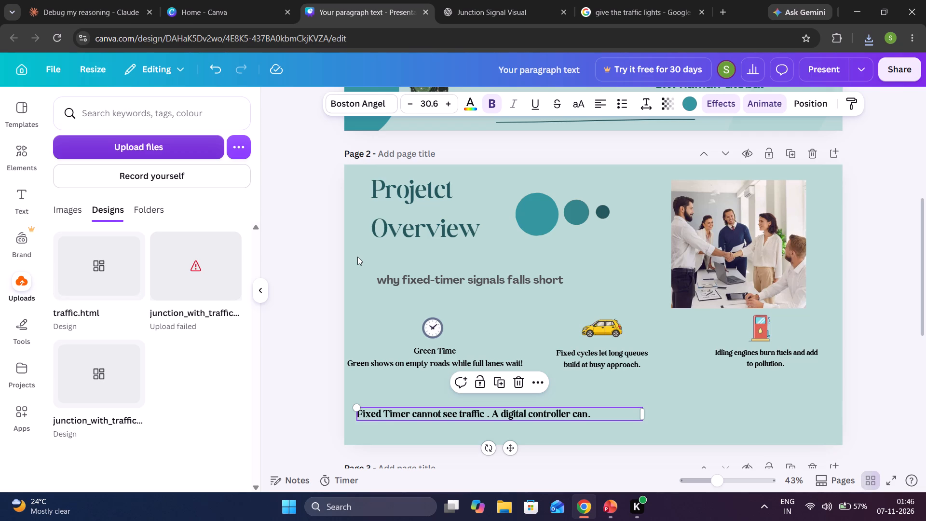
left_click(86, 269)
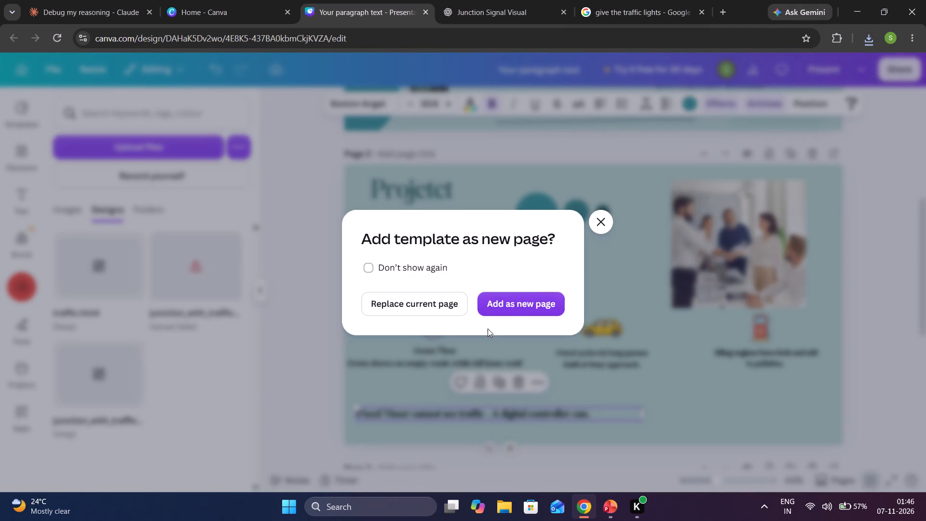
left_click(605, 220)
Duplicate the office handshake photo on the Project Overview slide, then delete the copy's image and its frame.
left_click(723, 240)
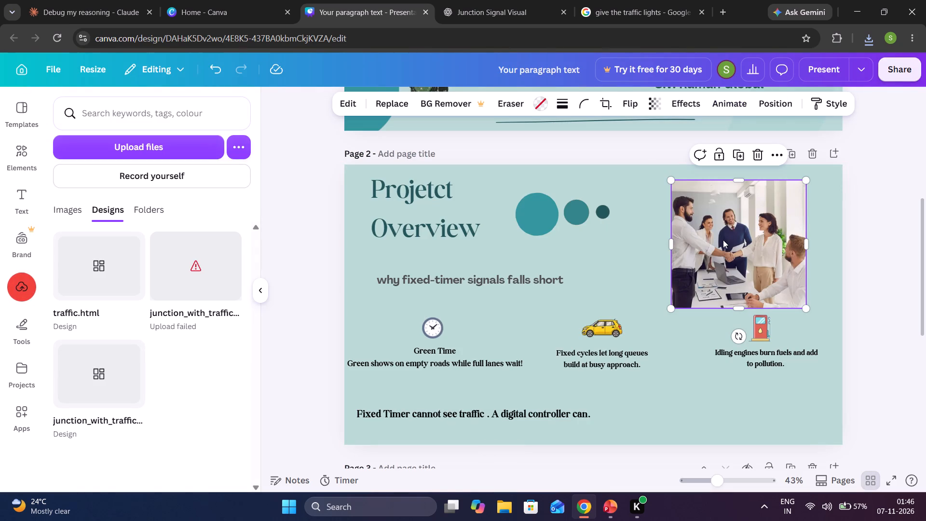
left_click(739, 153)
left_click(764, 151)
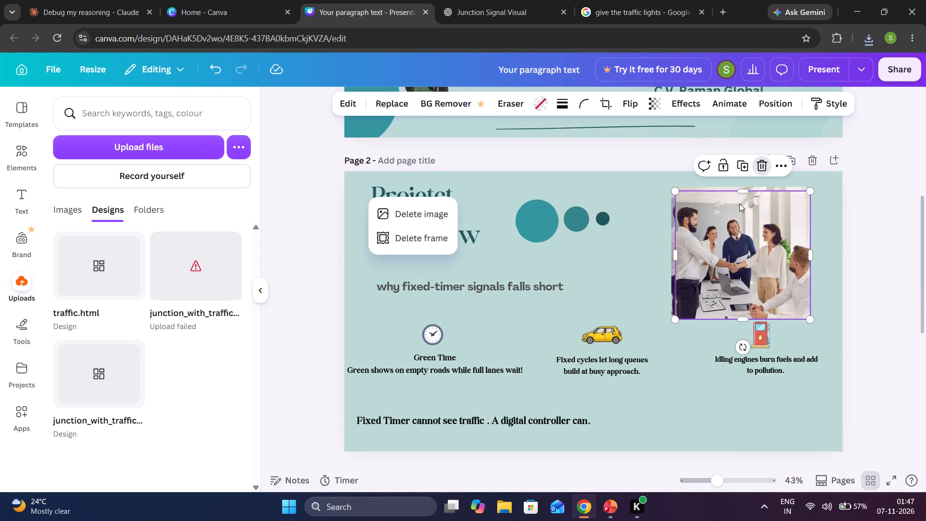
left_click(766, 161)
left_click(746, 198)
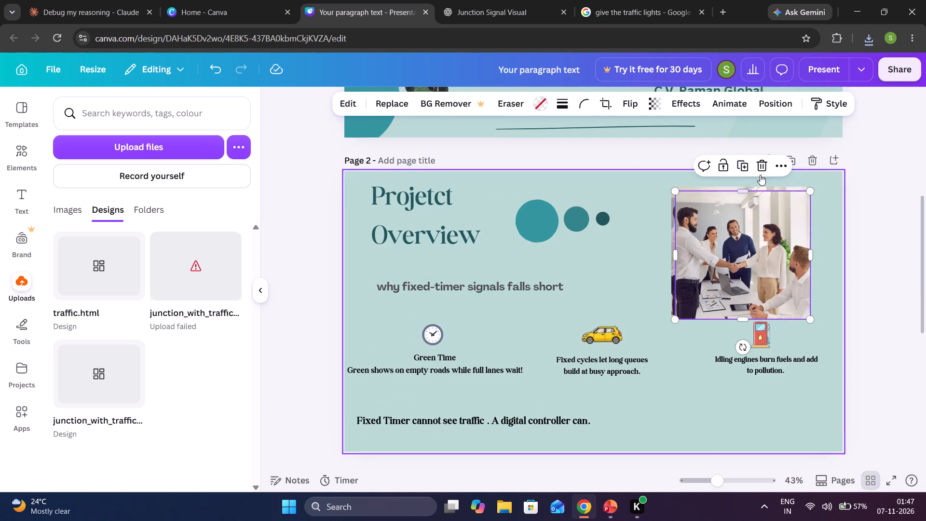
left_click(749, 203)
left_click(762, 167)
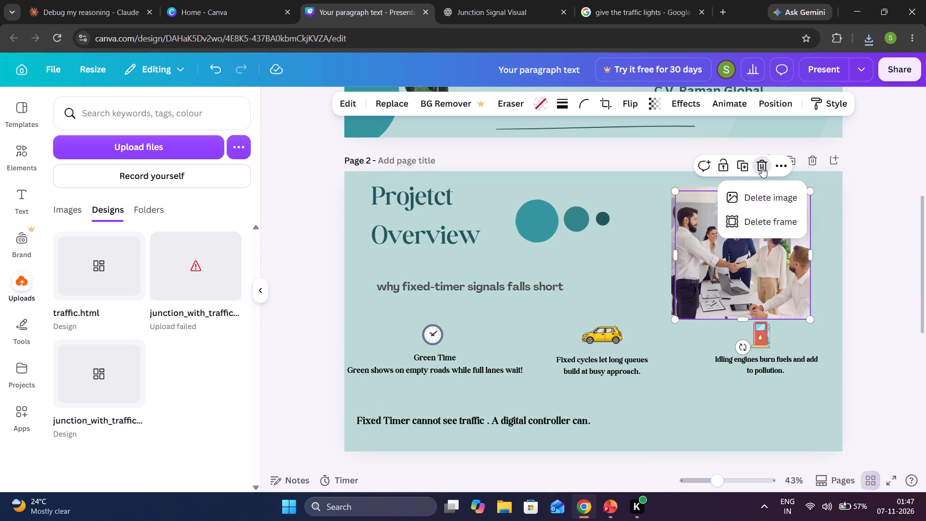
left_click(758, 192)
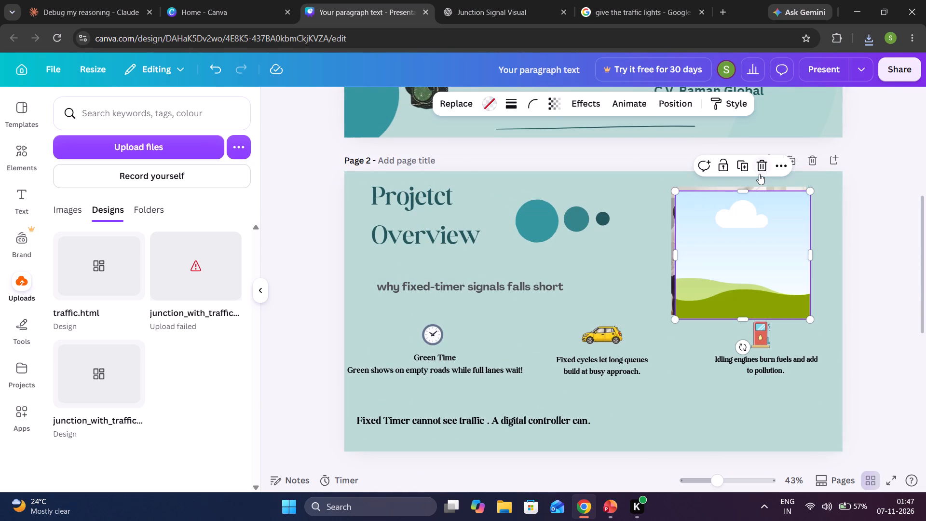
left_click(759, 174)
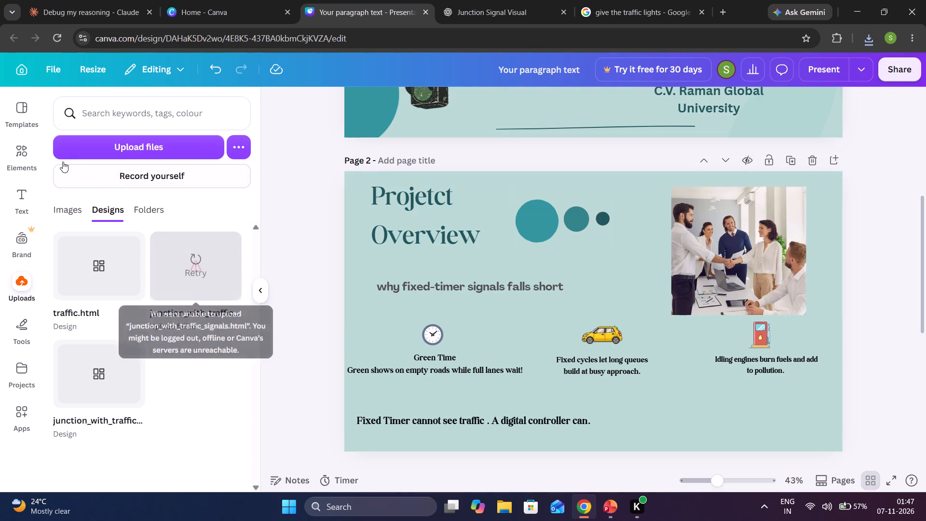
Search the graphics elements for "traffic" and browse for a suitable traffic illustration.
left_click(24, 155)
left_click_drag(126, 140, 130, 140)
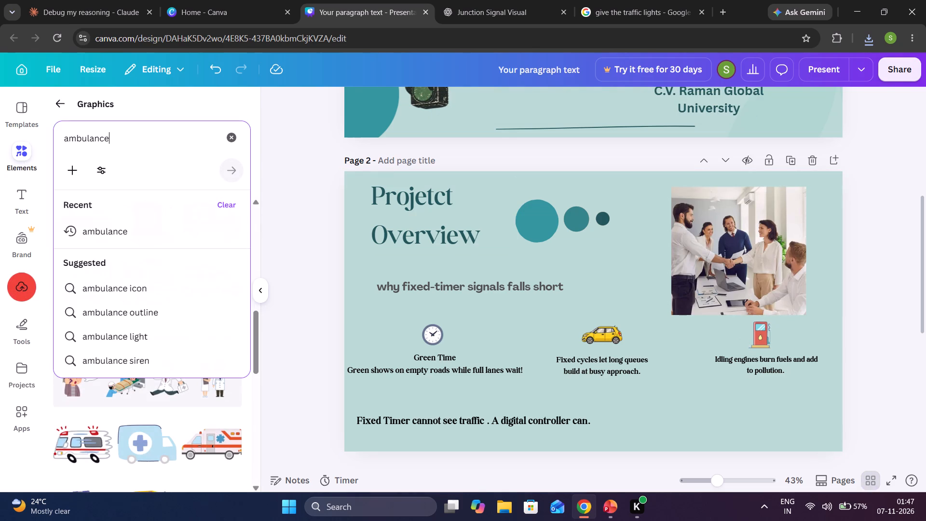
left_click_drag(130, 140, 224, 140)
left_click(224, 140)
type("traffic")
key("Return")
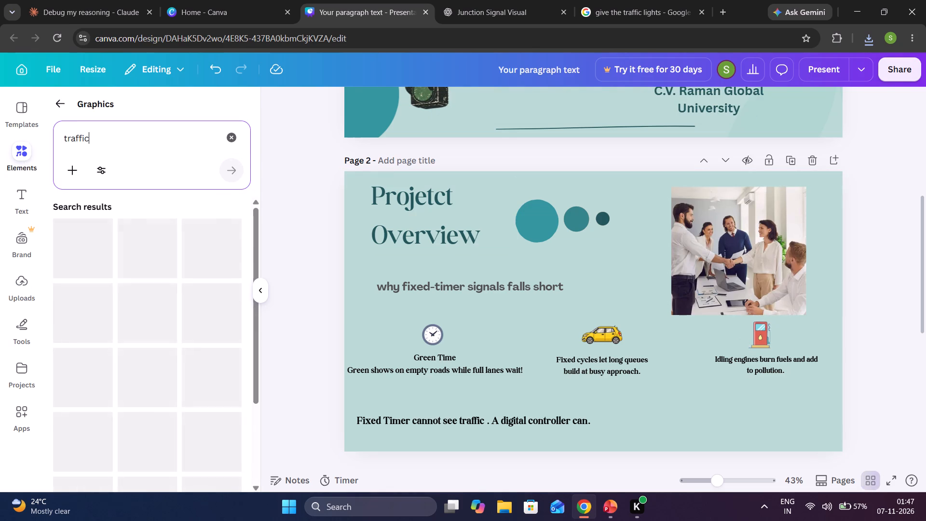
scroll(164, 335, "down", 2)
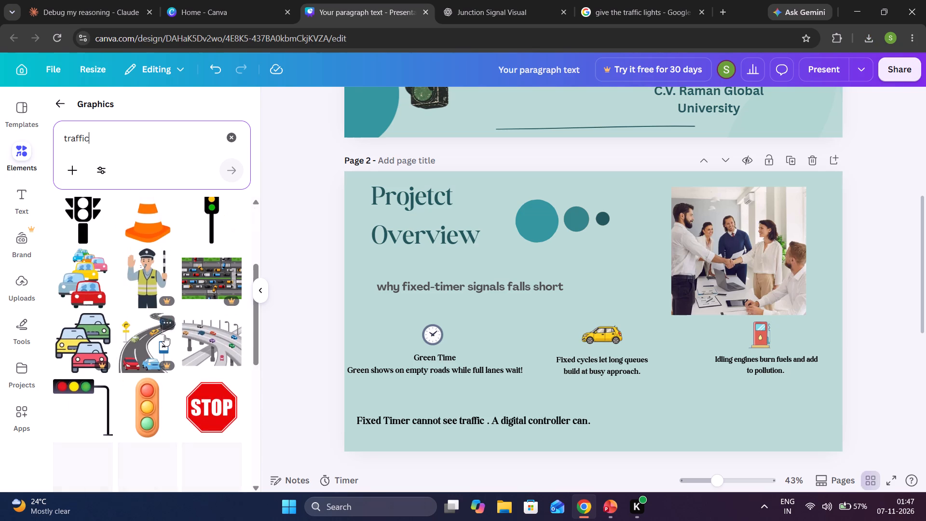
scroll(164, 335, "down", 1)
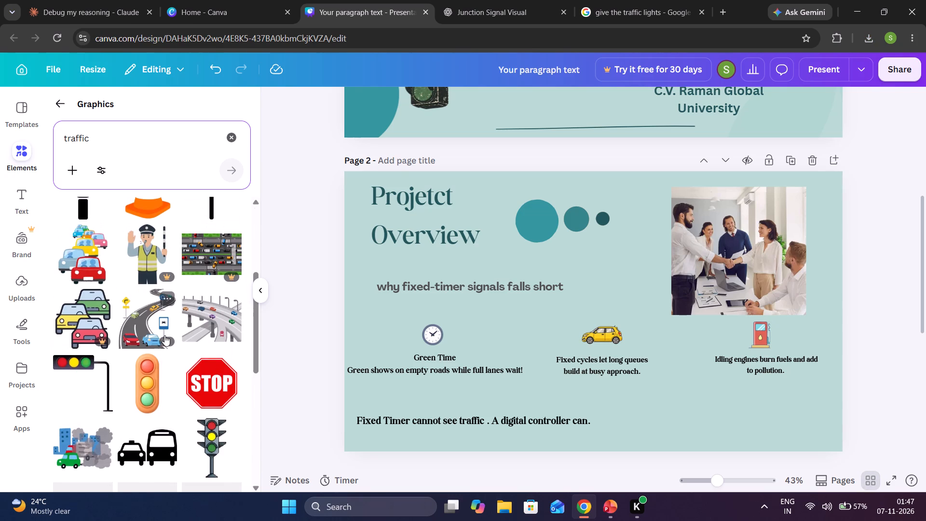
scroll(164, 335, "up", 1)
scroll(184, 434, "down", 4)
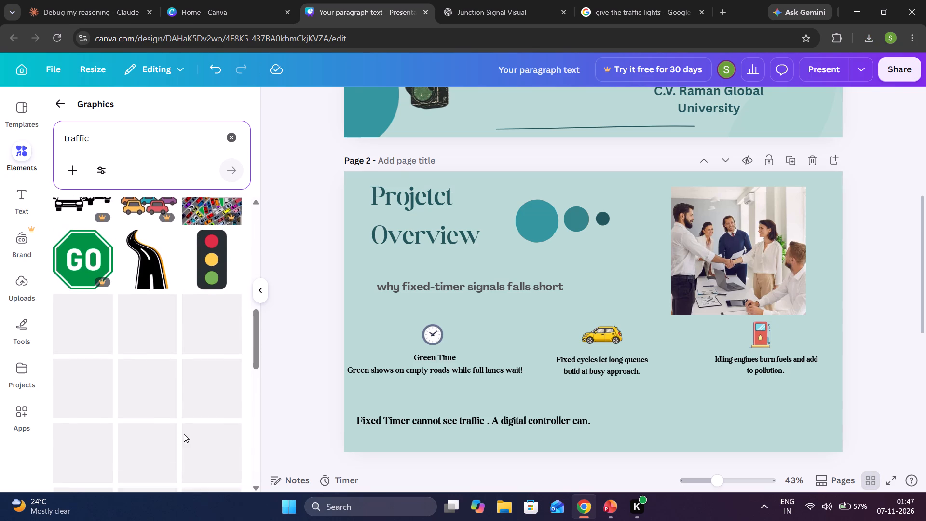
left_click(22, 301)
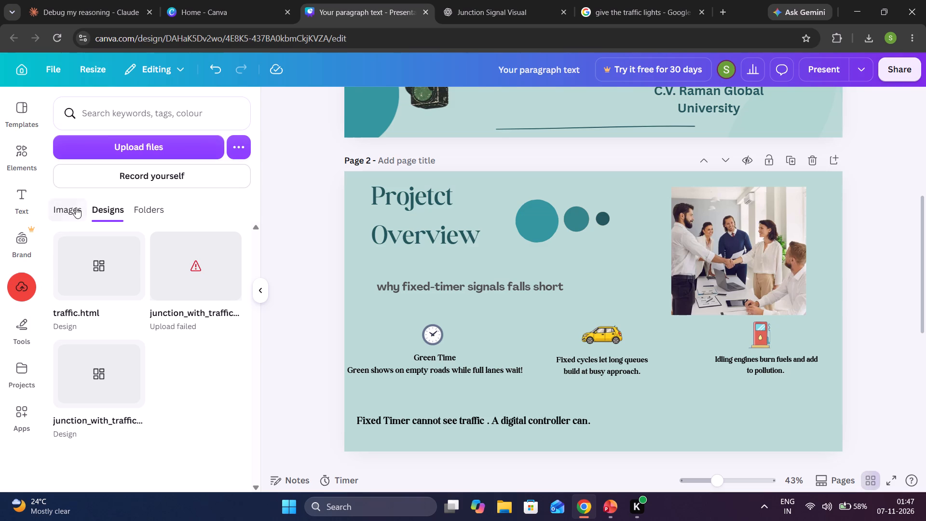
left_click(76, 207)
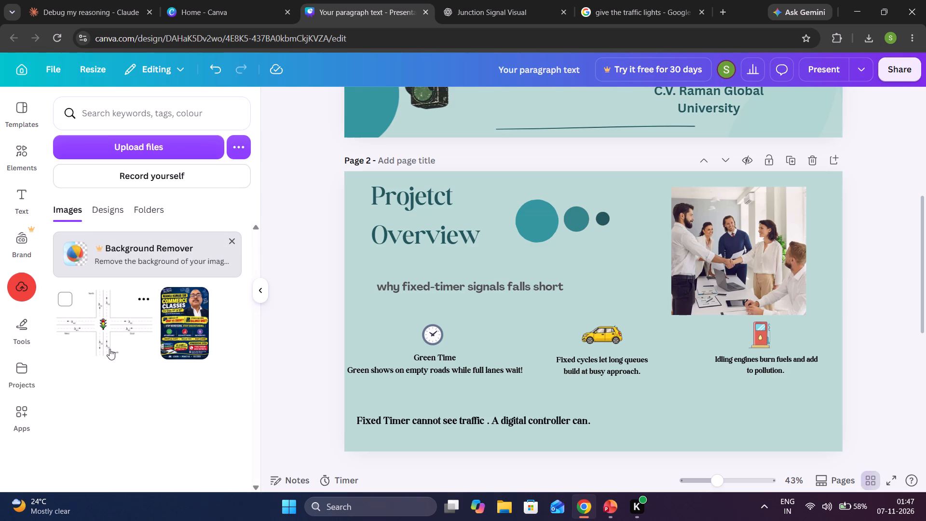
left_click(138, 158)
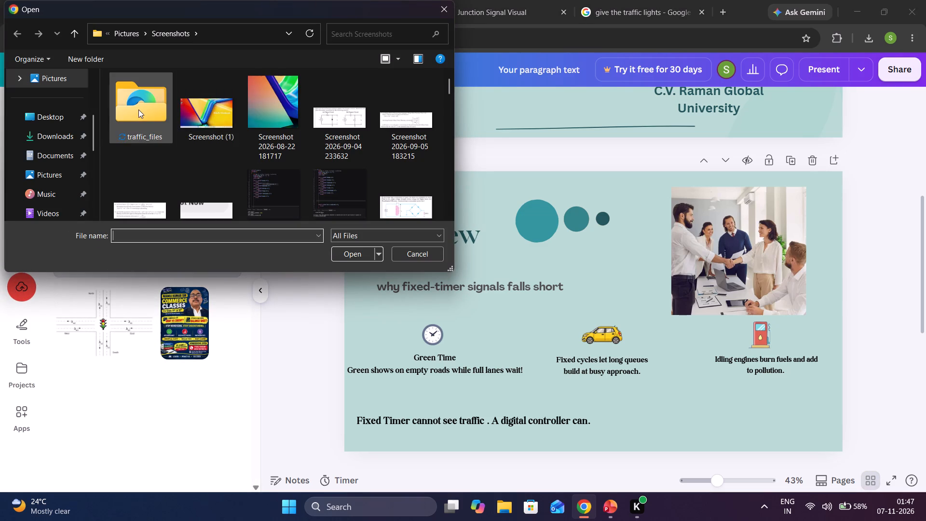
double_click(138, 110)
scroll(162, 163, "down", 4)
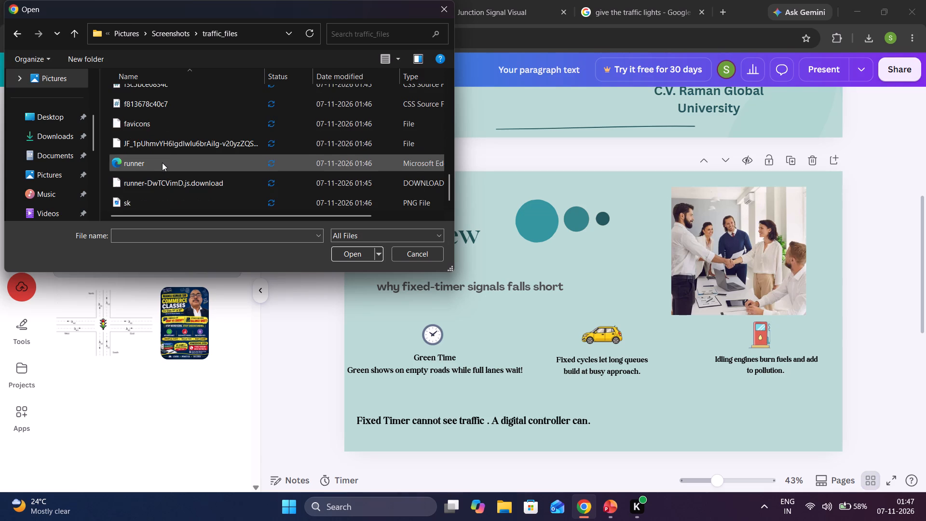
scroll(162, 163, "down", 3)
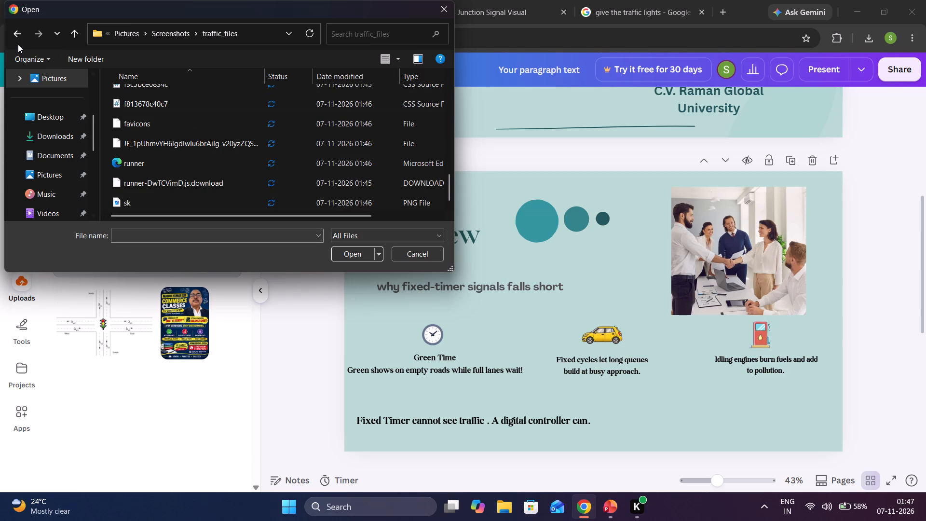
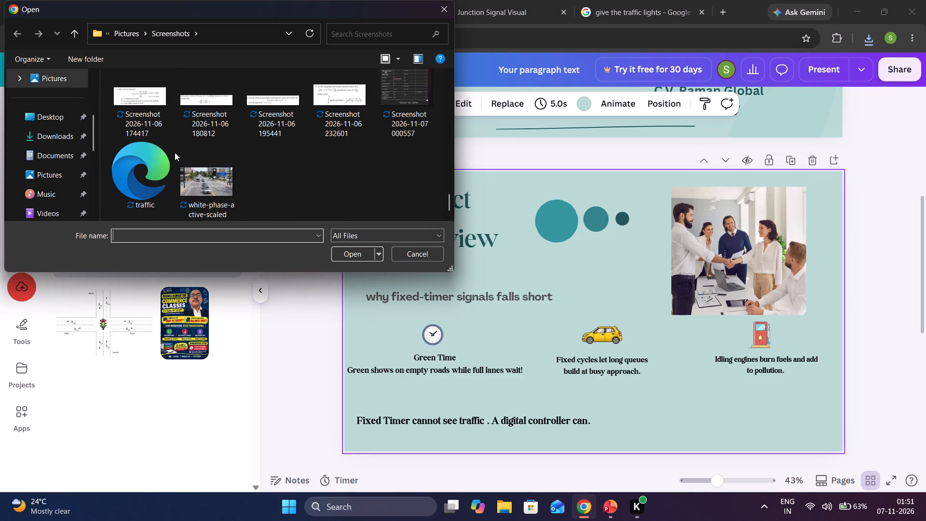
left_click(215, 187)
left_click(343, 255)
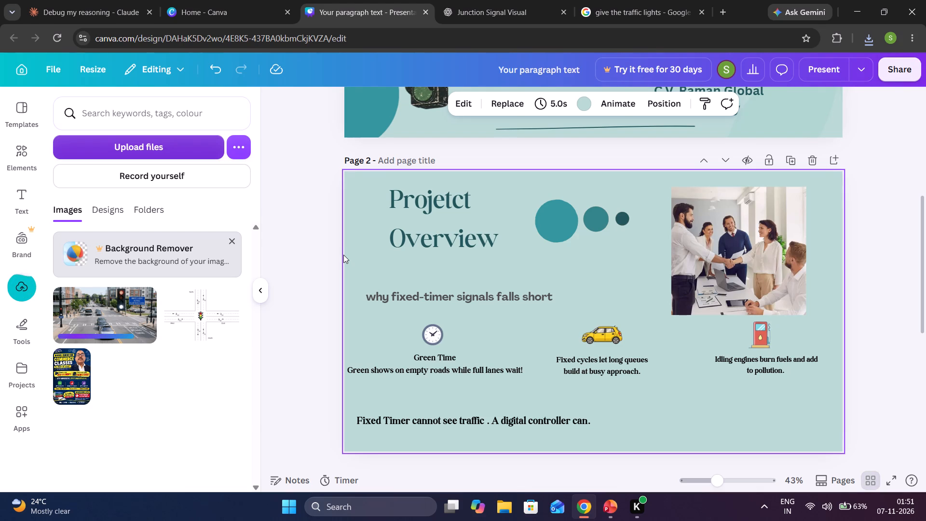
Place the uploaded intersection photo on page 2 and shrink it to a little over half its inserted width.
left_click(128, 318)
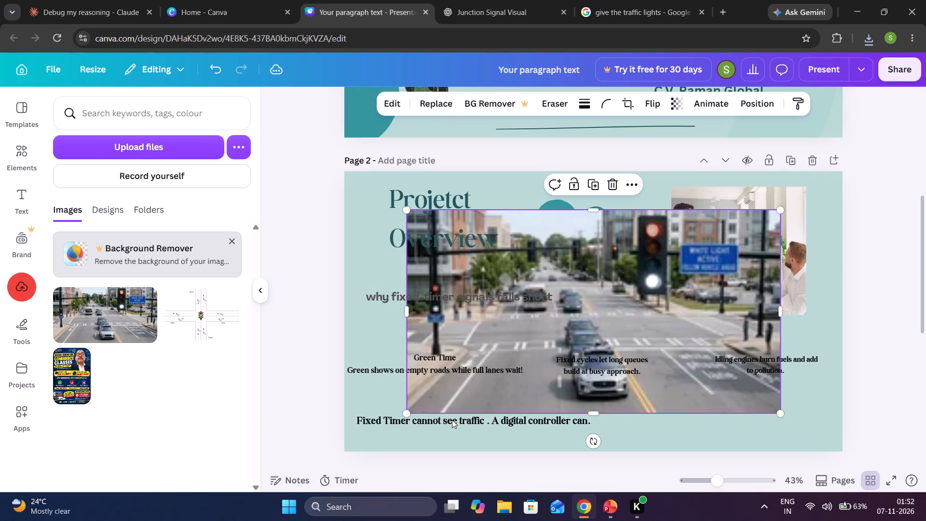
left_click_drag(576, 327, 546, 361)
left_click(740, 214)
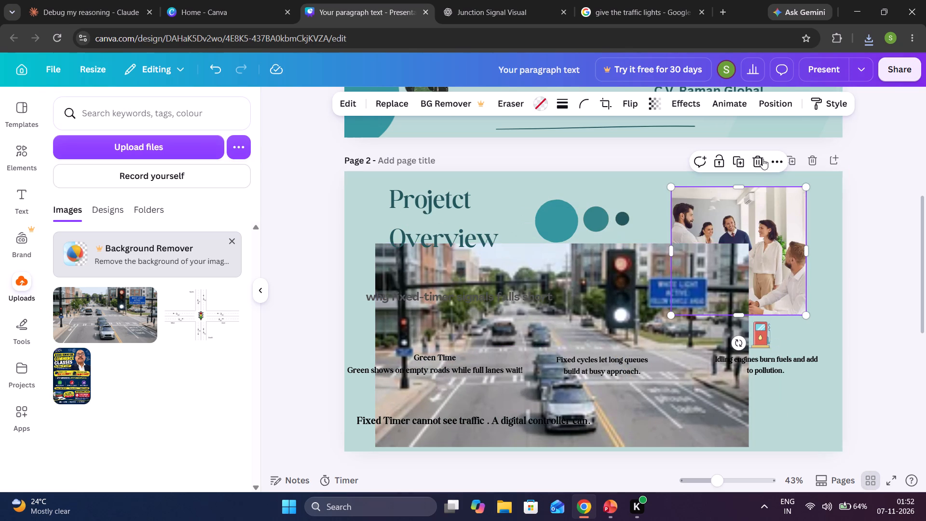
left_click(755, 164)
left_click(520, 342)
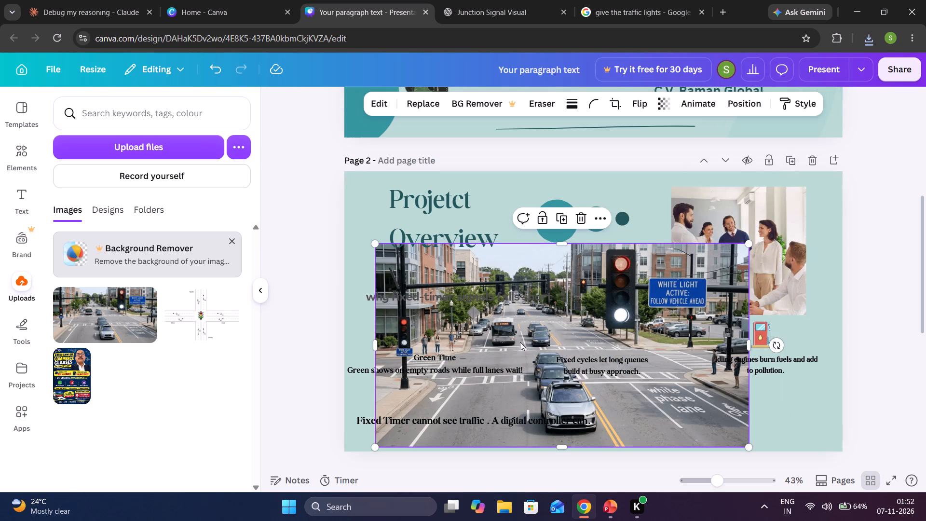
left_click_drag(375, 445, 541, 351)
Delete the stock team picture and its empty frame from page 2.
left_click(708, 205)
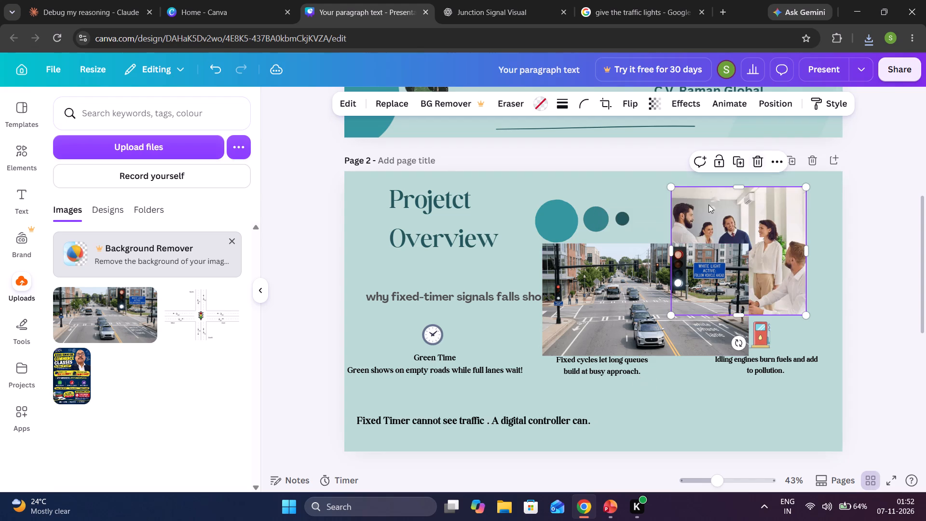
left_click(760, 165)
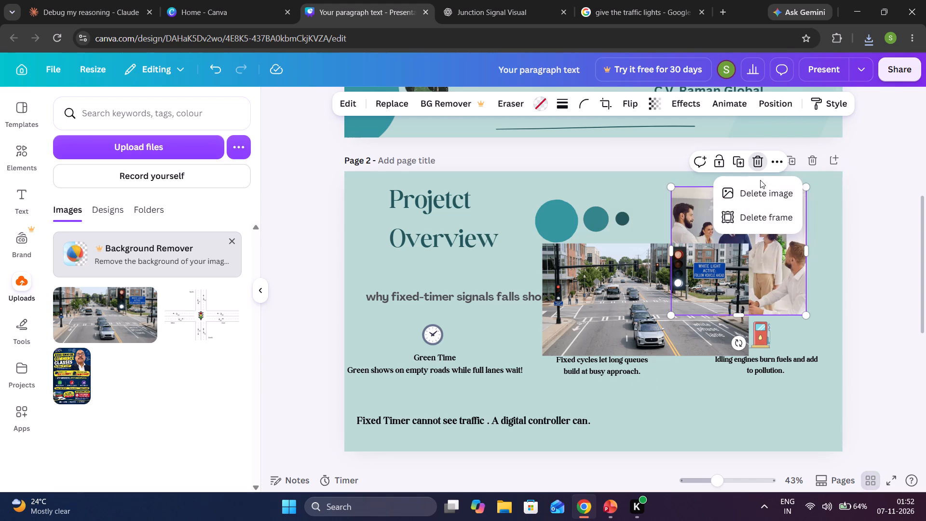
left_click(760, 185)
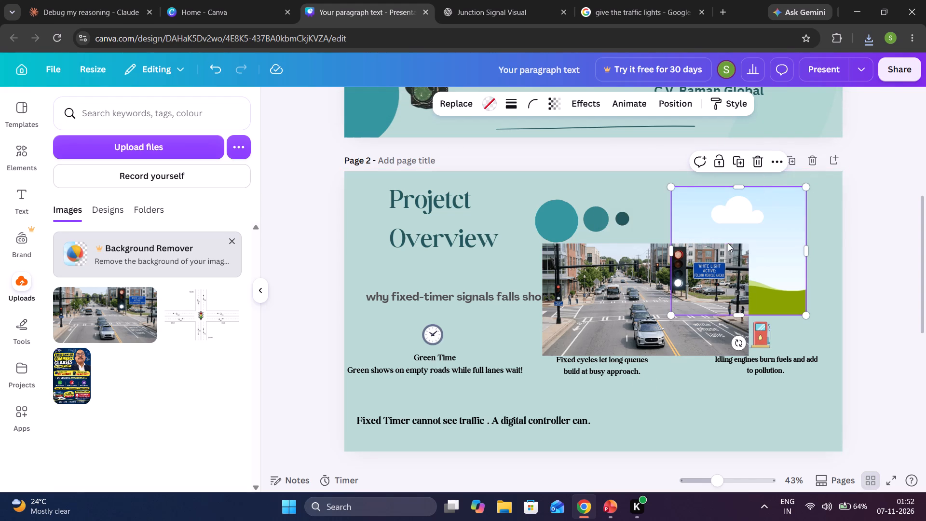
left_click(754, 164)
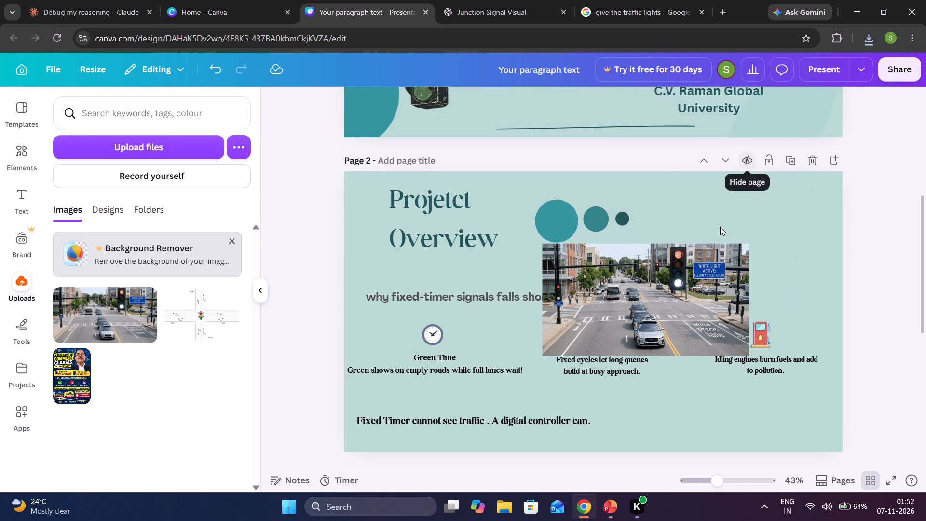
Move the intersection photo into page 2's upper-right corner, beside the three circles, and shrink it slightly to fit inside the slide.
left_click_drag(691, 286, 792, 223)
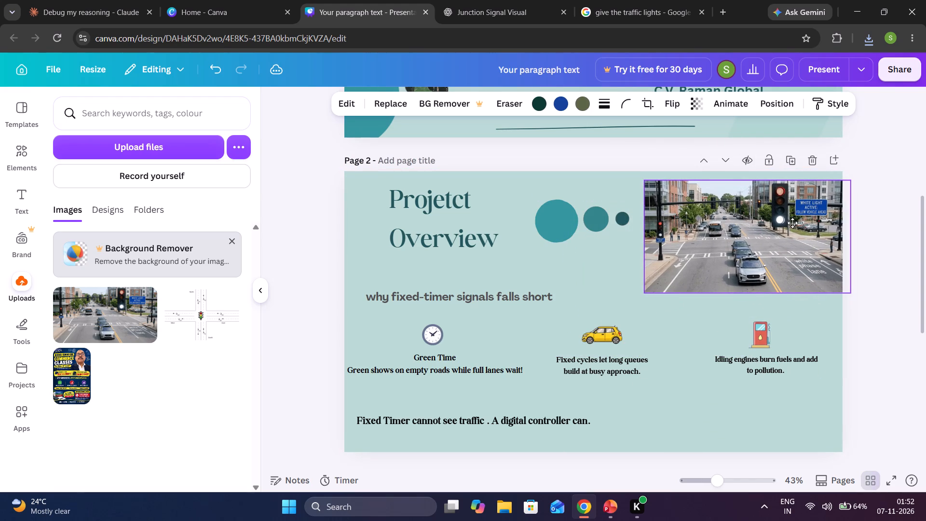
left_click_drag(792, 223, 781, 236)
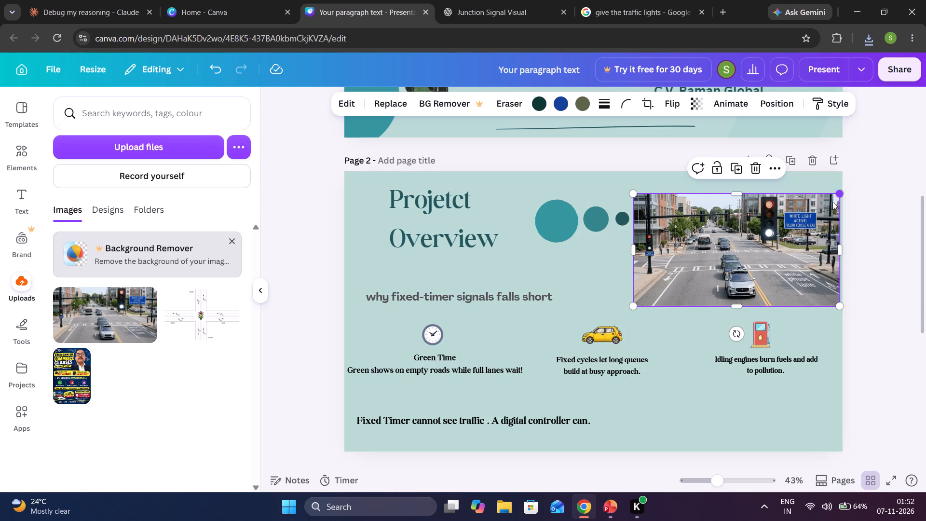
left_click_drag(838, 195, 827, 202)
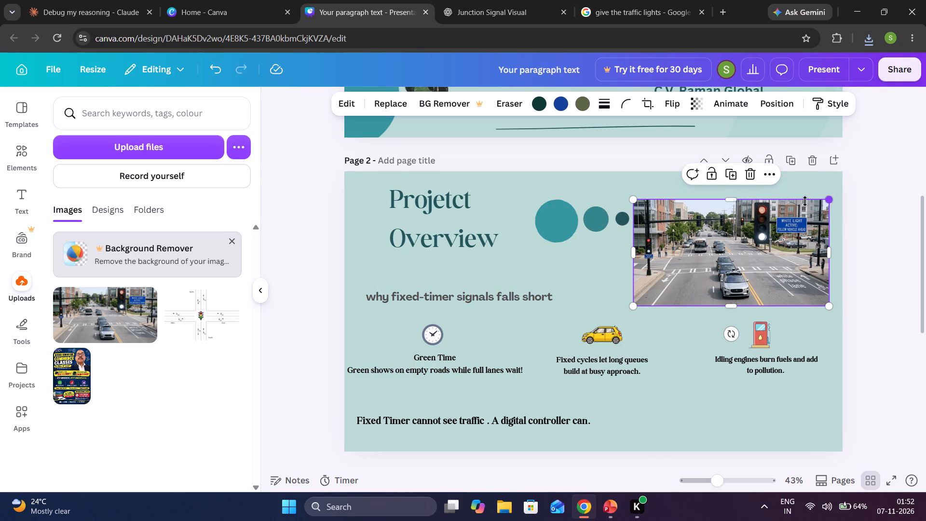
left_click_drag(734, 201, 741, 194)
left_click_drag(632, 309, 648, 294)
left_click_drag(701, 250, 706, 244)
left_click(659, 412)
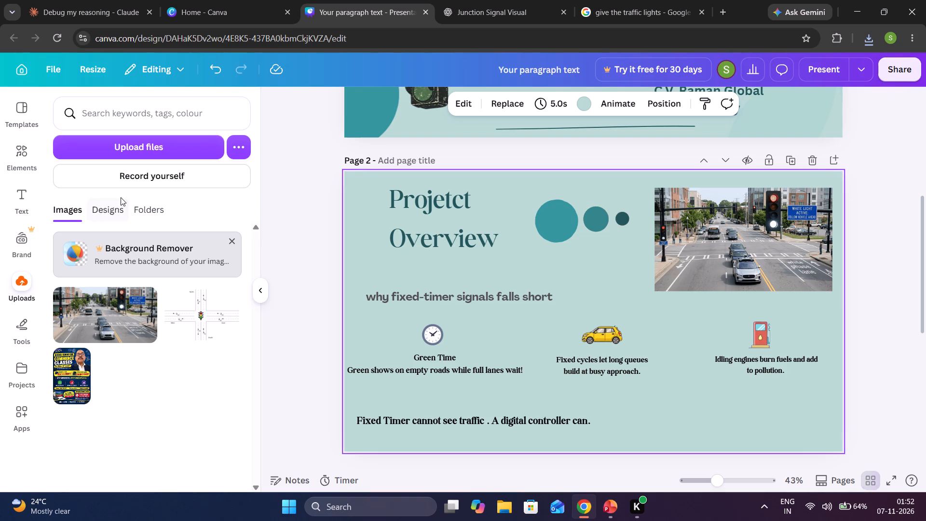
Add the BACKGROUND layout from the Green and Blue Classy Elegant Technology template as a new page after page 2.
left_click(24, 106)
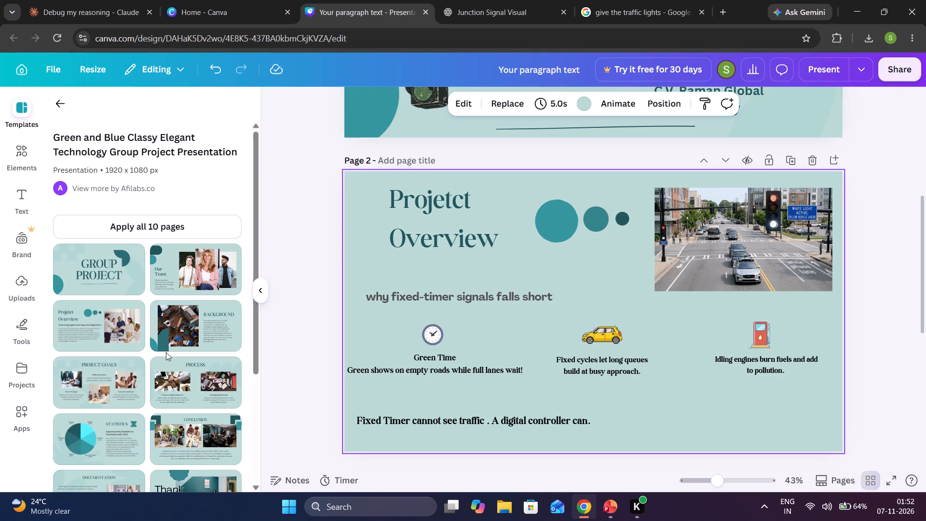
left_click(180, 330)
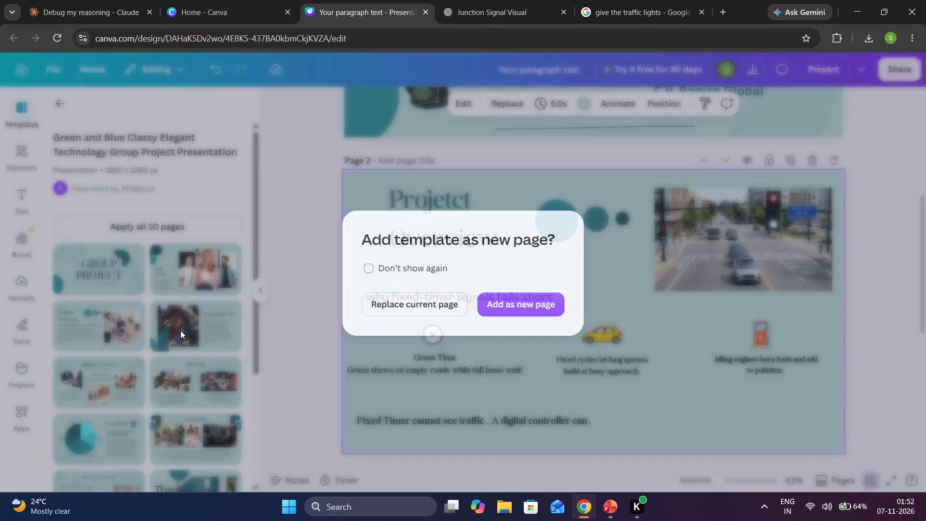
left_click(510, 296)
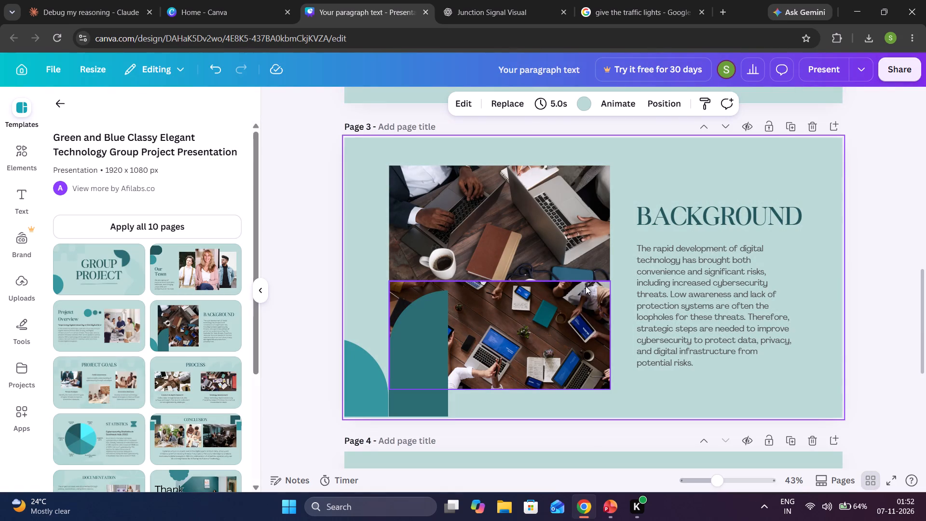
Delete the "Name:-" and "Reg.no.-" text lines from the title slide on page 1.
scroll(598, 224, "up", 7)
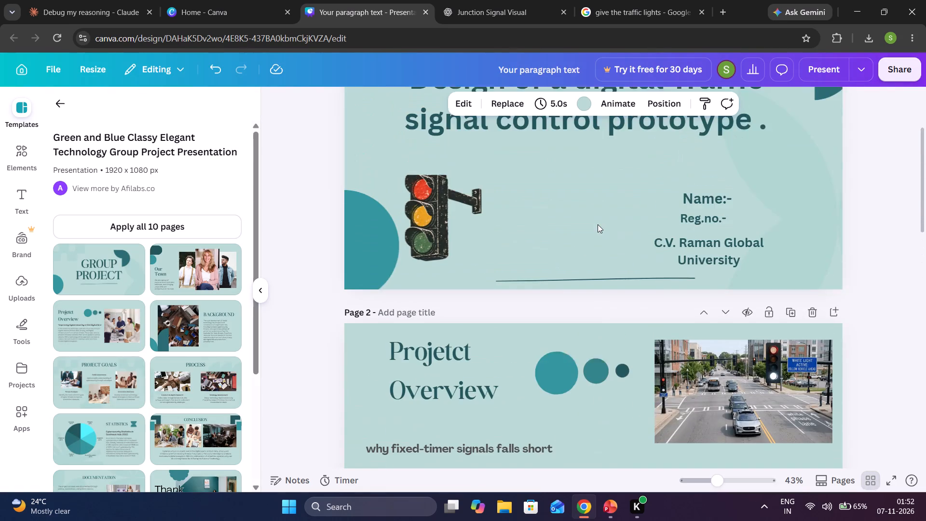
scroll(598, 224, "up", 2)
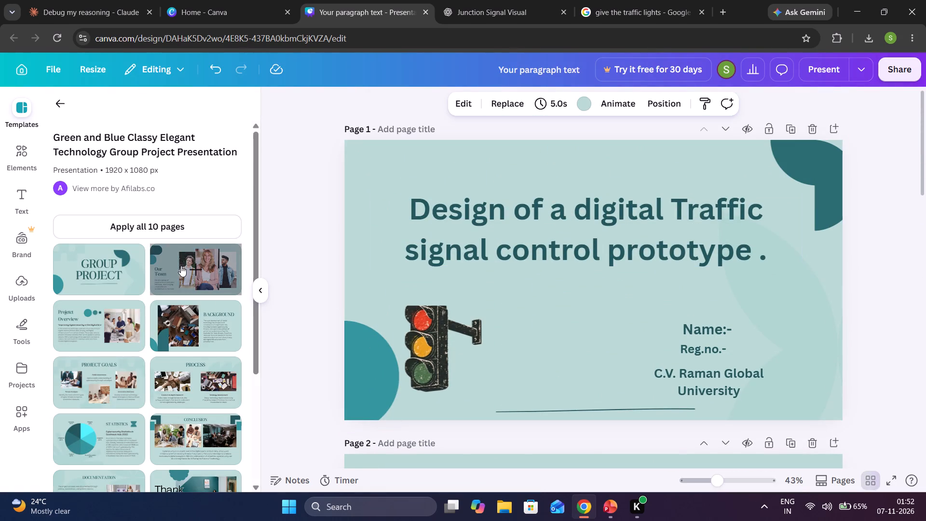
left_click(181, 266)
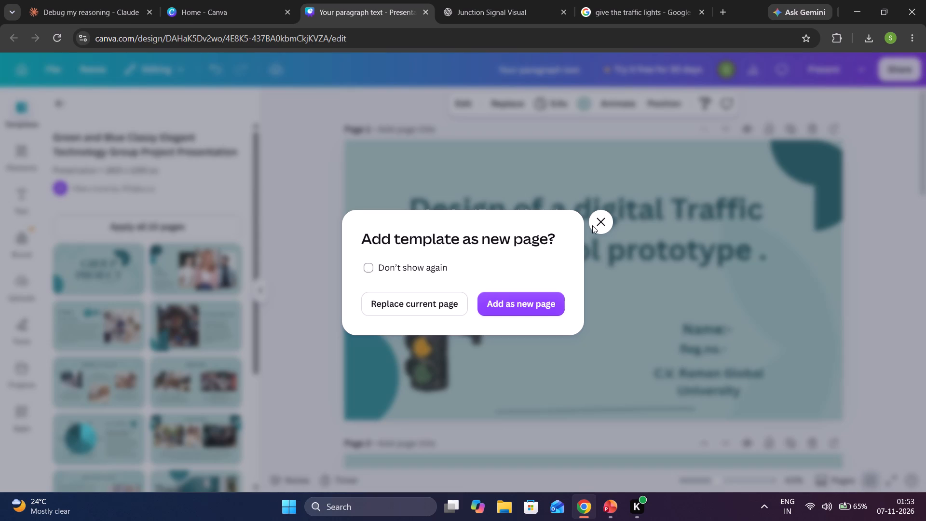
left_click(608, 216)
scroll(330, 273, "up", 1)
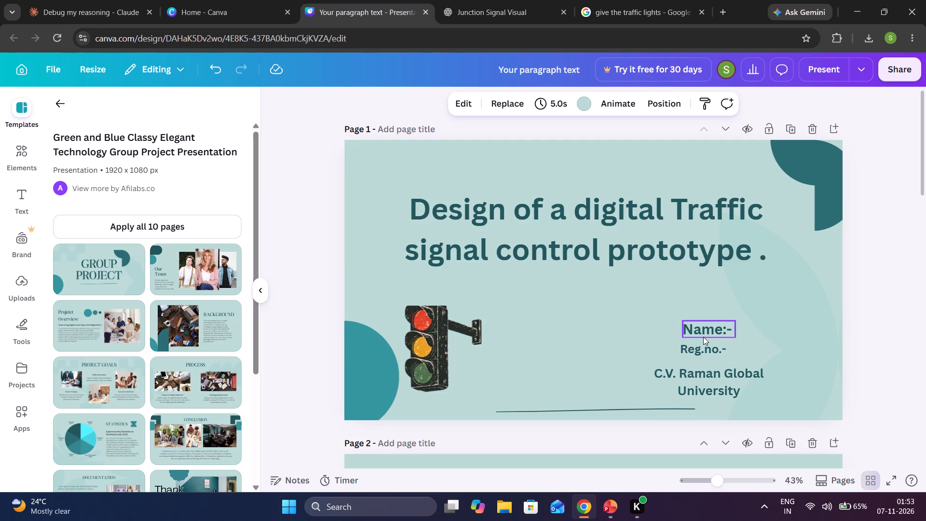
left_click(703, 337)
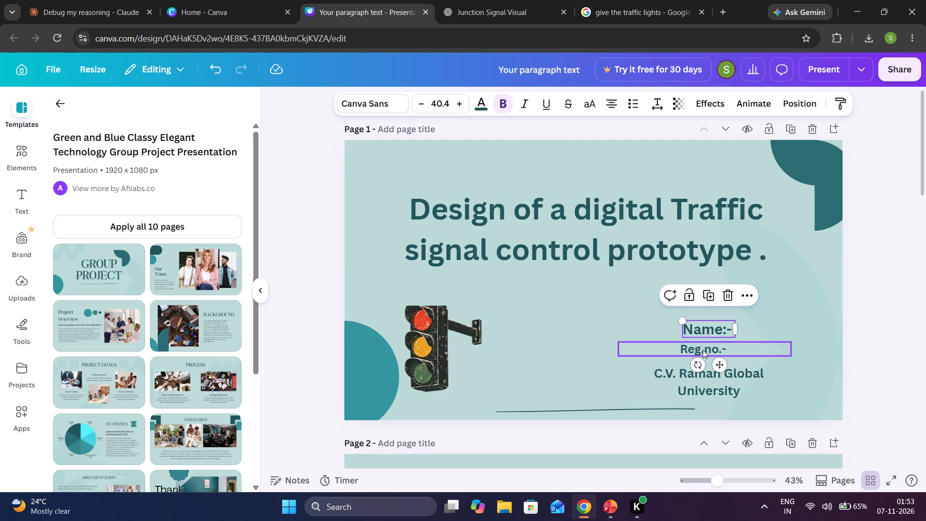
left_click(727, 297)
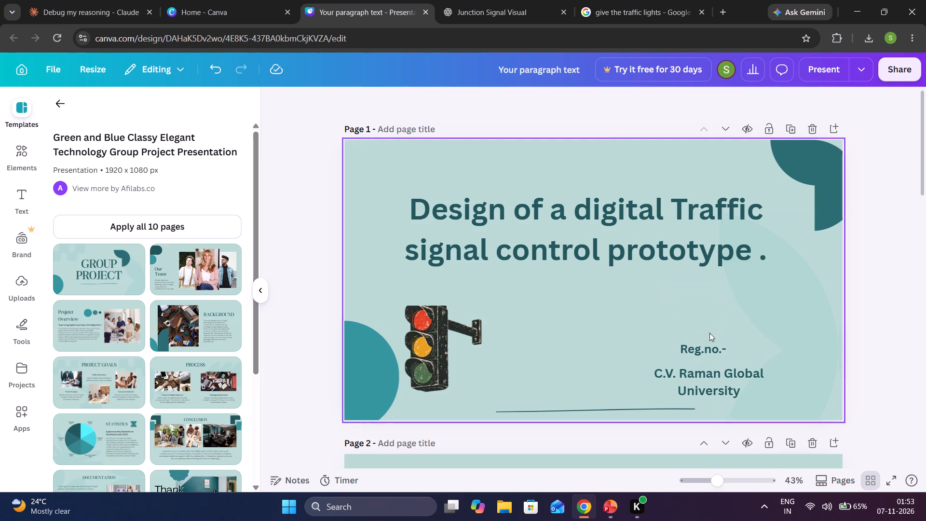
left_click(701, 346)
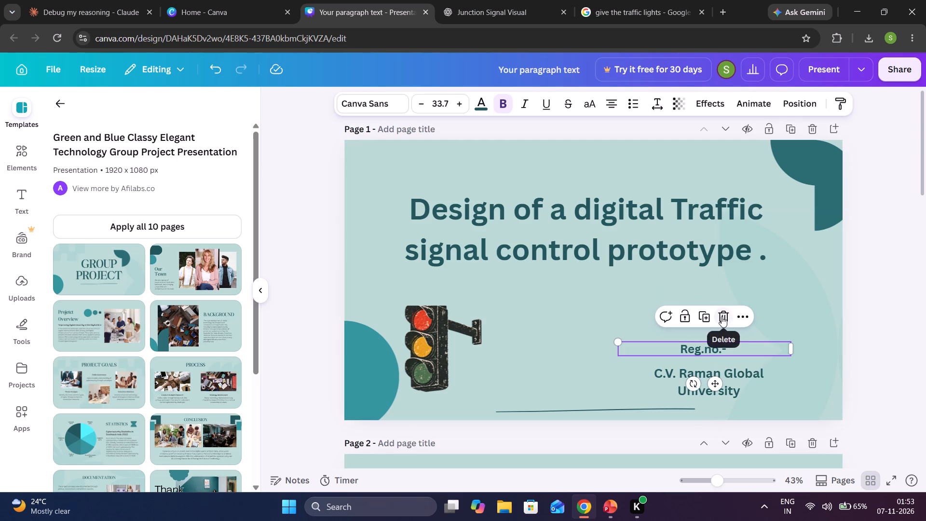
left_click(722, 316)
Move the C.V. Raman Global University text up into the cleared space on page 1 and enlarge it slightly.
left_click_drag(691, 372, 697, 317)
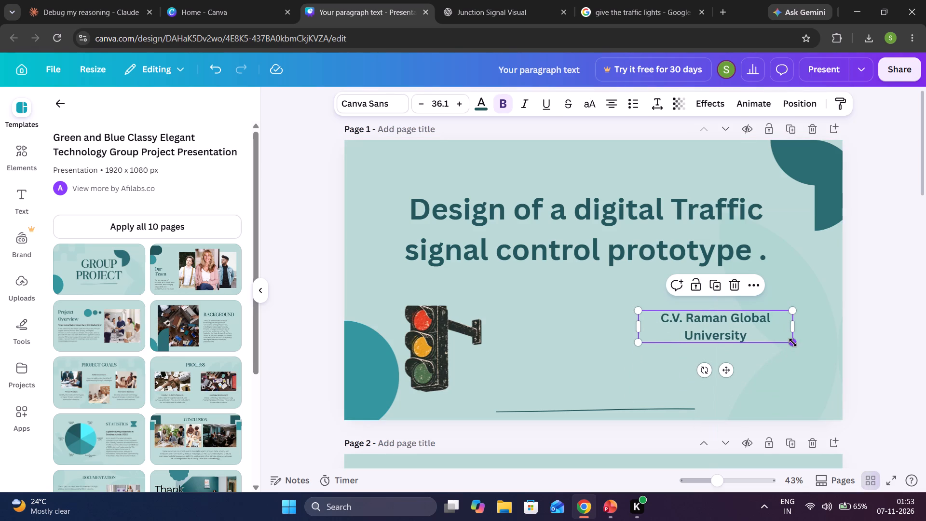
left_click_drag(793, 343, 817, 346)
left_click(670, 375)
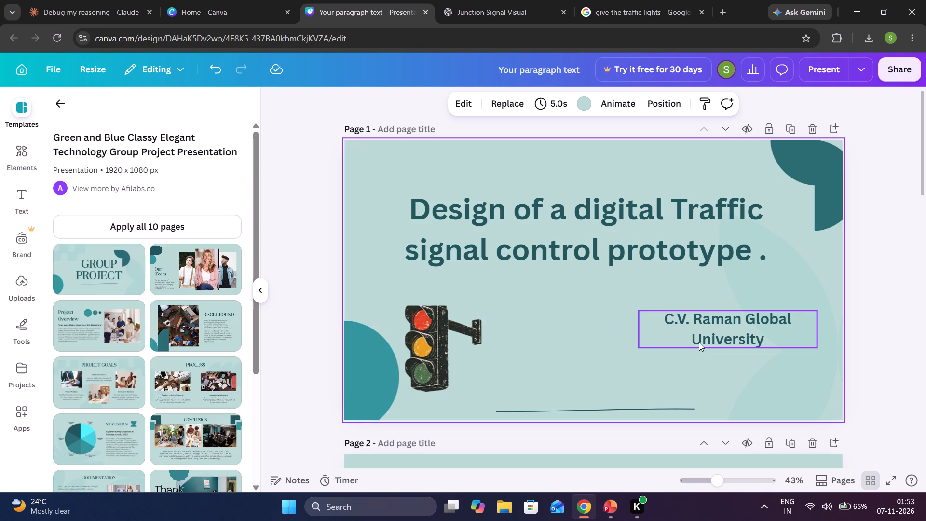
left_click(676, 361)
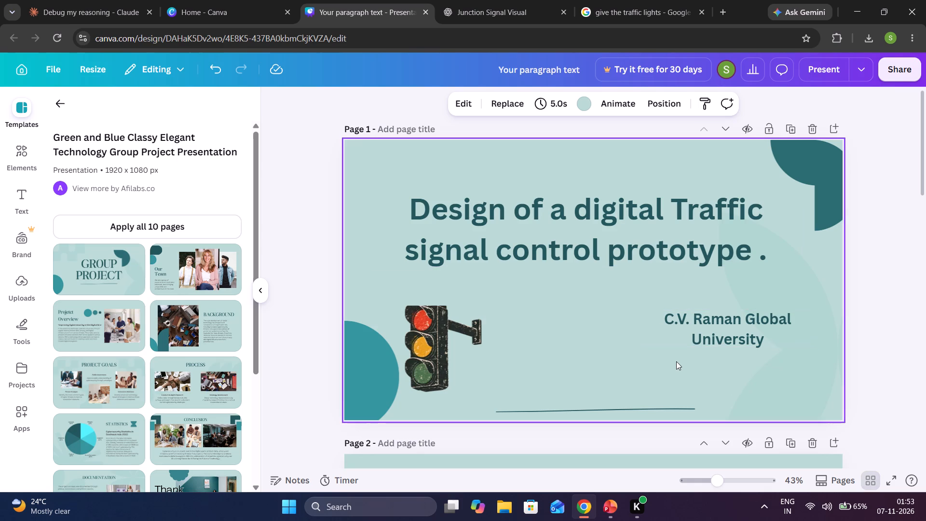
Add a text box on page 1 with the label "Presented to :-".
left_click(3, 203)
left_click(90, 160)
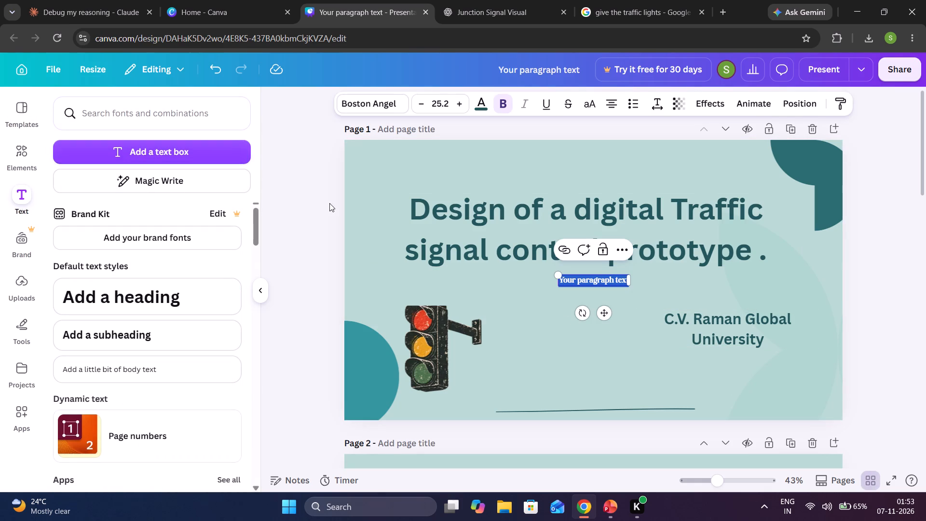
key("BackSpace")
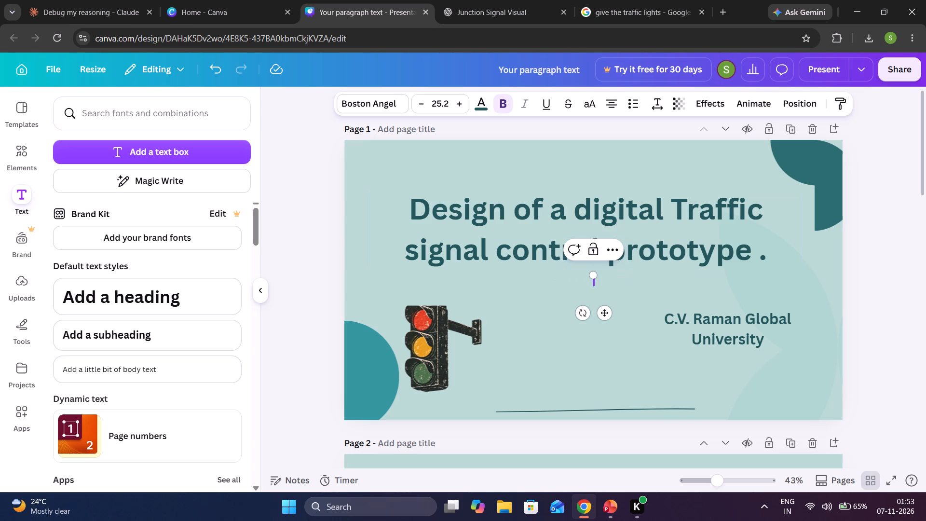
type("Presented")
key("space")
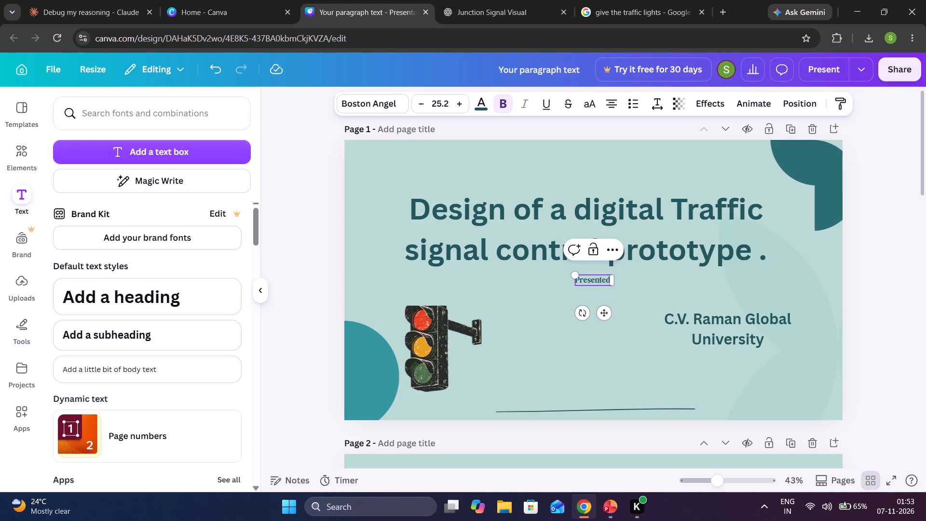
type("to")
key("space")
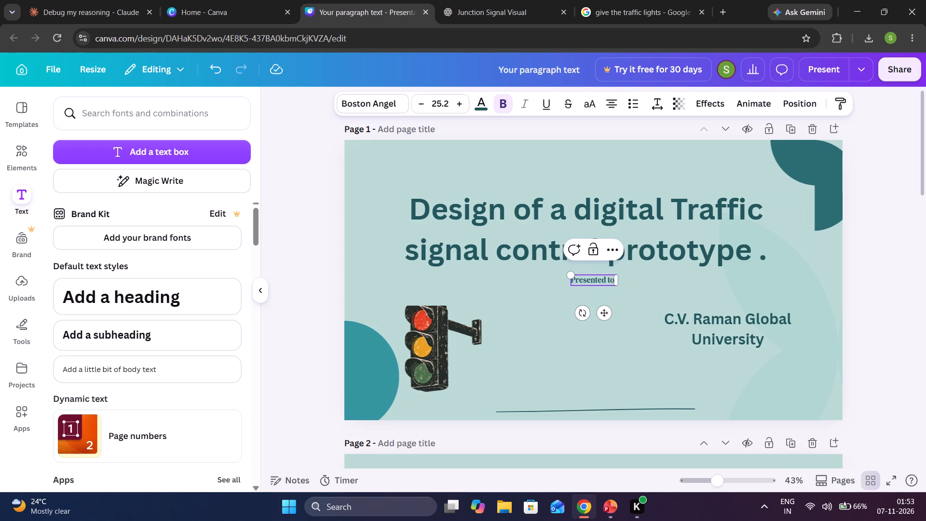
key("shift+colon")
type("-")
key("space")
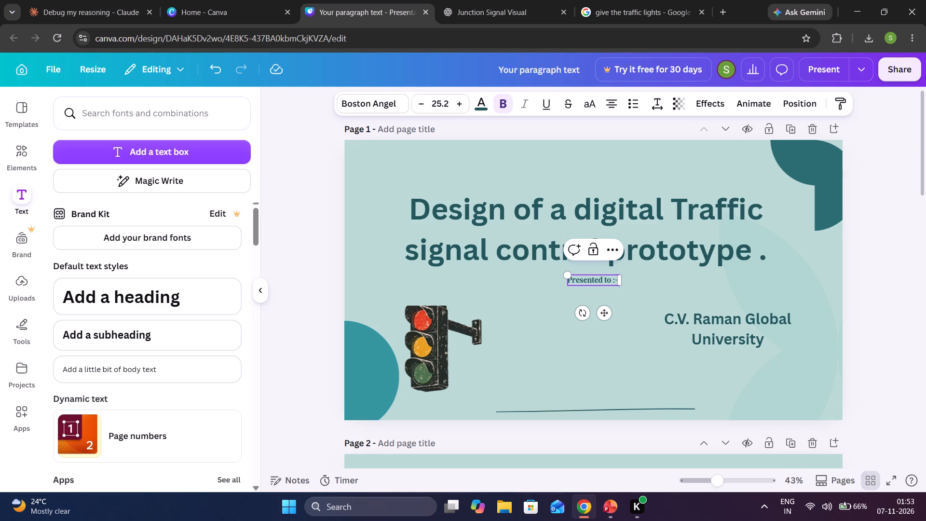
Complete the "Presented to :-" line with the recipient's name, preceded by the title "Dr.".
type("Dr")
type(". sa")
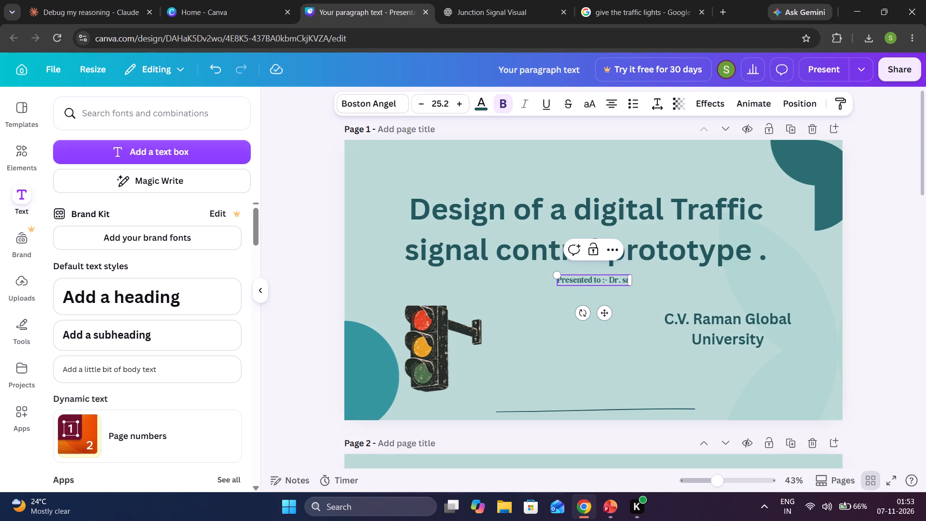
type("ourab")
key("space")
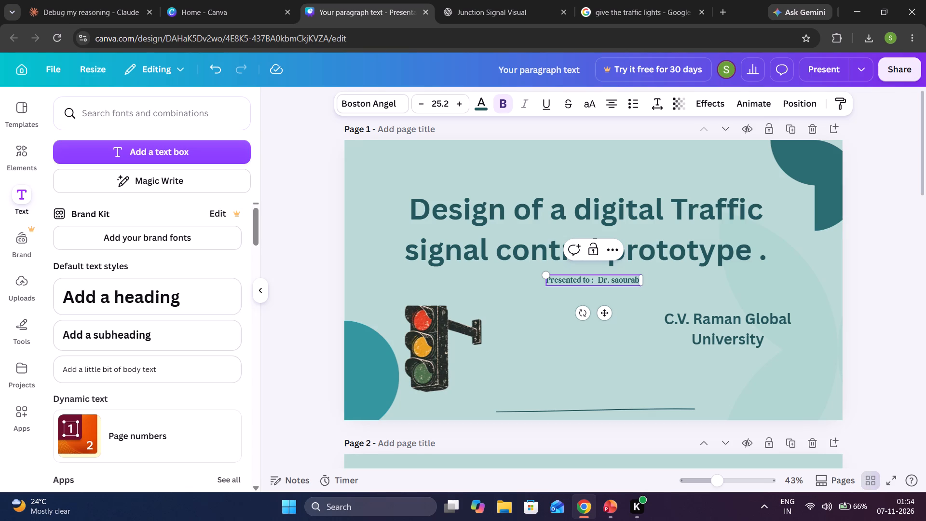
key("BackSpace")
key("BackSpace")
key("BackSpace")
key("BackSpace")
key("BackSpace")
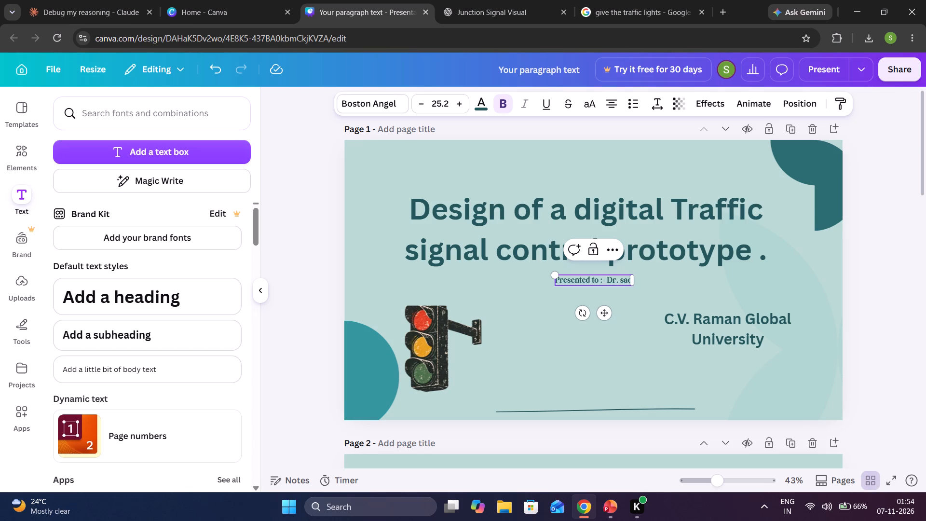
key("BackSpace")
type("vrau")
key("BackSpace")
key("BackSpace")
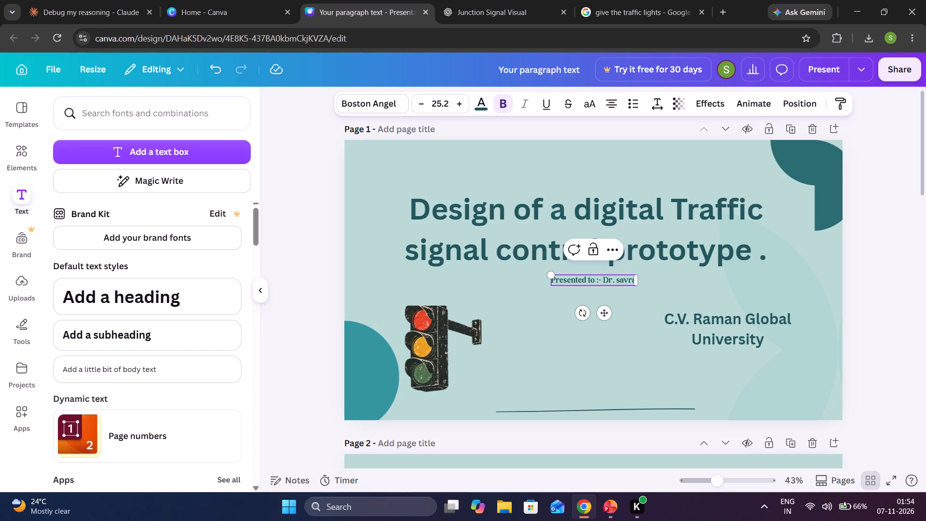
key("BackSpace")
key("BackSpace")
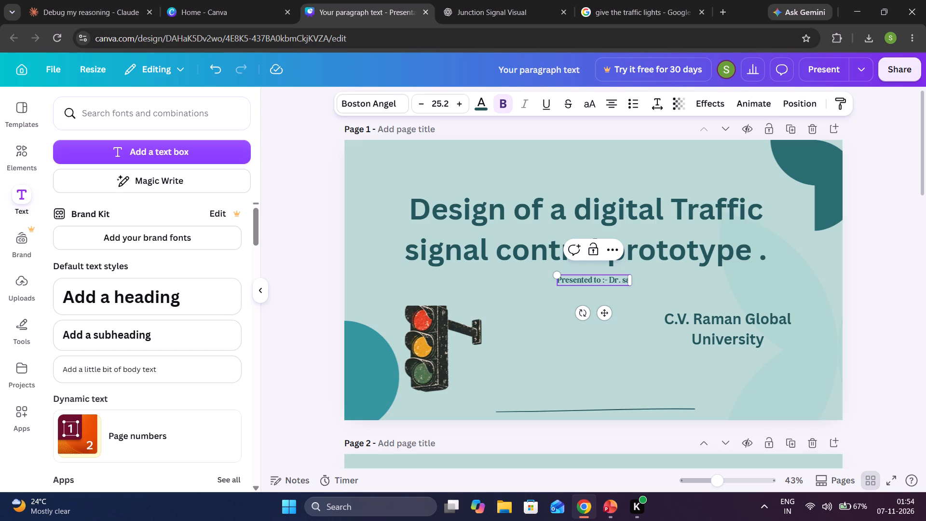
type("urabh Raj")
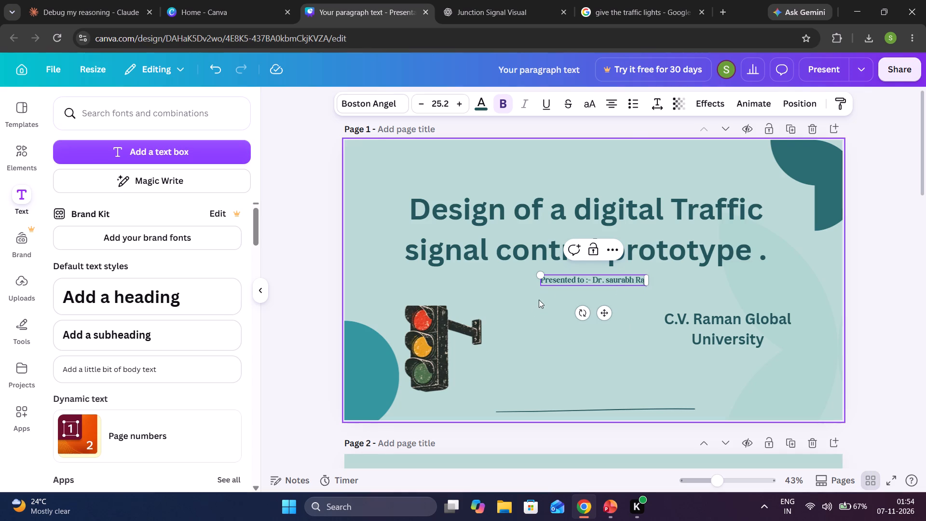
Enlarge the "Presented to :-" line to size 30.8 and place it below the C.V. Raman Global University text, nudging that text down slightly.
left_click_drag(540, 288, 520, 317)
left_click_drag(579, 279, 617, 314)
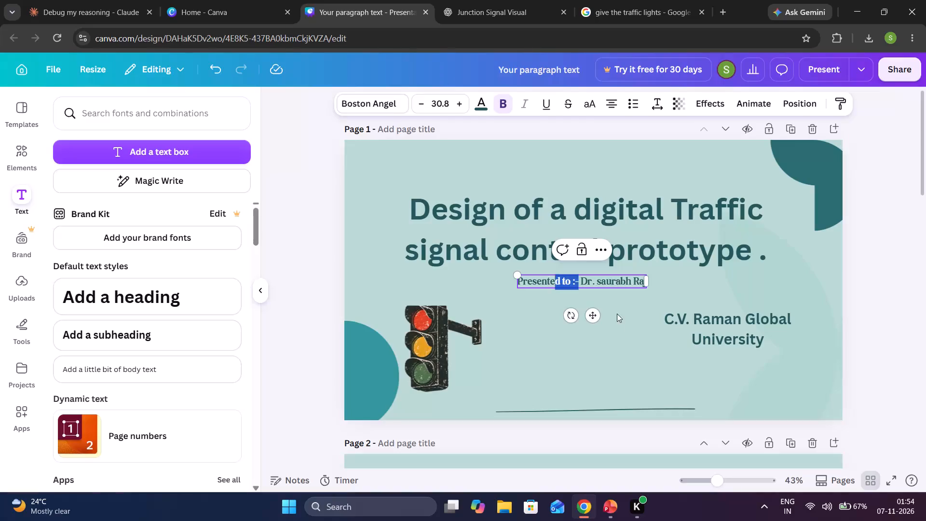
left_click_drag(617, 314, 654, 348)
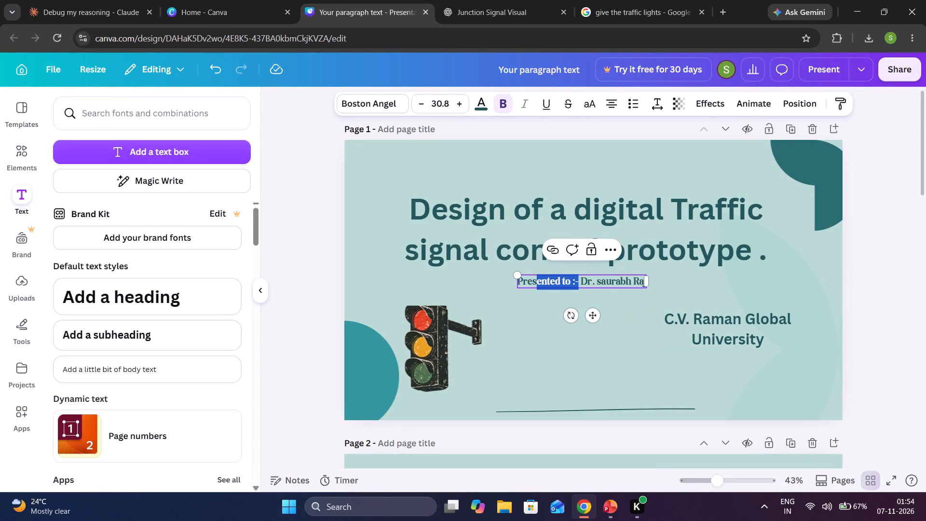
left_click_drag(601, 287, 737, 370)
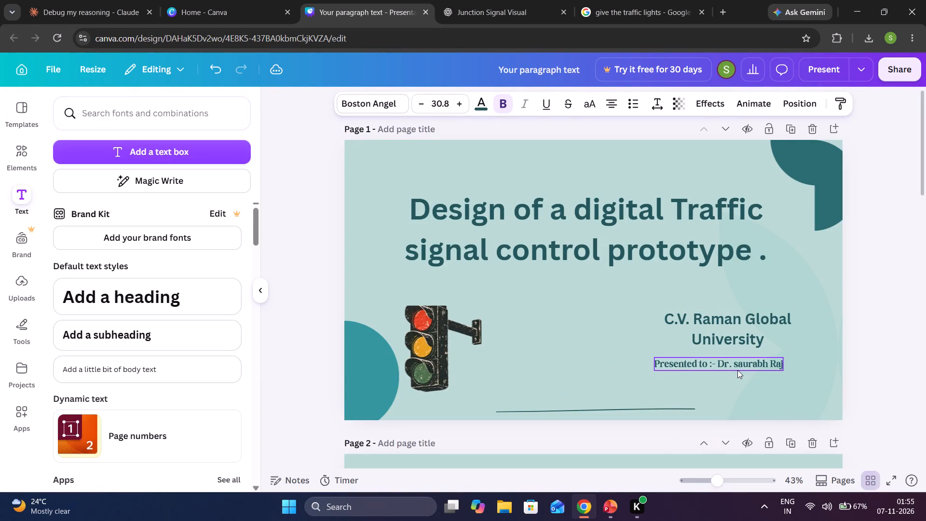
left_click_drag(737, 370, 743, 388)
left_click_drag(742, 330, 745, 343)
left_click(338, 264)
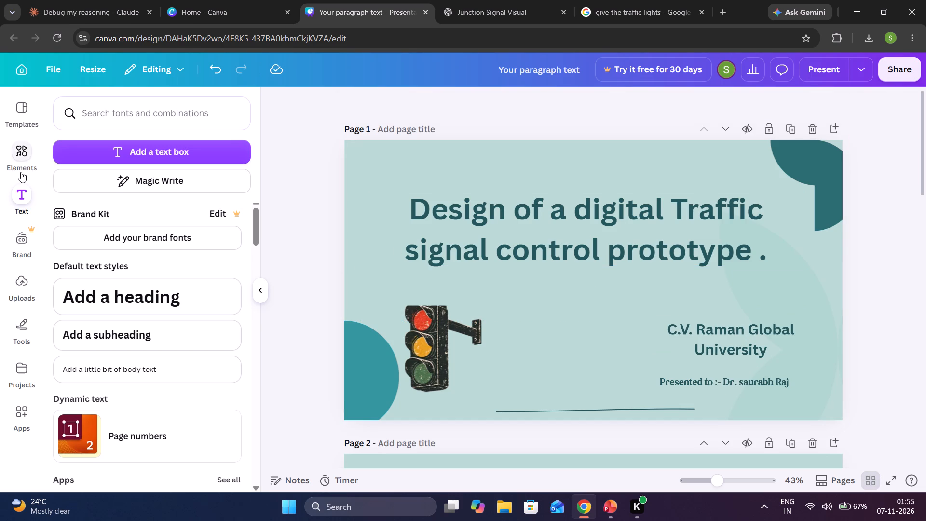
Add the "Our Team" page from the Green and Blue Classy Elegant Technology template as a new page after the title slide.
left_click(20, 171)
left_click(22, 120)
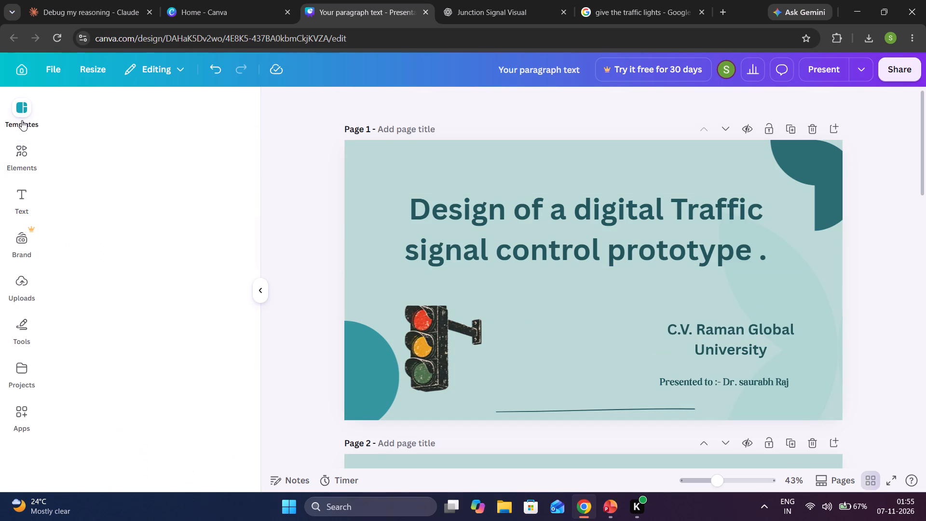
left_click(205, 271)
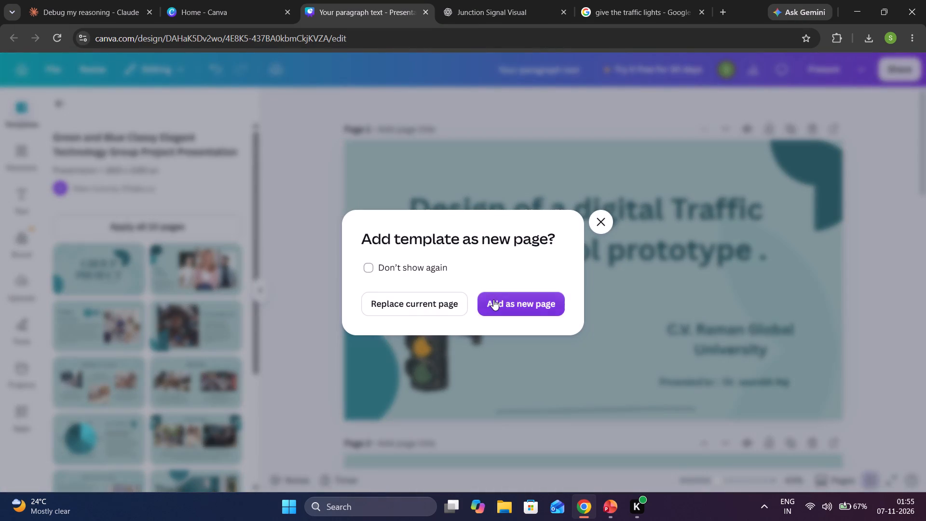
left_click(493, 300)
scroll(503, 258, "up", 4)
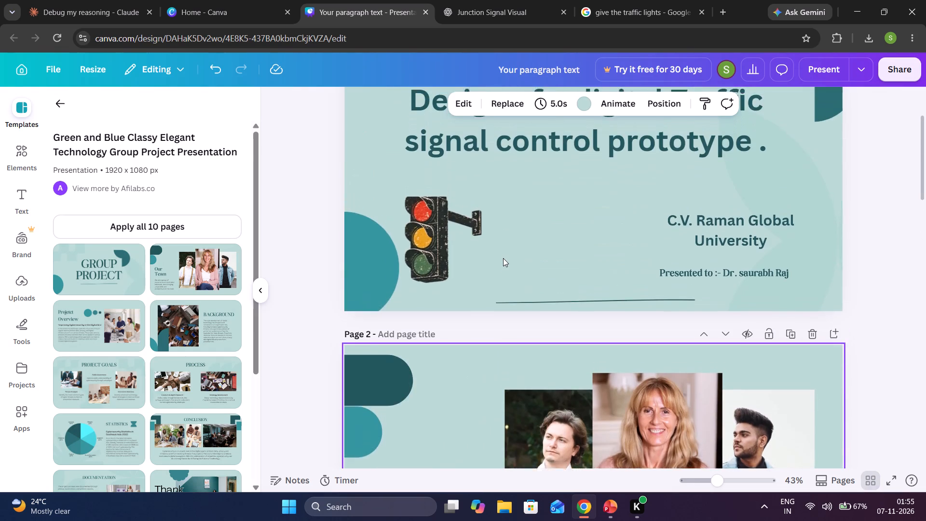
scroll(503, 258, "down", 4)
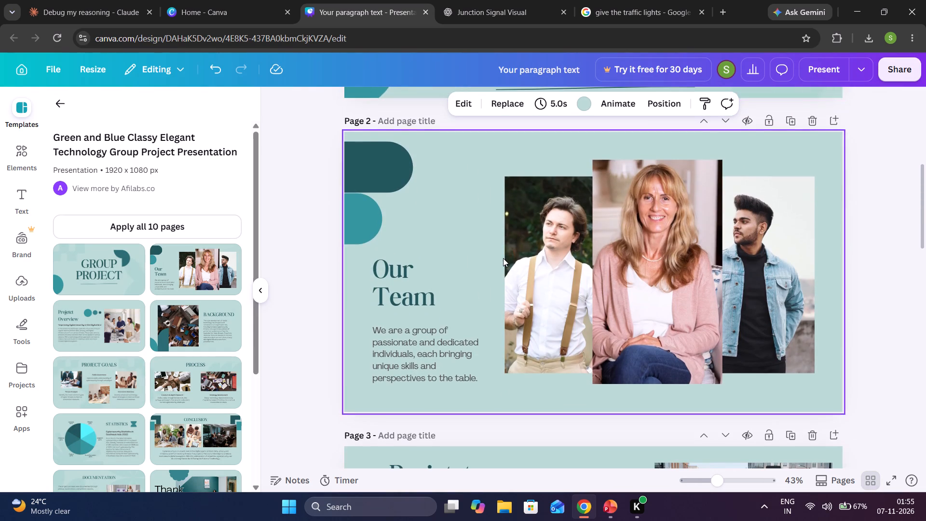
Change the "Our Team" heading on page 2 to "Our Group" and shift it slightly up and to the right.
left_click(397, 333)
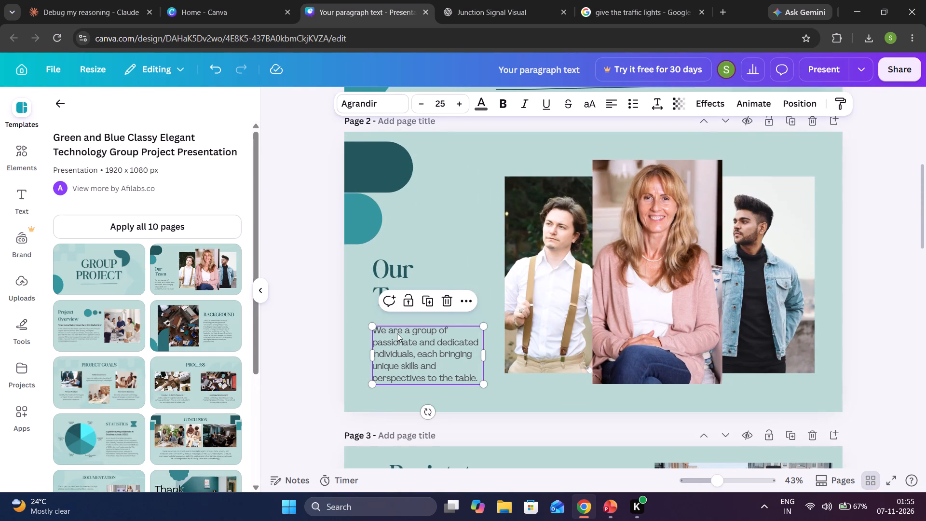
left_click(381, 262)
left_click_drag(434, 297, 421, 295)
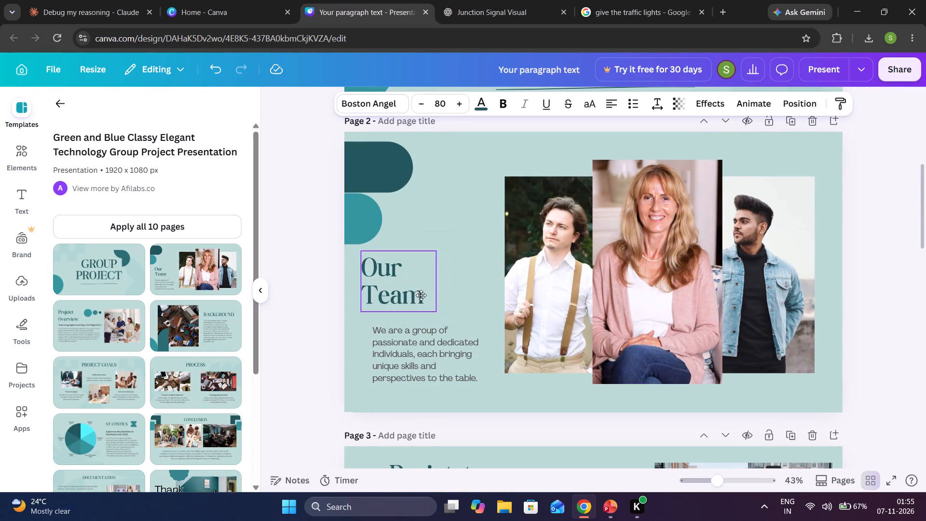
left_click_drag(421, 295, 445, 290)
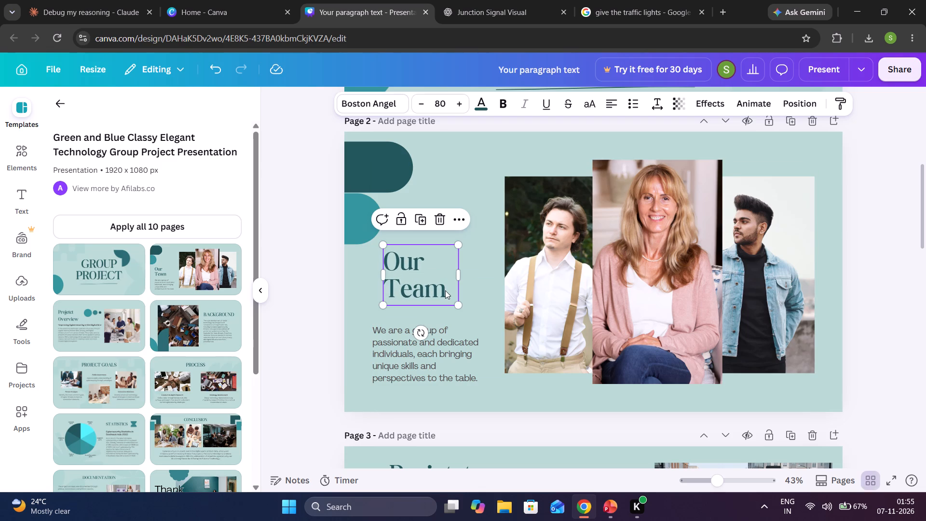
triple_click(444, 287)
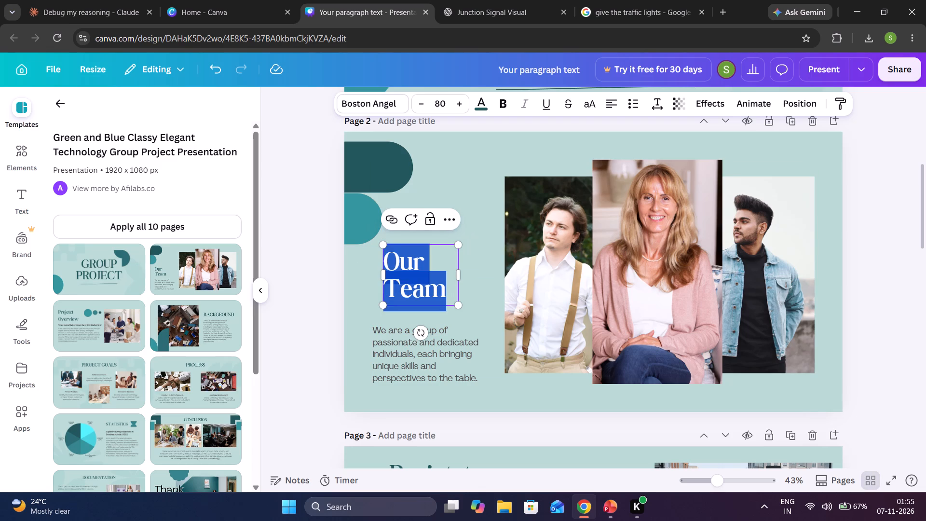
left_click(444, 287)
left_click(444, 287)
key("BackSpace")
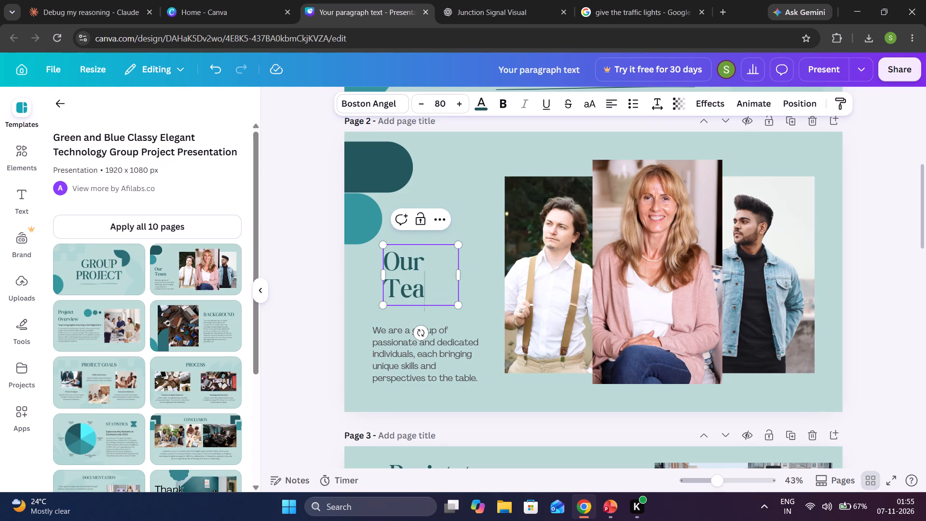
key("BackSpace")
key("BackSpace")
key("BackSpace")
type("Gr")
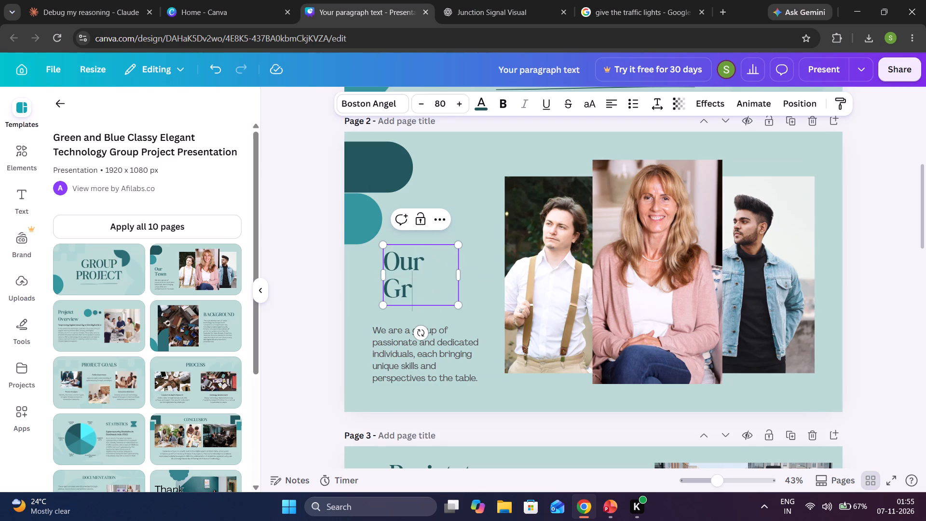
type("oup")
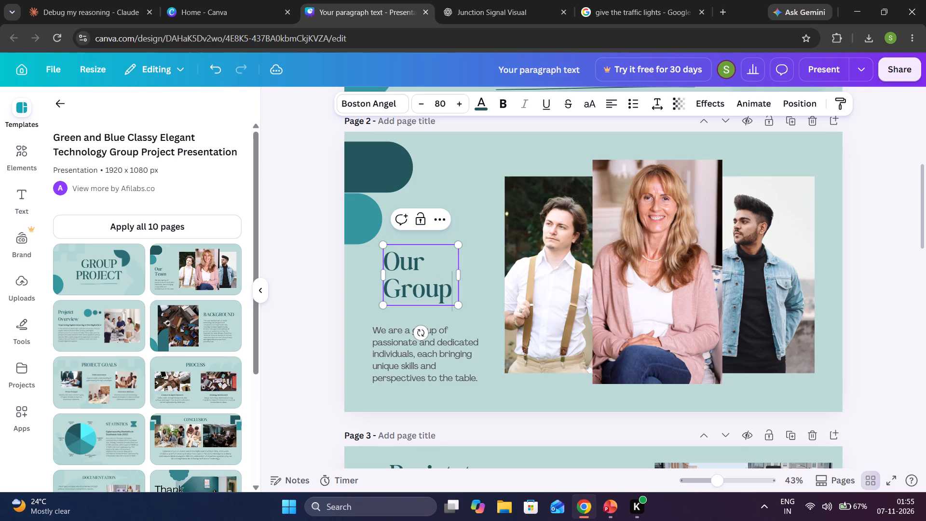
left_click(368, 305)
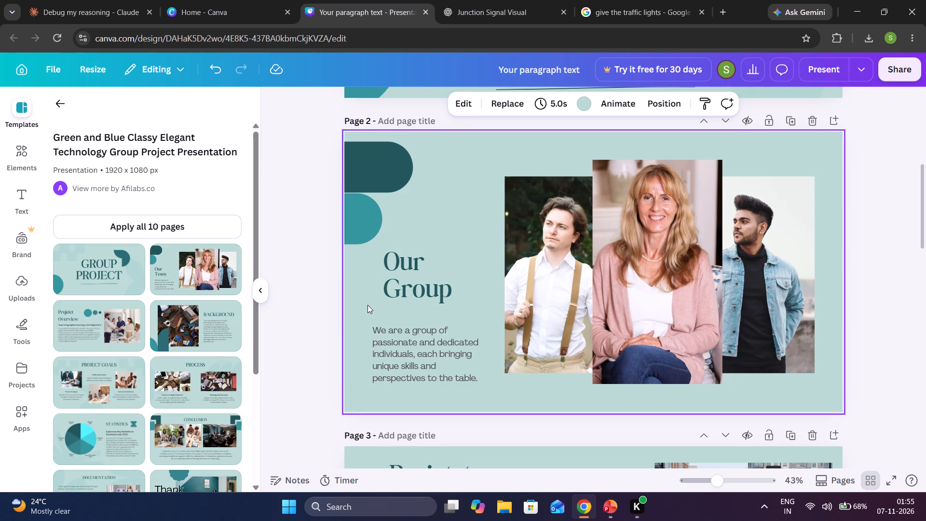
Shift the description text box on page 2 slightly left and clear its placeholder paragraph.
left_click(397, 368)
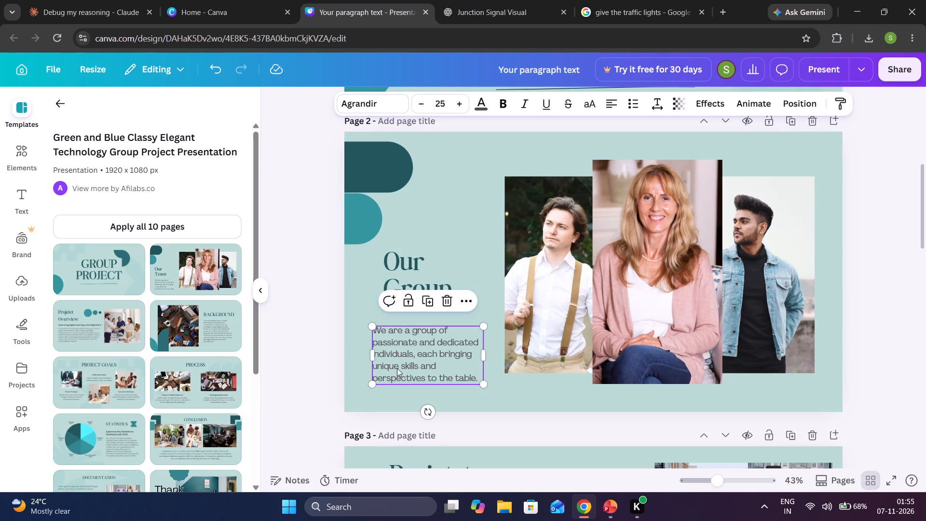
left_click_drag(476, 378, 470, 380)
double_click(439, 363)
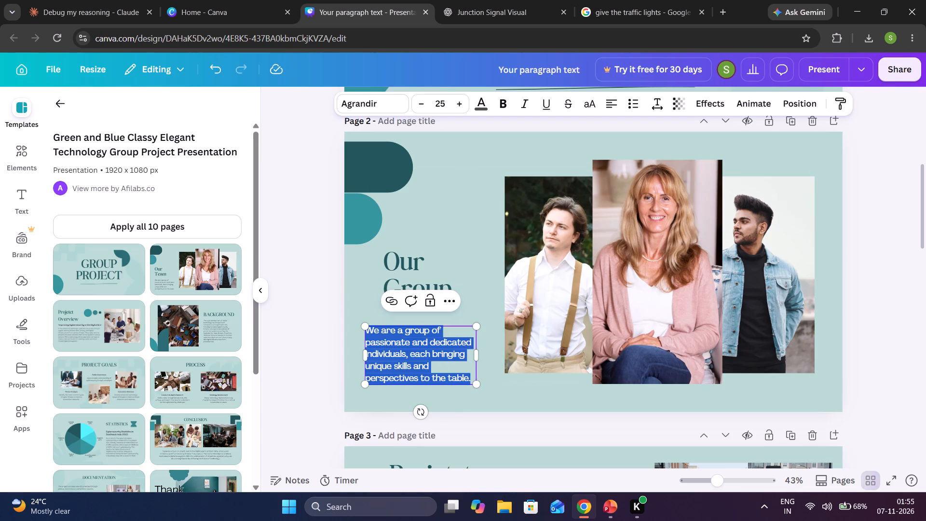
key("BackSpace")
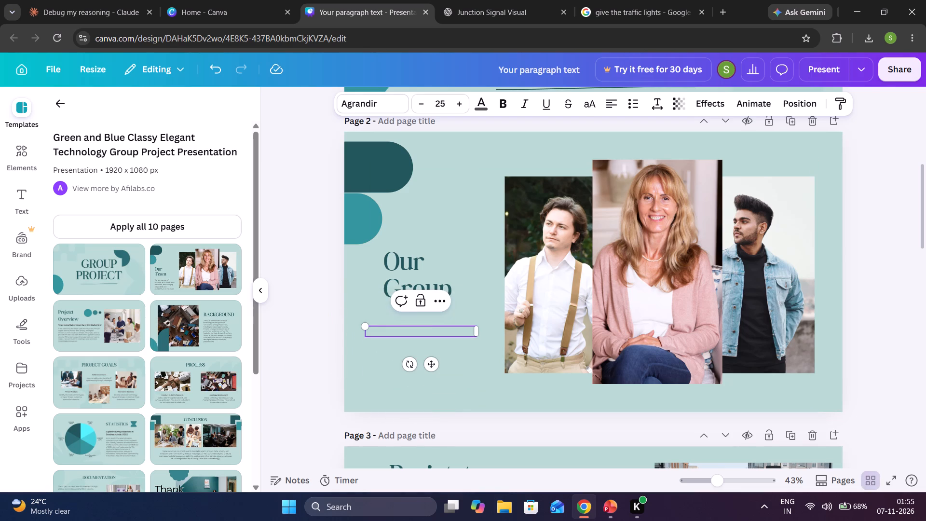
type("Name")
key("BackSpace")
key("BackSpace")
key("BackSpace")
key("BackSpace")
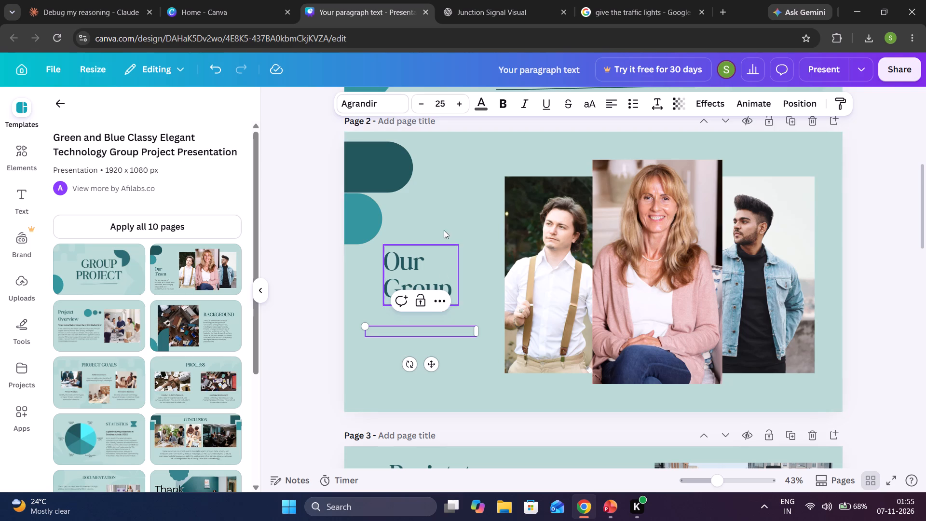
Set the emptied text box under the "Our Group" heading to the Open Sans font and enter "Name -".
left_click(380, 100)
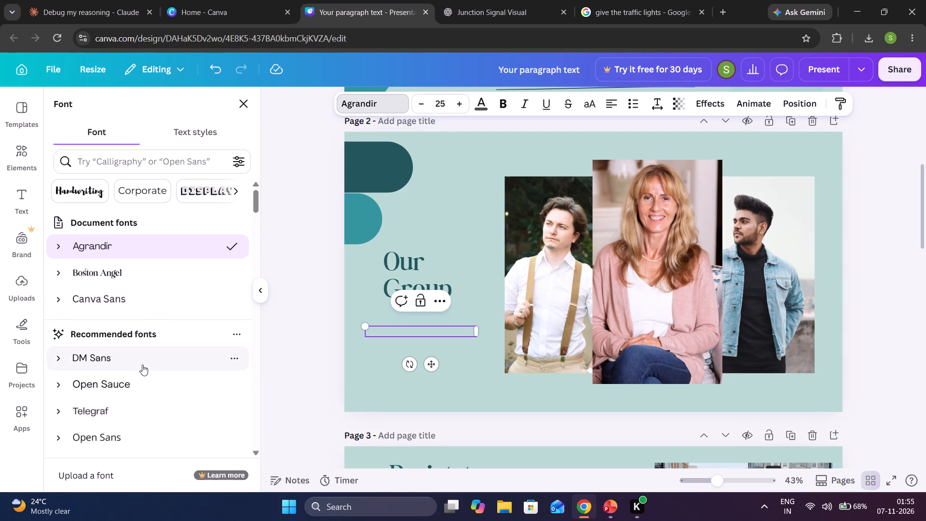
scroll(123, 404, "down", 1)
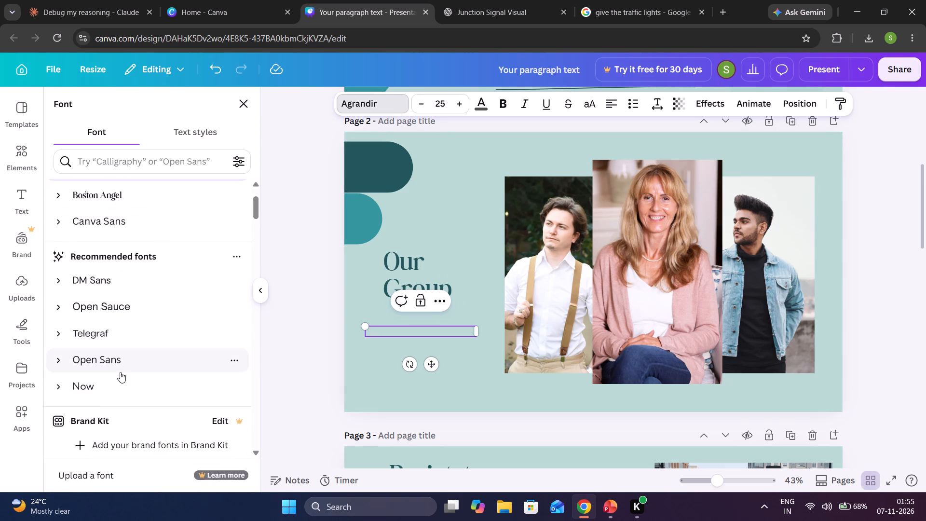
left_click(120, 372)
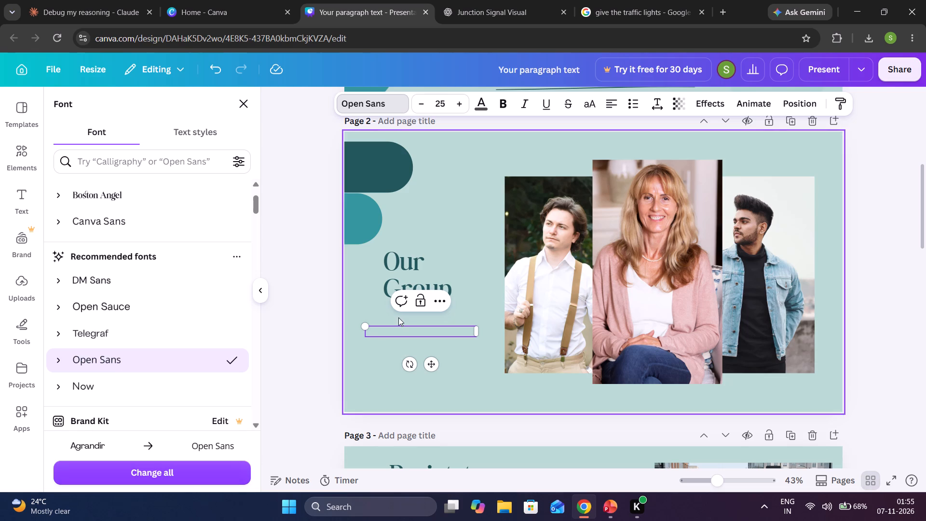
left_click(399, 335)
left_click(406, 331)
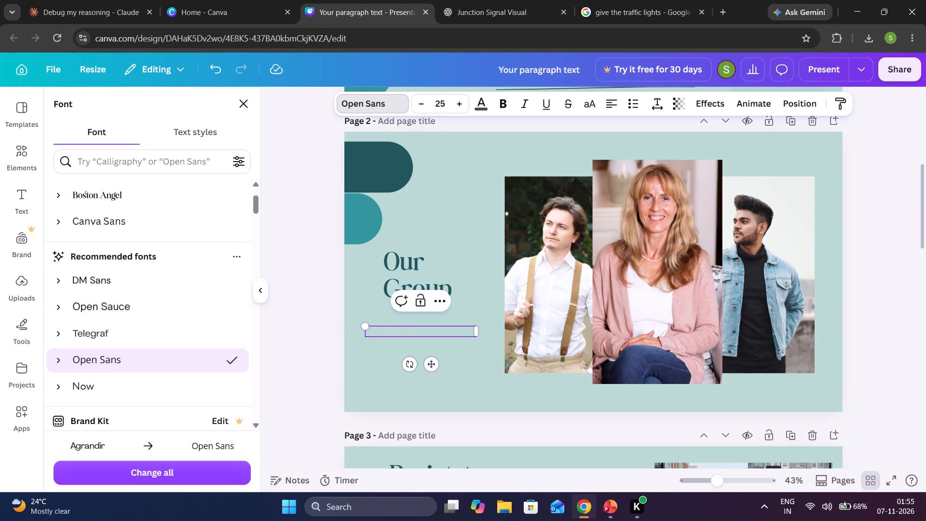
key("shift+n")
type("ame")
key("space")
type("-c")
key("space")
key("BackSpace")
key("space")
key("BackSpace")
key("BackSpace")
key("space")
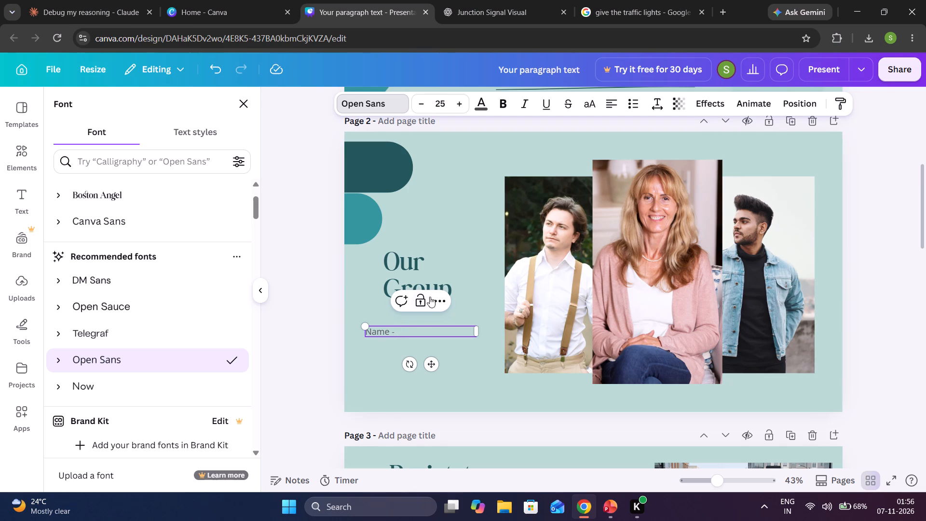
left_click(468, 276)
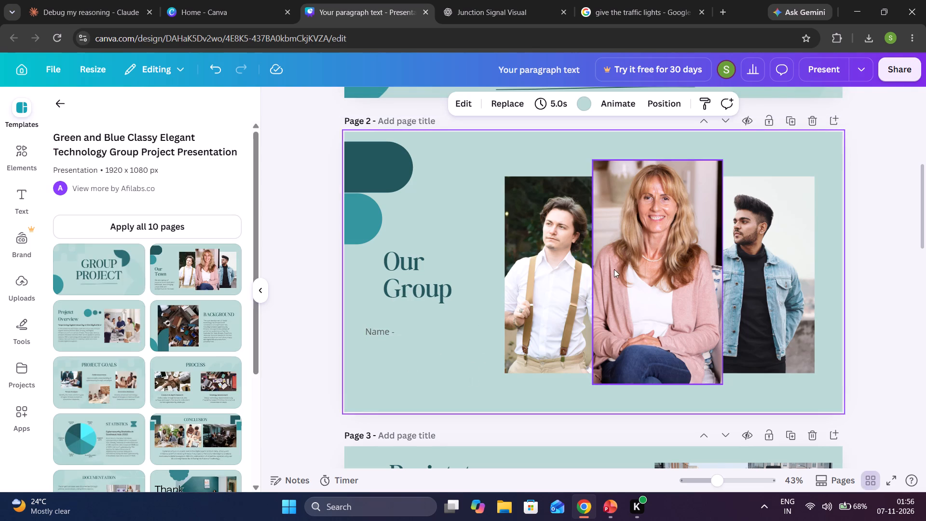
Delete the three team photos together with their frames from page 2.
left_click(581, 269)
left_click(584, 148)
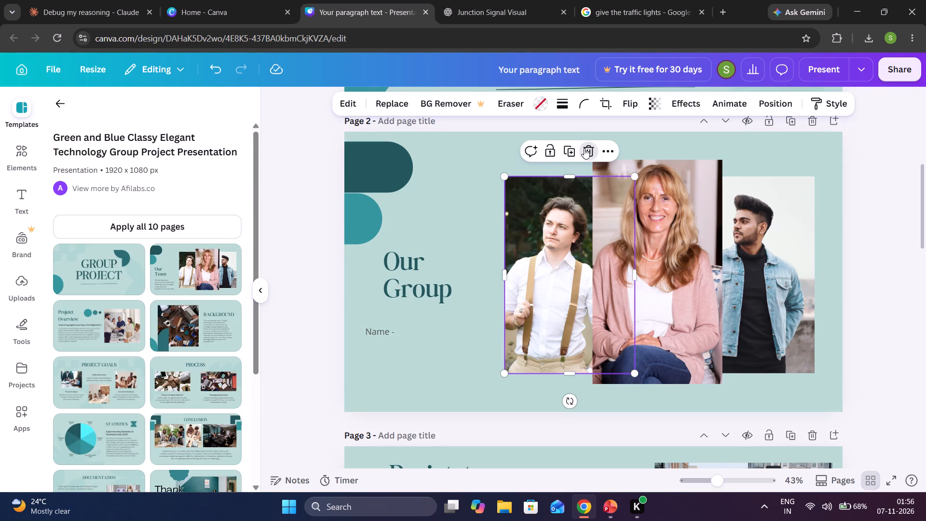
left_click(589, 183)
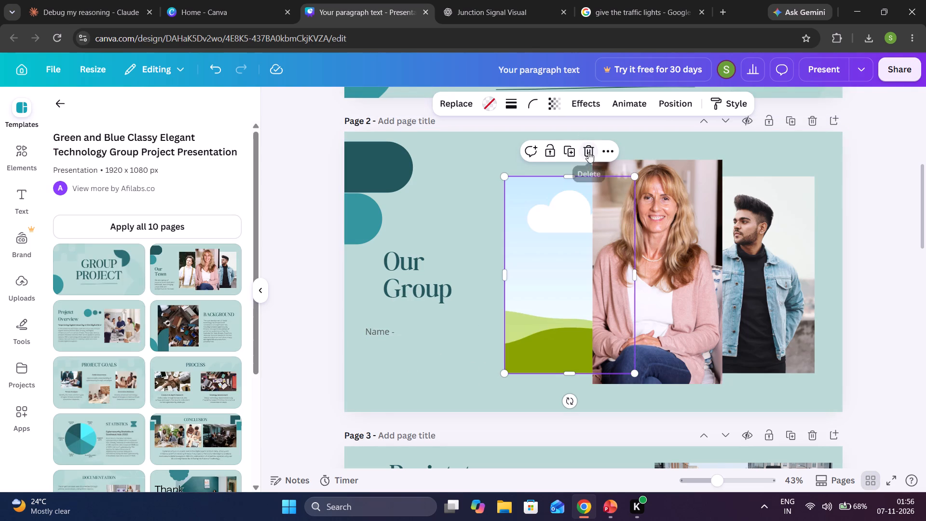
left_click(588, 152)
left_click(637, 192)
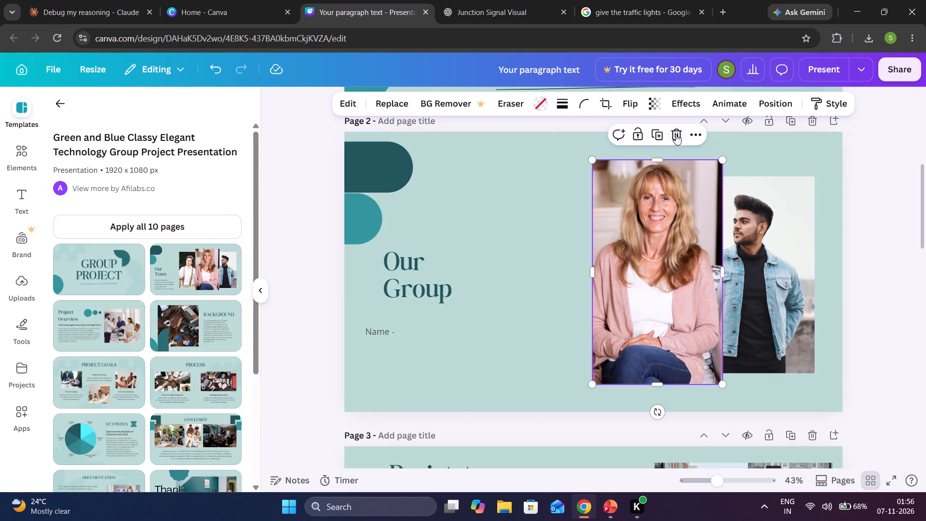
left_click(676, 134)
left_click(671, 163)
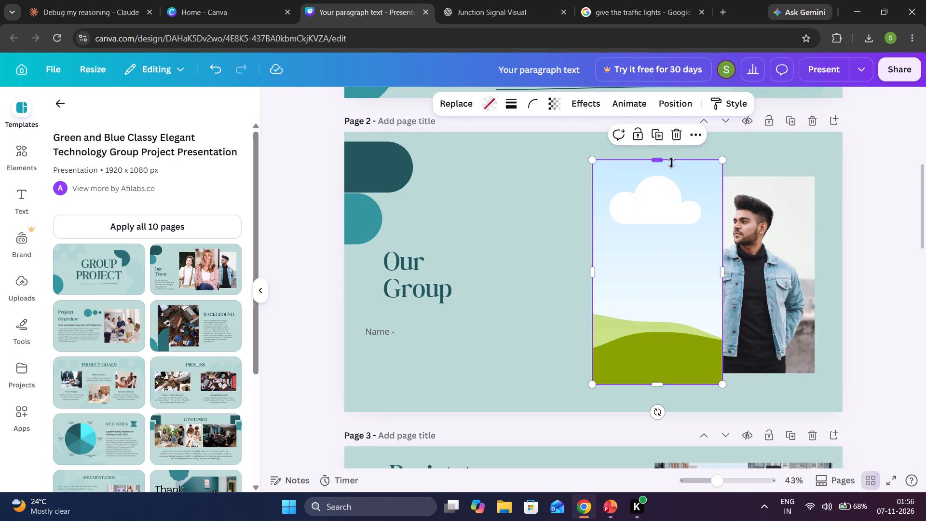
left_click(676, 139)
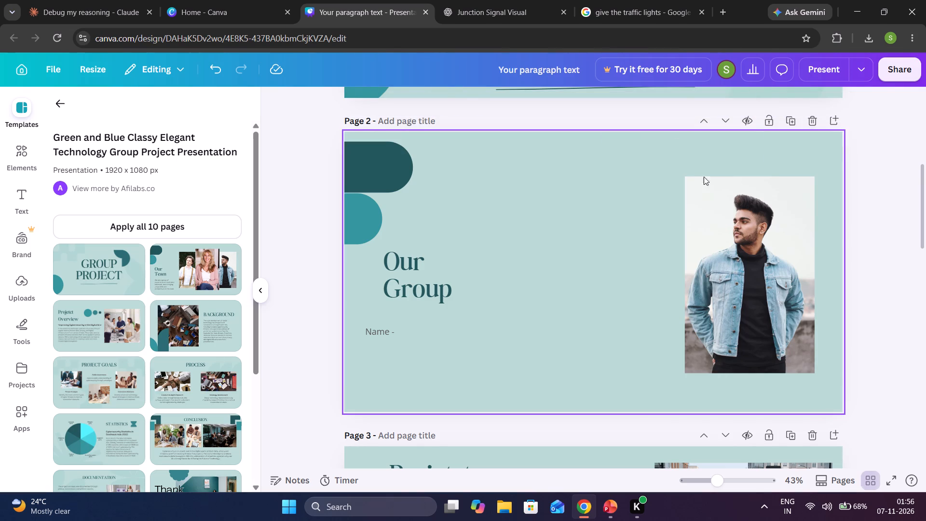
left_click(756, 221)
left_click(768, 156)
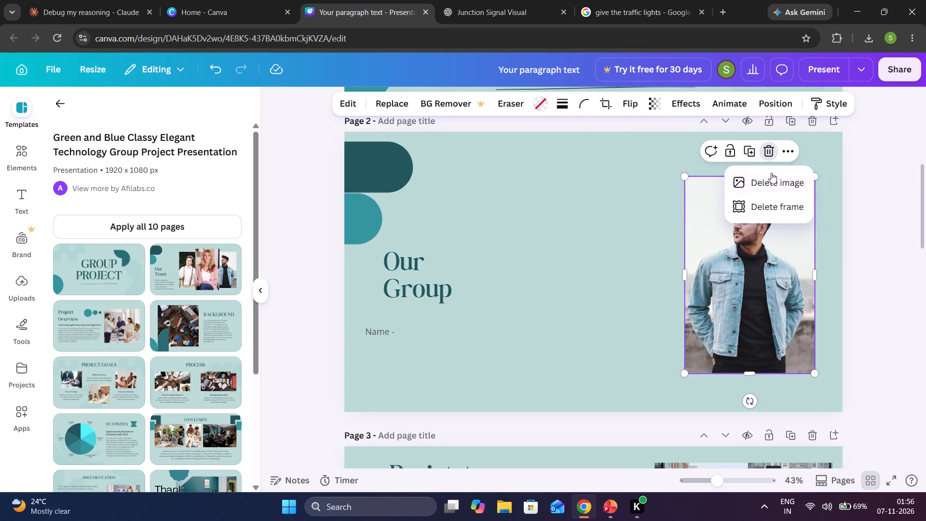
left_click(771, 174)
left_click(766, 152)
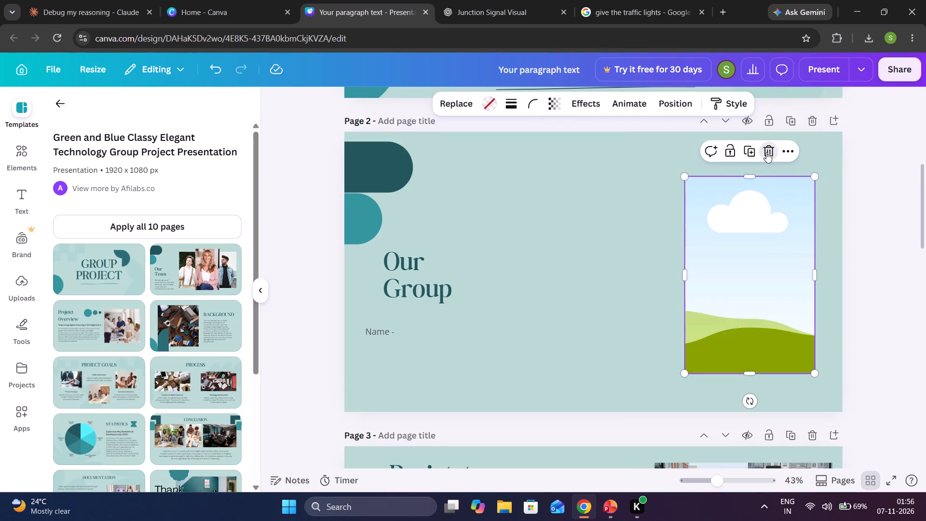
Search the graphics for "persons" and add the illustration of a standing pair in green blazers to page 2.
left_click(16, 156)
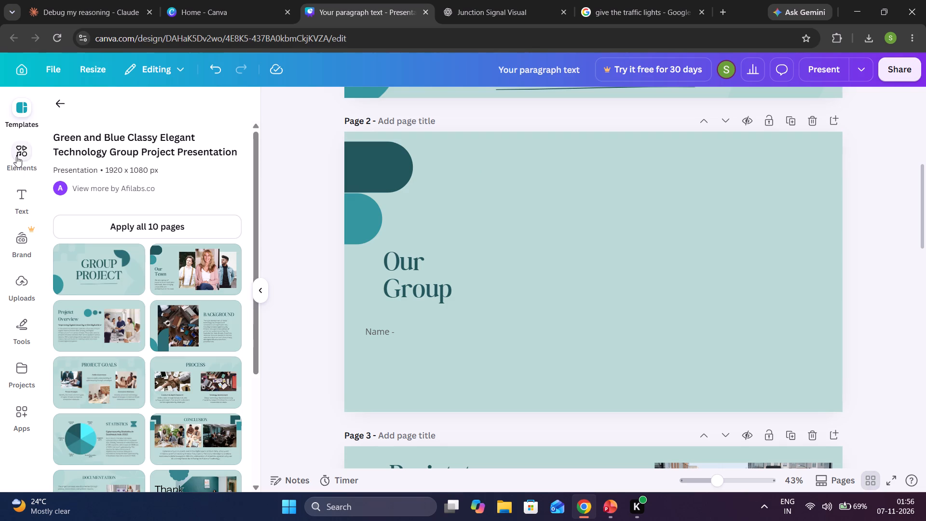
left_click(228, 136)
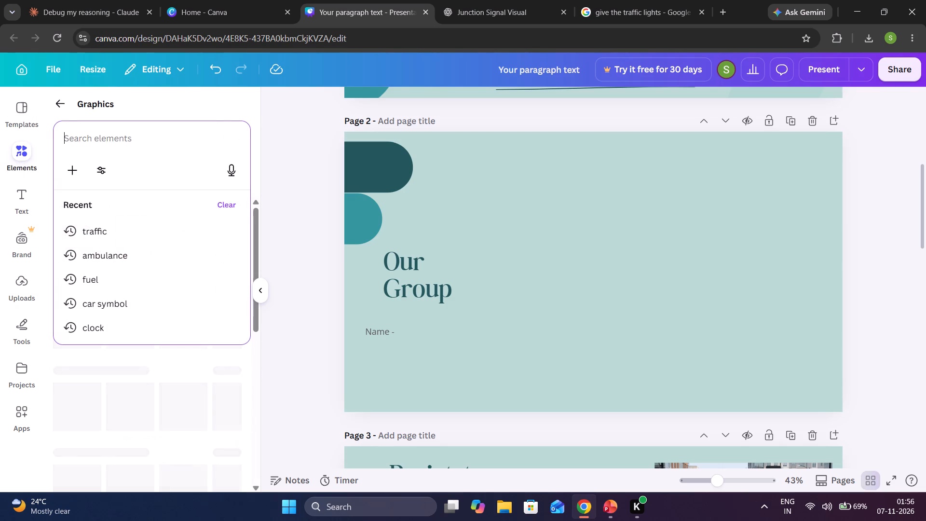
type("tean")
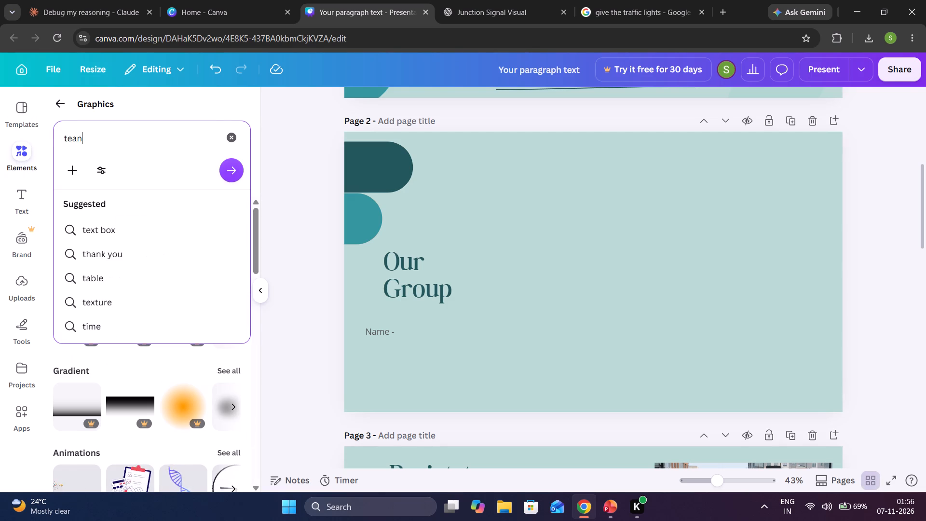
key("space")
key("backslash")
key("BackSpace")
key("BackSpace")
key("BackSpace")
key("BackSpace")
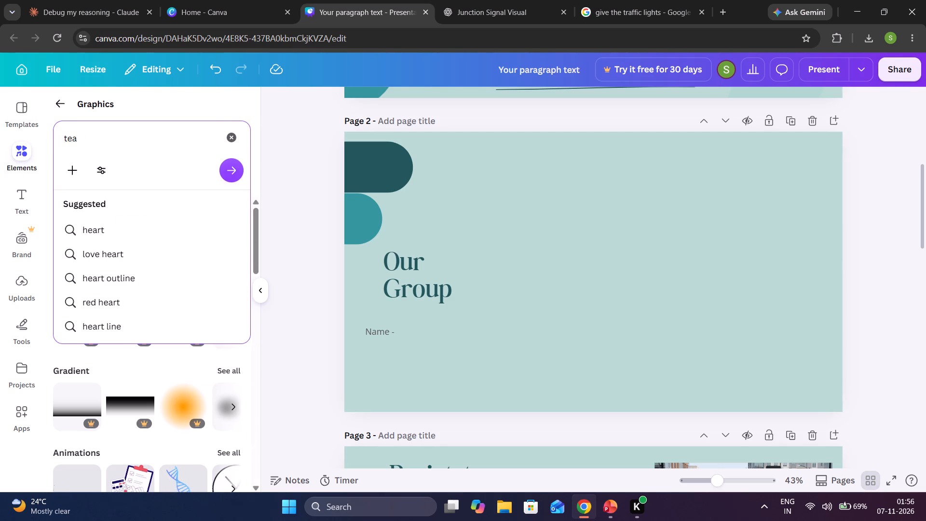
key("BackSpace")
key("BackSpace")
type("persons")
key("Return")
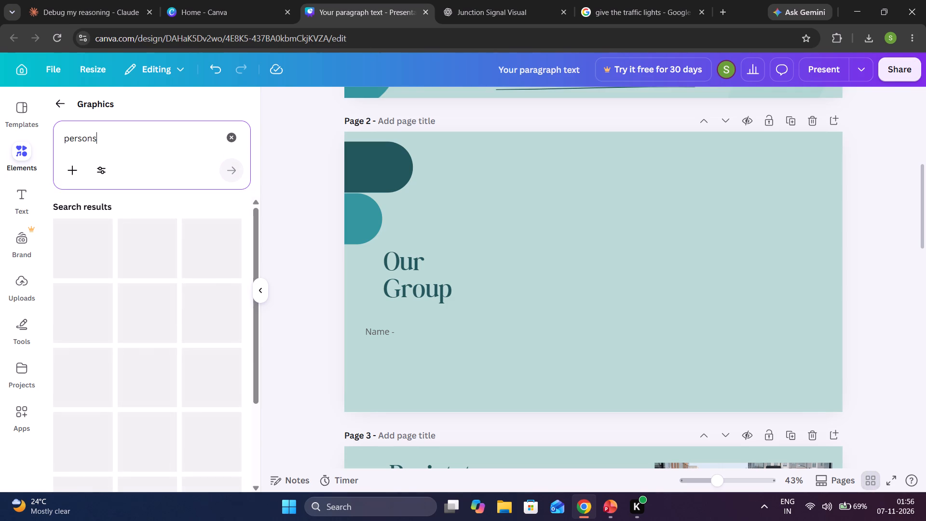
scroll(152, 295, "down", 3)
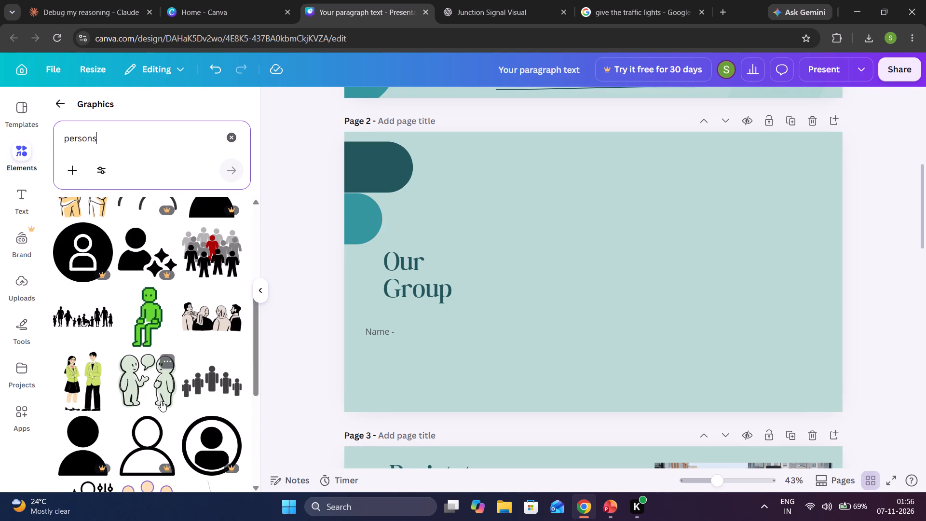
scroll(161, 401, "down", 1)
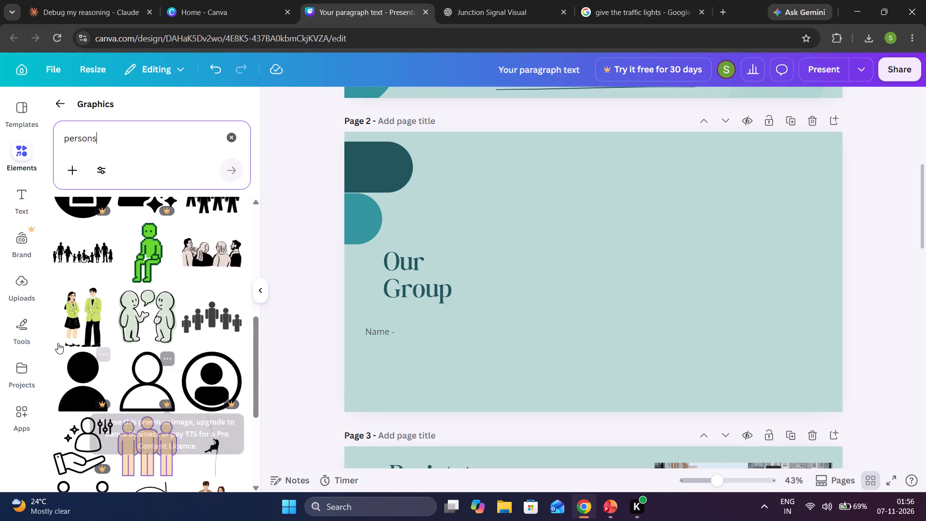
left_click(71, 332)
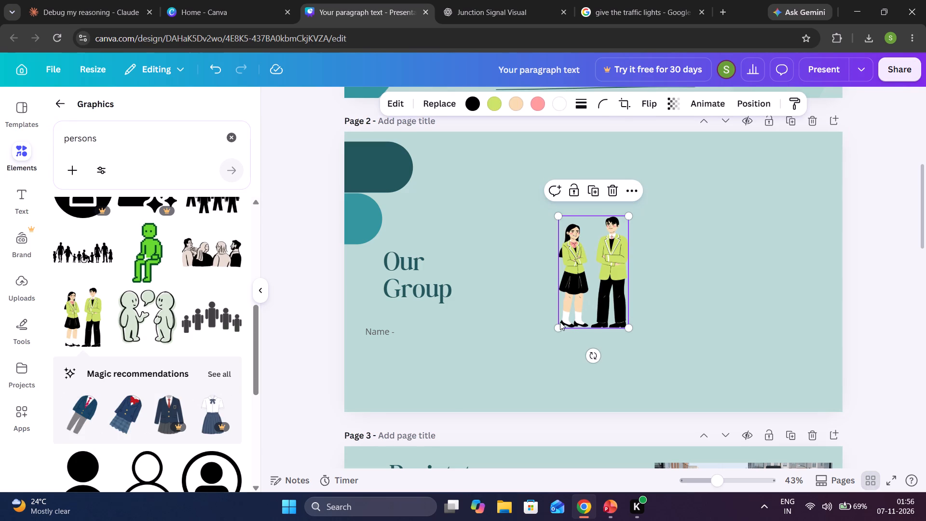
Enlarge the green-blazer pair and place it to the right of the "Our Group" heading on page 2.
left_click_drag(558, 326, 477, 383)
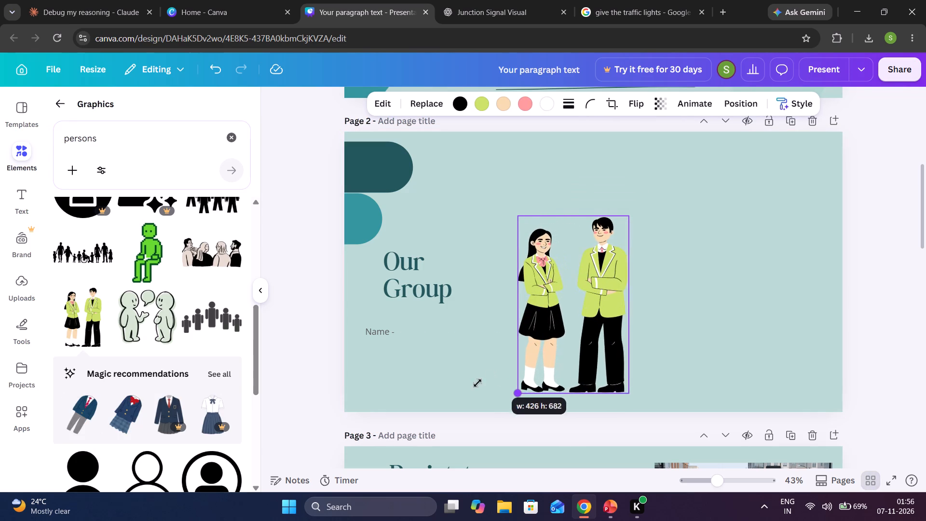
left_click_drag(477, 383, 467, 386)
left_click_drag(531, 304, 598, 252)
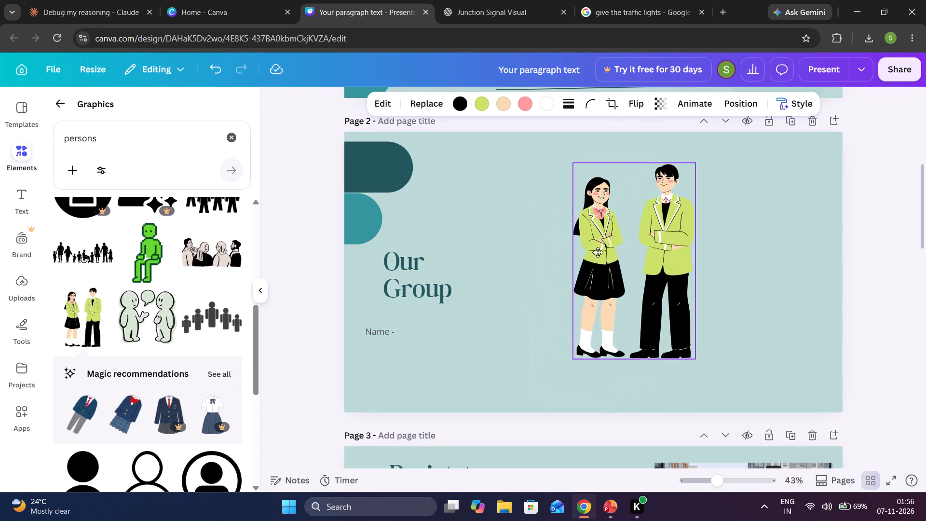
left_click_drag(598, 252, 577, 255)
left_click(502, 262)
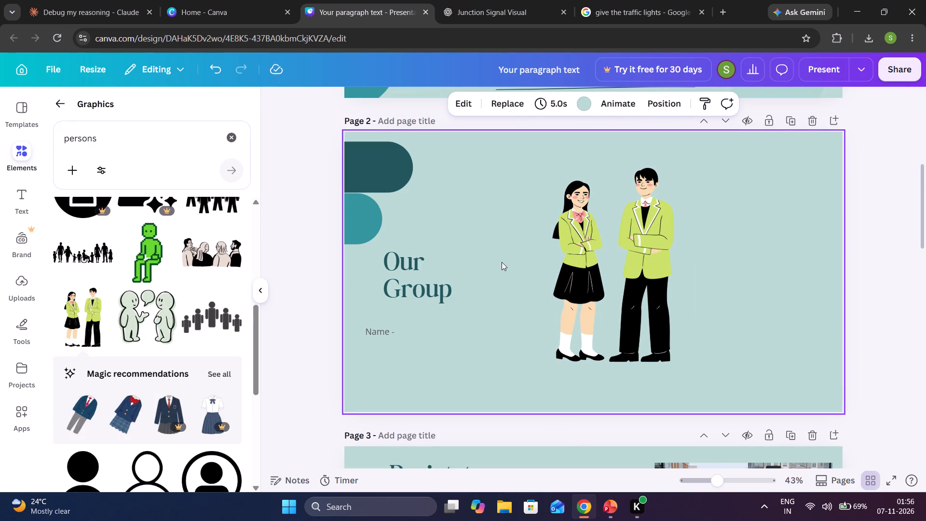
Enlarge the "Our Group" heading to font size 136 and move it up, clear of the "Name -" text.
left_click(433, 283)
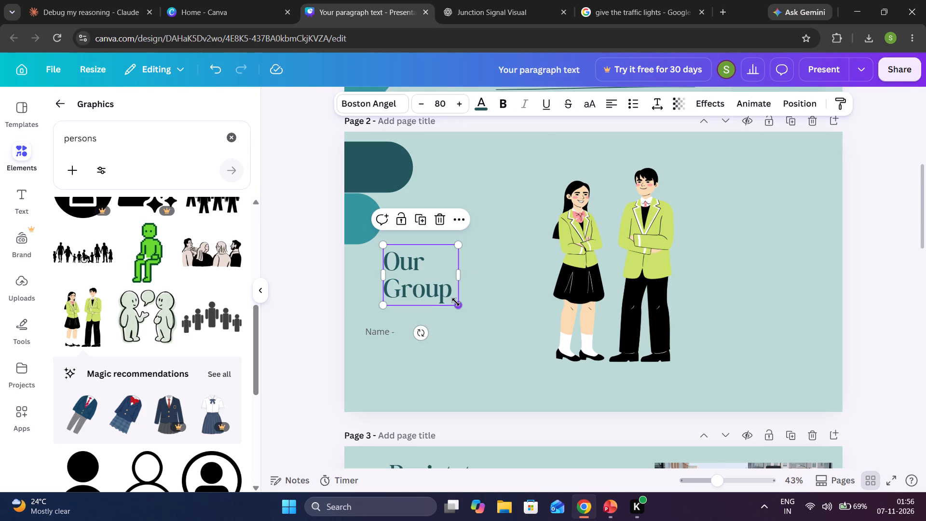
left_click_drag(456, 302, 521, 329)
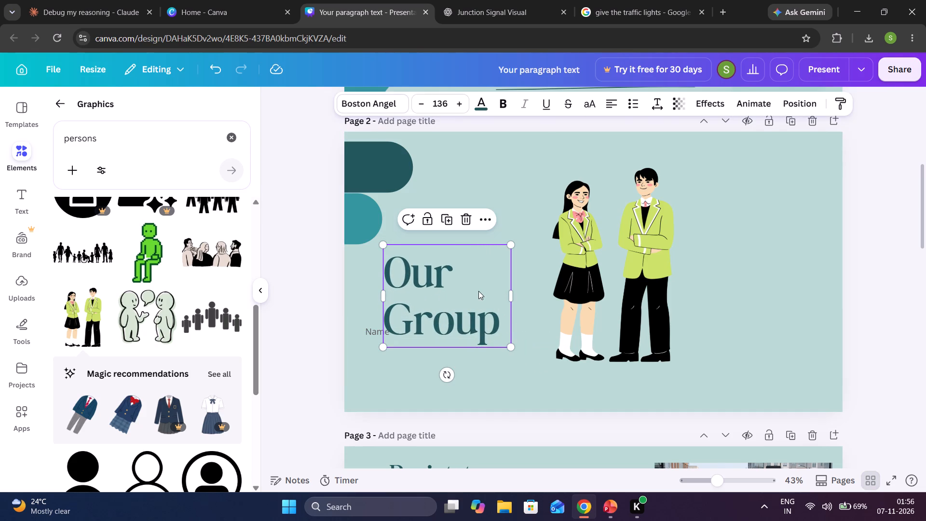
left_click(444, 267)
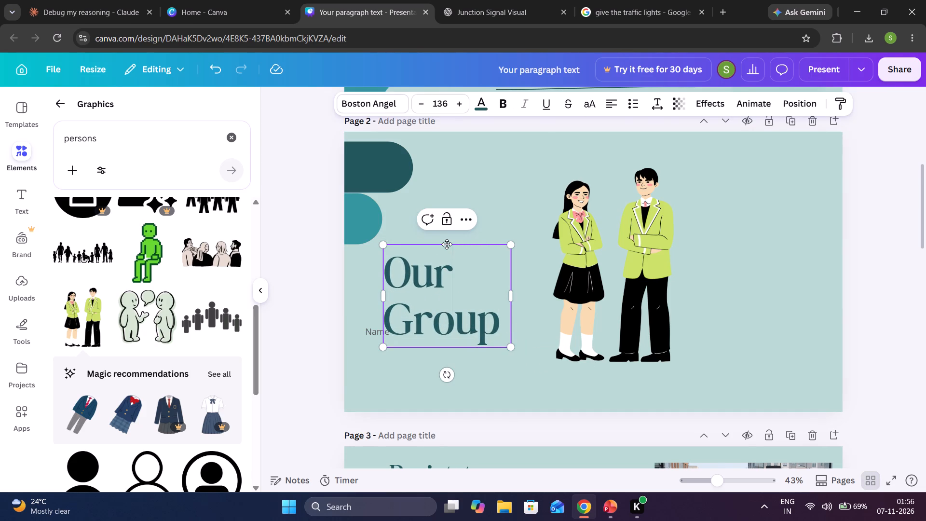
left_click_drag(447, 244, 448, 203)
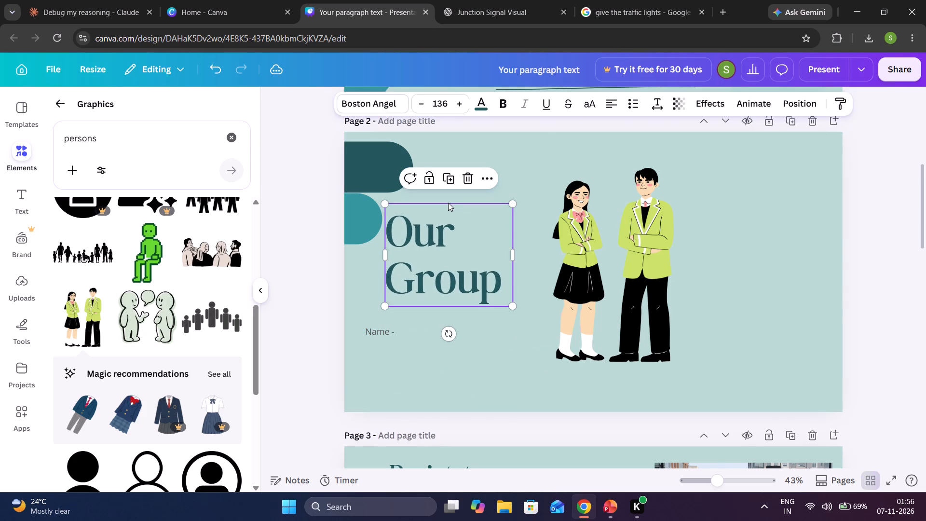
left_click(363, 285)
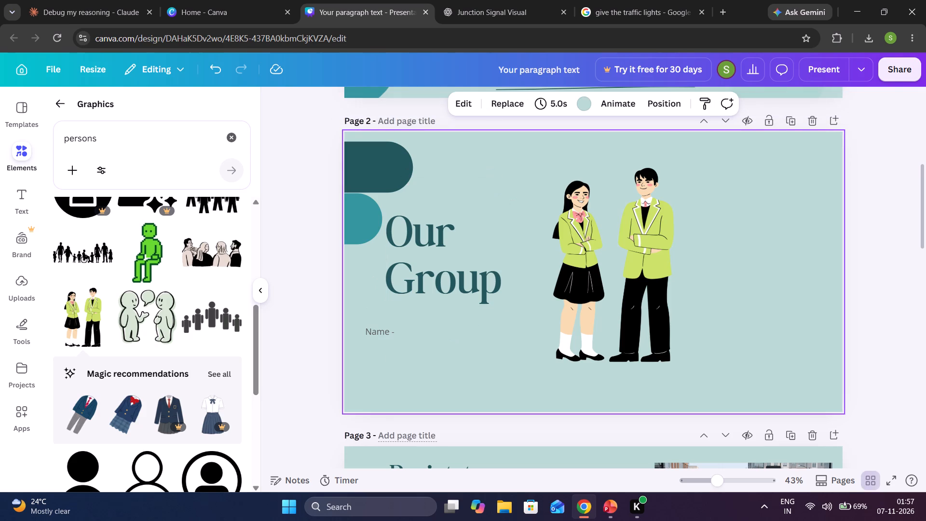
Browse the "persons" graphics results for another illustration suited to the group slide.
scroll(192, 375, "down", 1)
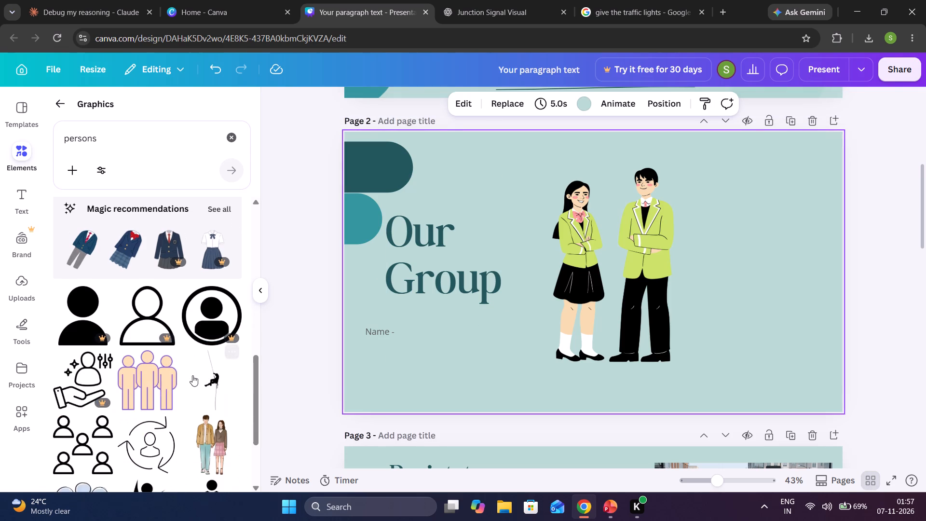
scroll(192, 375, "down", 3)
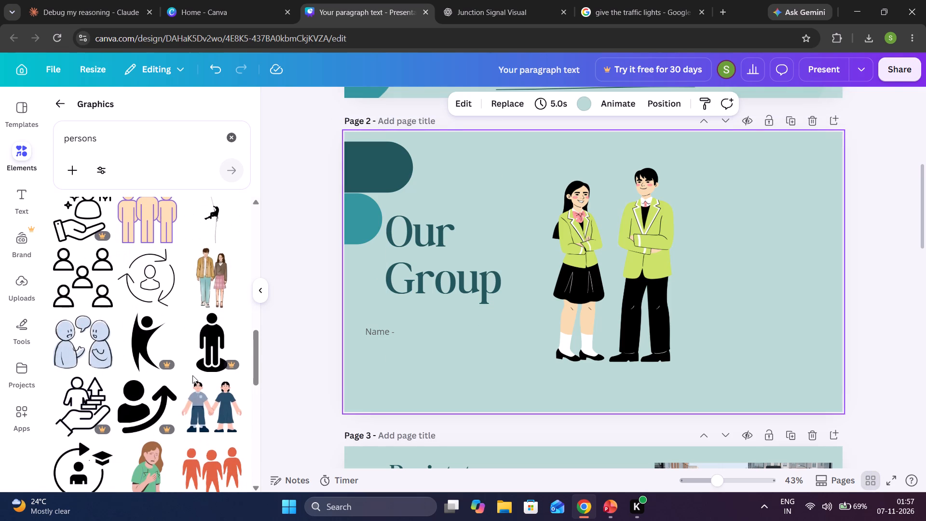
scroll(192, 375, "down", 2)
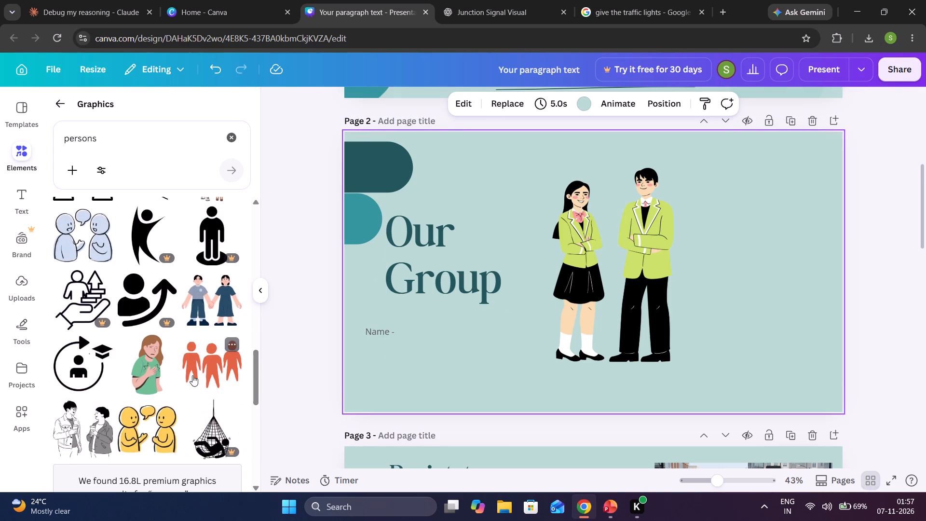
scroll(192, 375, "down", 1)
scroll(157, 409, "down", 2)
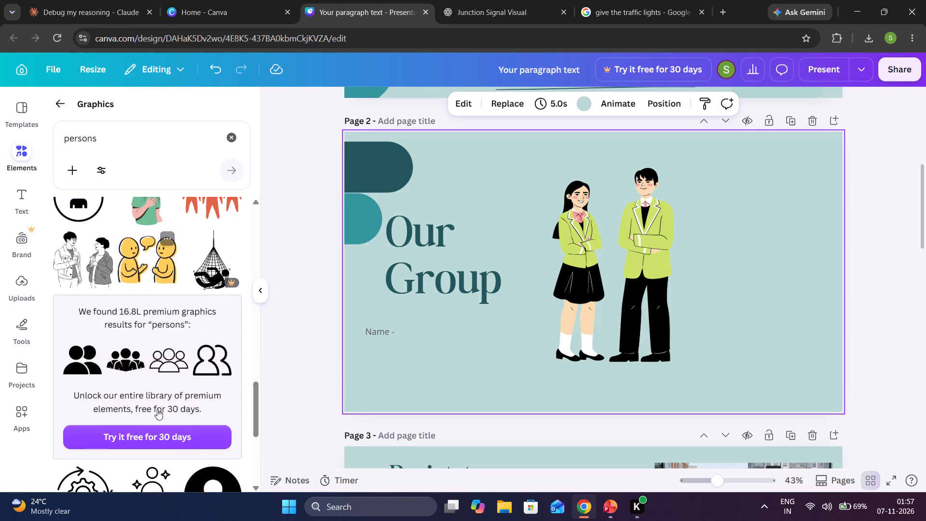
scroll(157, 409, "down", 5)
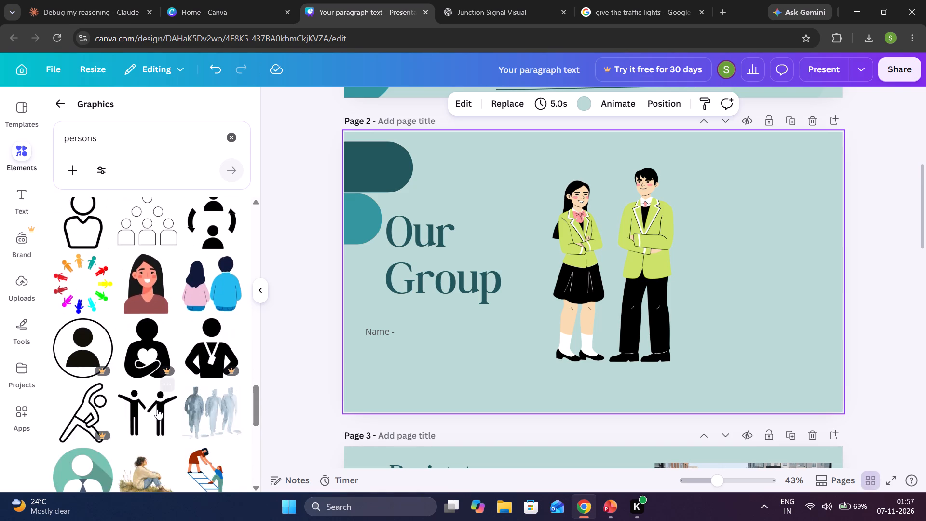
scroll(157, 409, "up", 4)
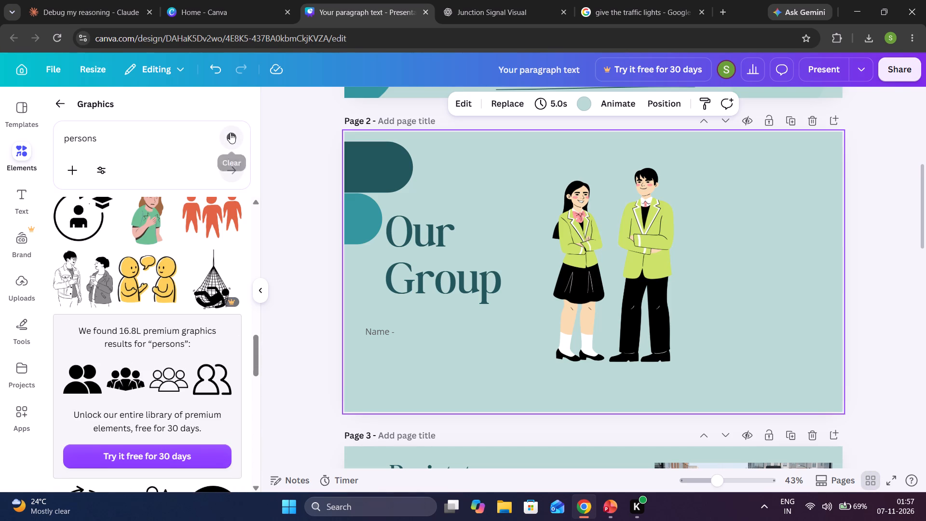
Search the graphics for "team" and add the illustration of four people assembling a puzzle to page 2.
left_click(230, 133)
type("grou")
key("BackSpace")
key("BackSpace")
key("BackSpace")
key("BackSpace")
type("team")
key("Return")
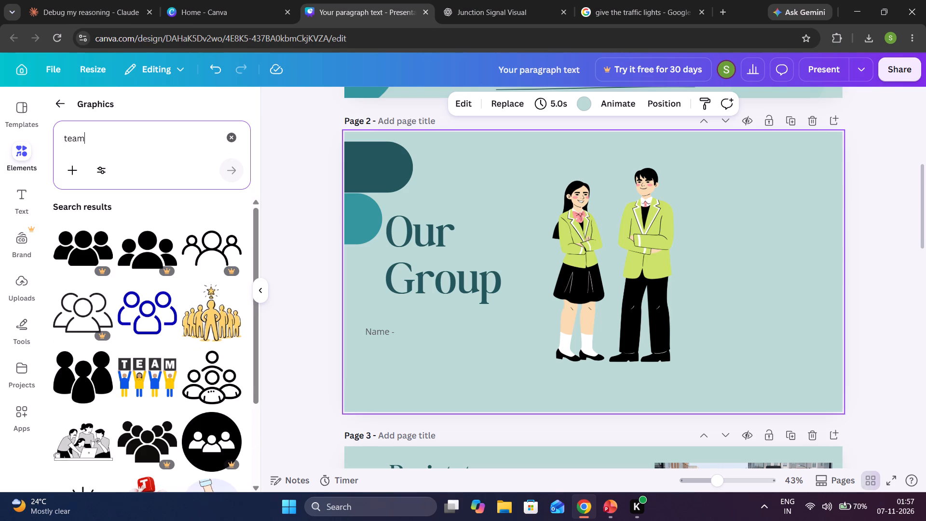
scroll(204, 290, "down", 4)
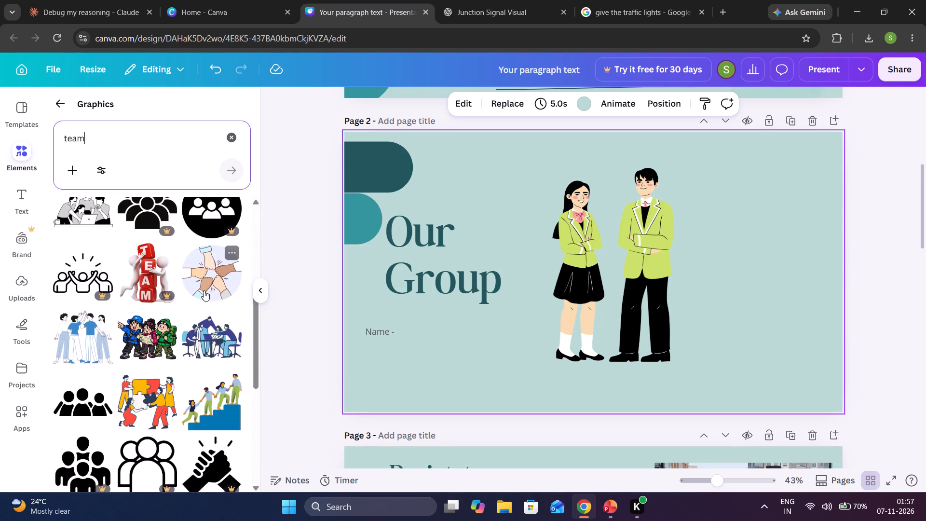
scroll(204, 290, "down", 1)
left_click(146, 305)
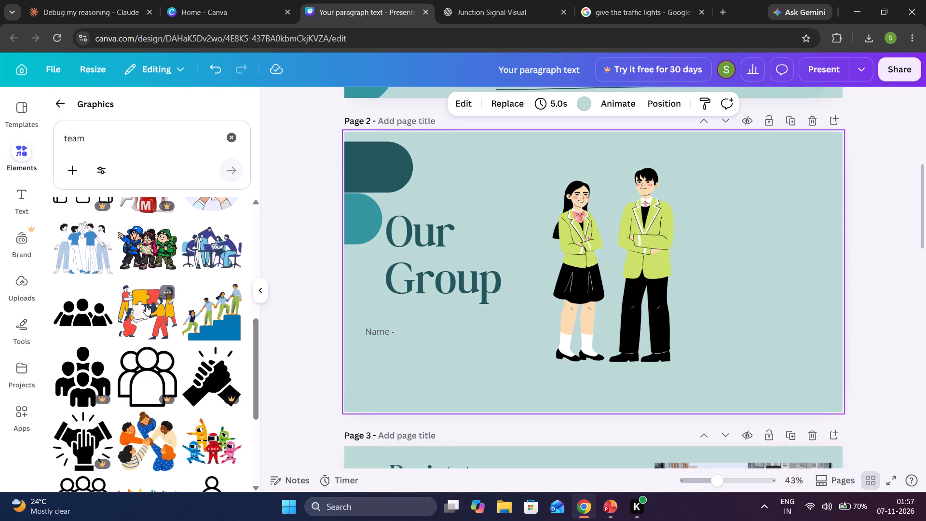
Place the puzzle illustration to the right of the green-blazer pair and enlarge it.
left_click_drag(598, 290, 754, 269)
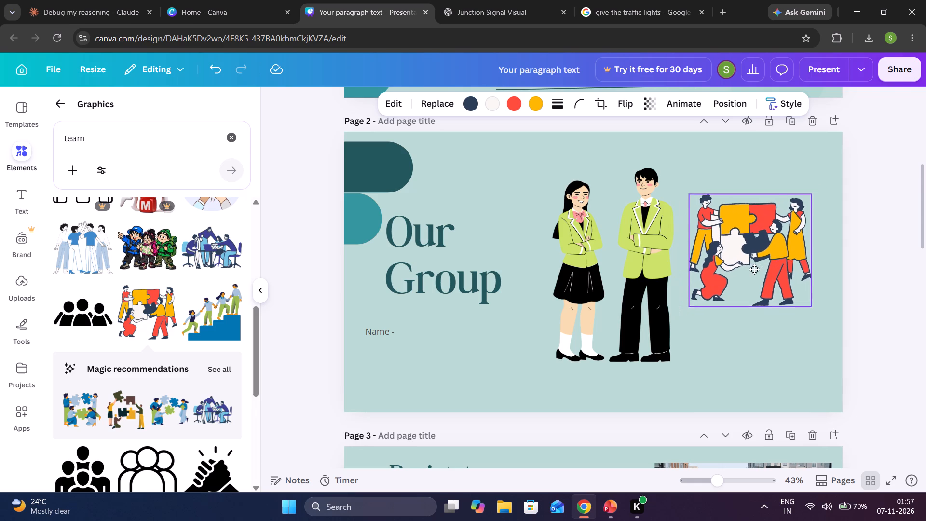
left_click_drag(754, 269, 751, 270)
left_click_drag(753, 306, 754, 317)
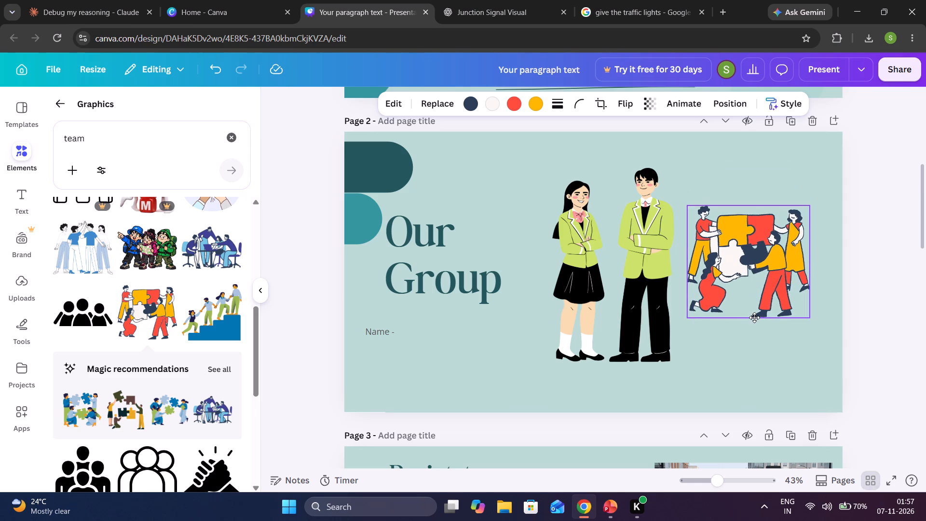
left_click_drag(754, 317, 755, 318)
left_click_drag(808, 316, 820, 335)
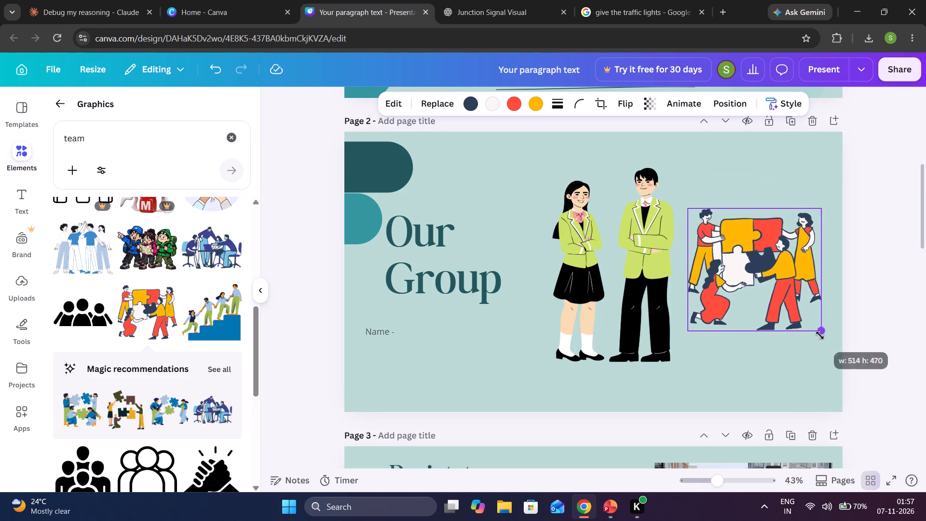
left_click_drag(820, 335, 807, 384)
Move the green-blazer pair slightly left, closer to the "Our Group" heading.
left_click(659, 314)
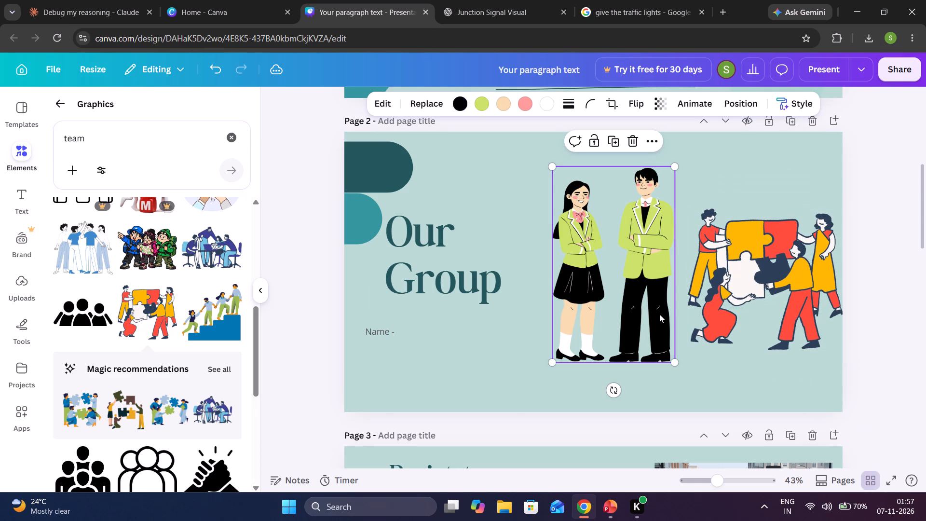
left_click_drag(625, 310, 603, 313)
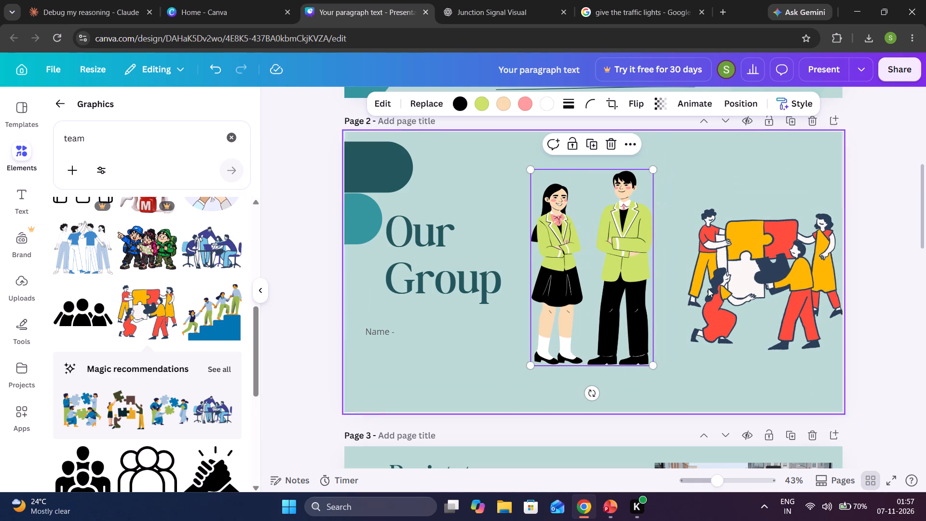
Enlarge the puzzle illustration further and position it fully on the page, just right of the green-blazer pair.
left_click_drag(708, 288, 697, 259)
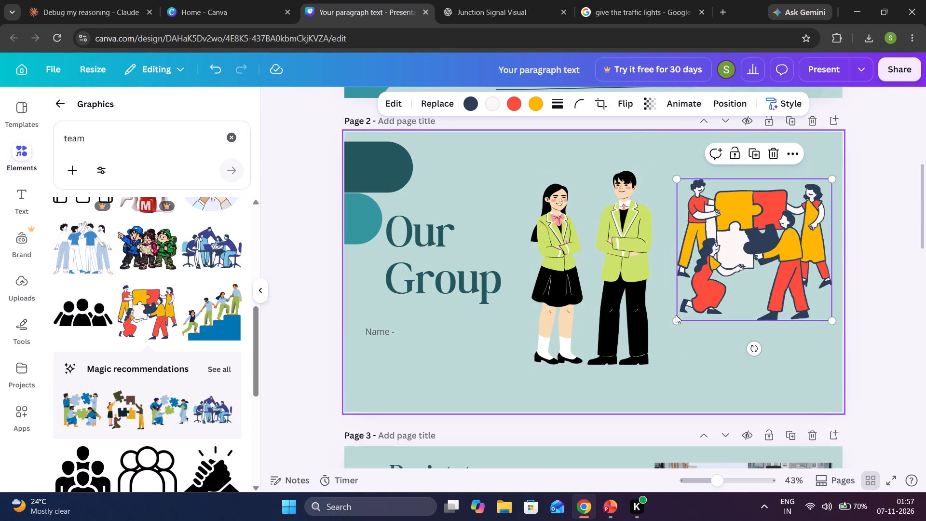
left_click_drag(675, 322, 667, 353)
left_click_drag(697, 297, 691, 319)
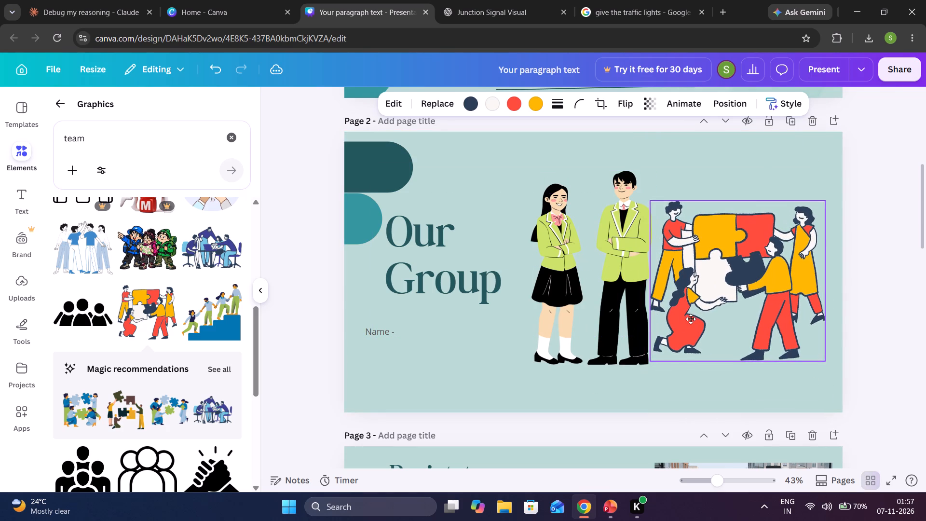
left_click_drag(691, 319, 685, 324)
left_click_drag(688, 316, 700, 287)
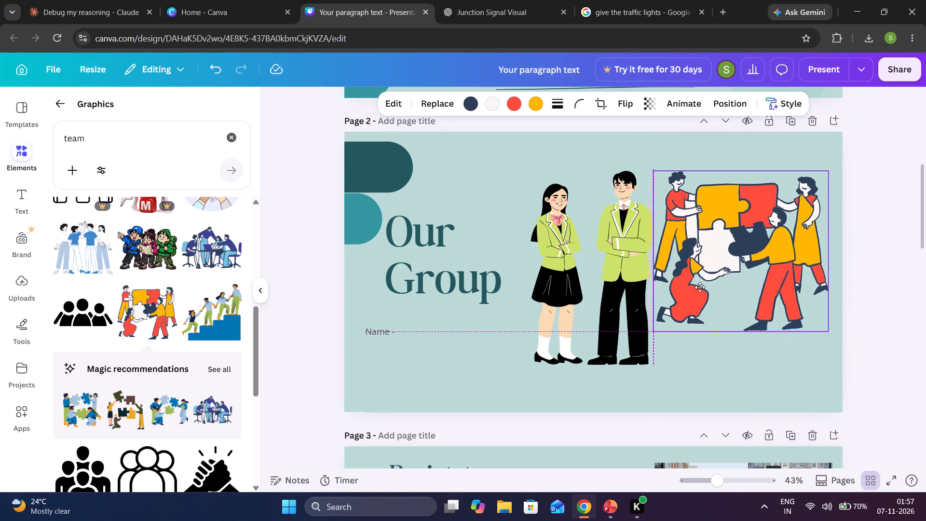
left_click_drag(700, 287, 701, 302)
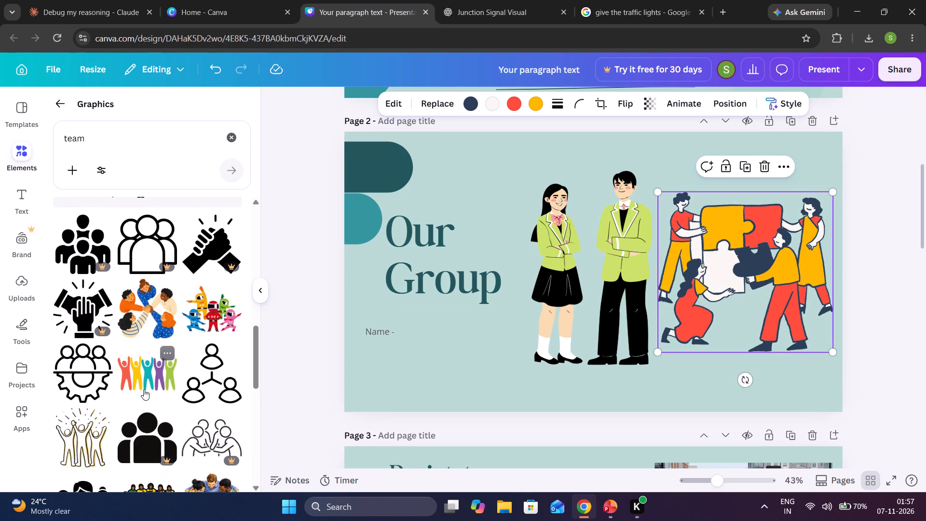
Delete the four-person puzzle illustration from page 2.
scroll(163, 317, "down", 2)
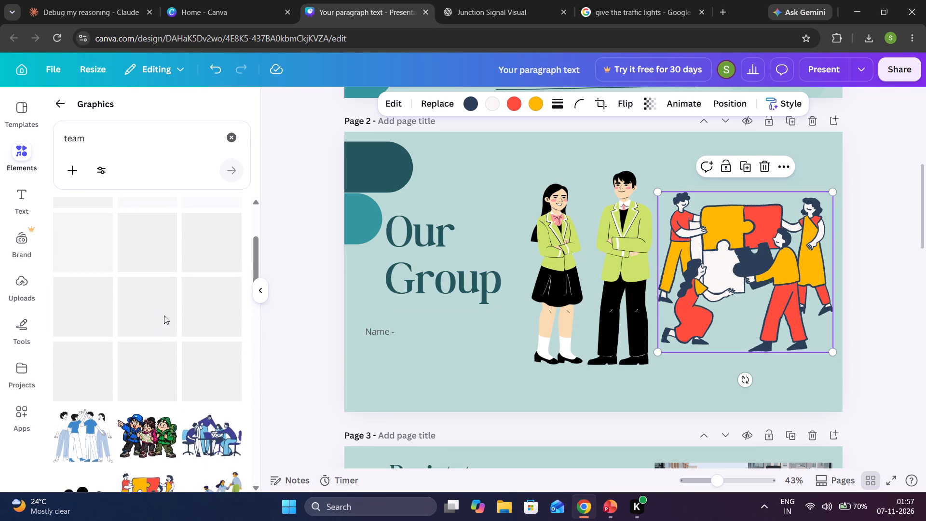
scroll(164, 315, "down", 2)
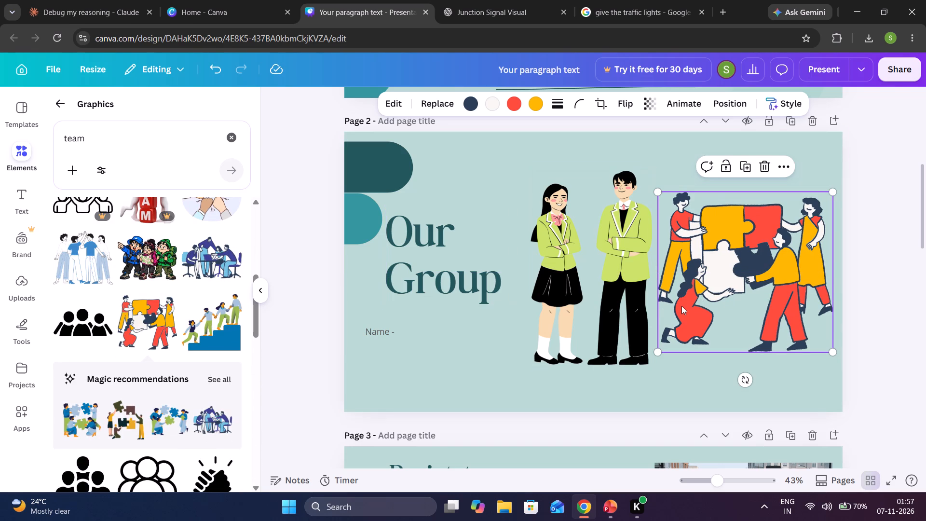
left_click(770, 167)
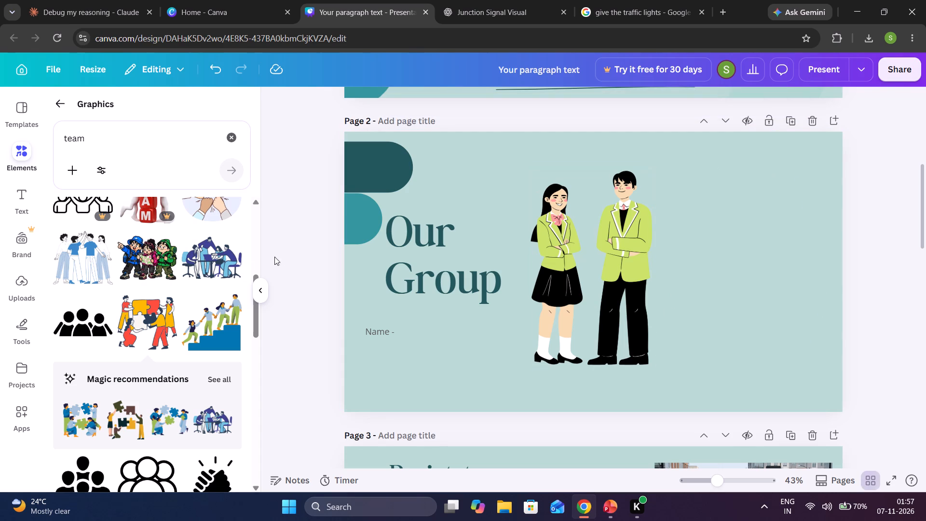
Add the illustration of four people meeting around a laptop, place it right of the green-blazer pair and enlarge it to about 723 × 510.
left_click(243, 264)
left_click(221, 264)
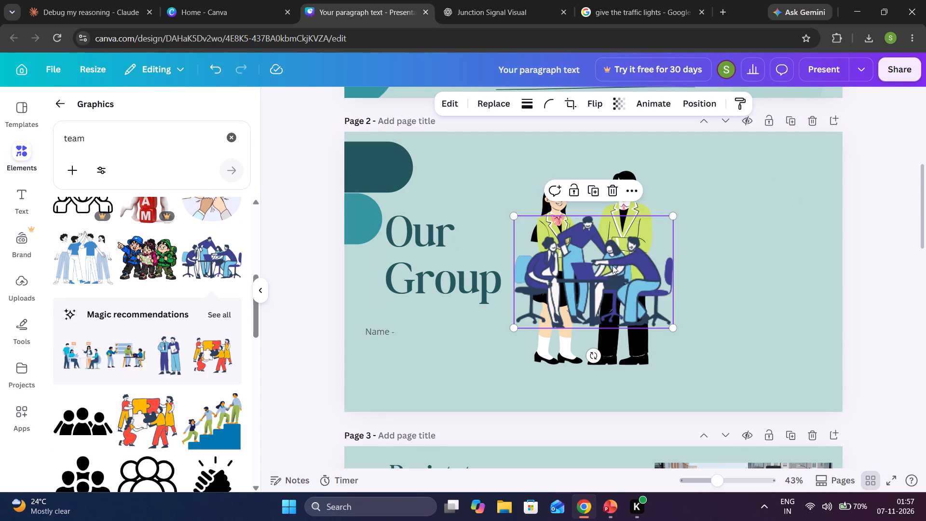
left_click_drag(611, 268, 753, 258)
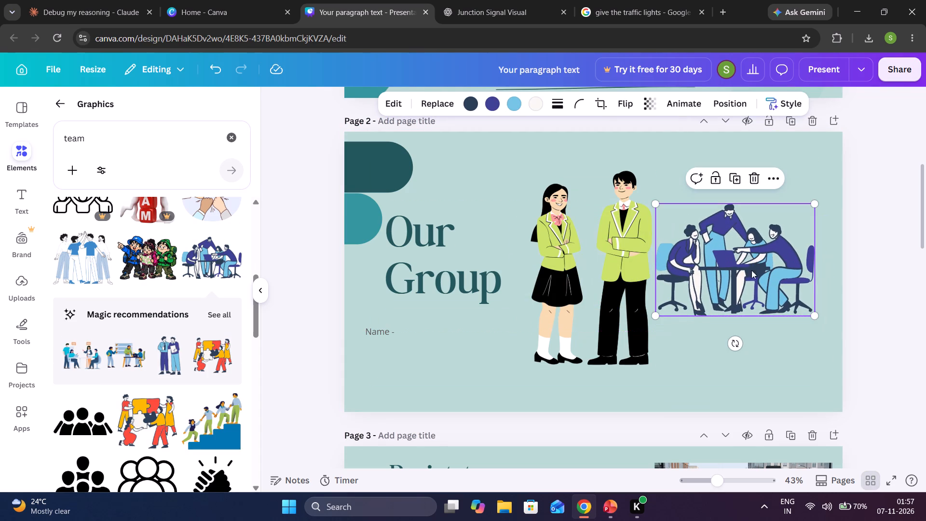
left_click_drag(812, 313, 829, 354)
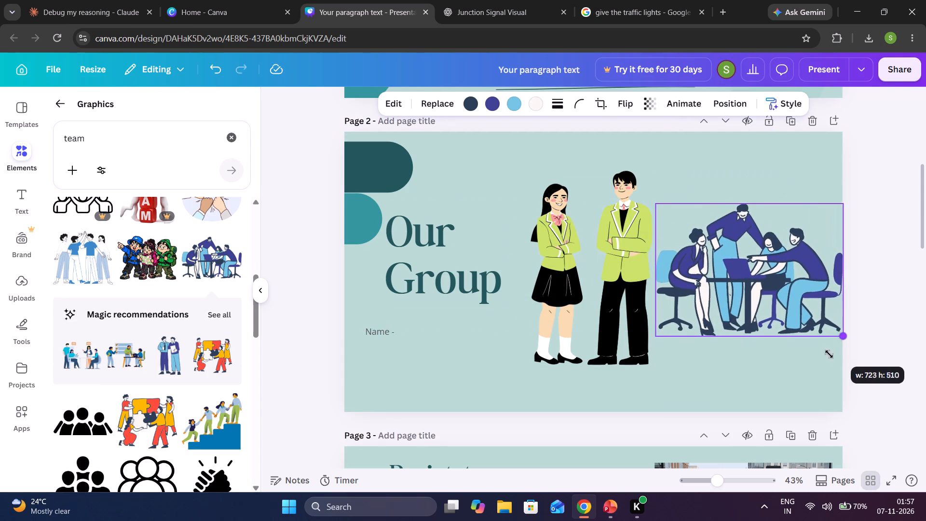
left_click_drag(829, 354, 820, 361)
left_click_drag(699, 332, 693, 334)
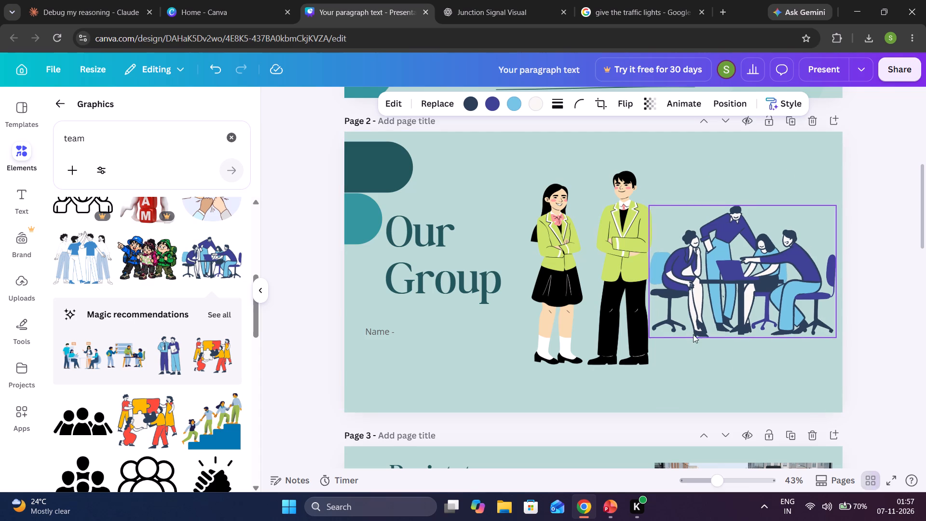
Shift the green-blazer pair left and slightly up, and move the meeting illustration slightly left to follow it.
left_click_drag(613, 320, 598, 315)
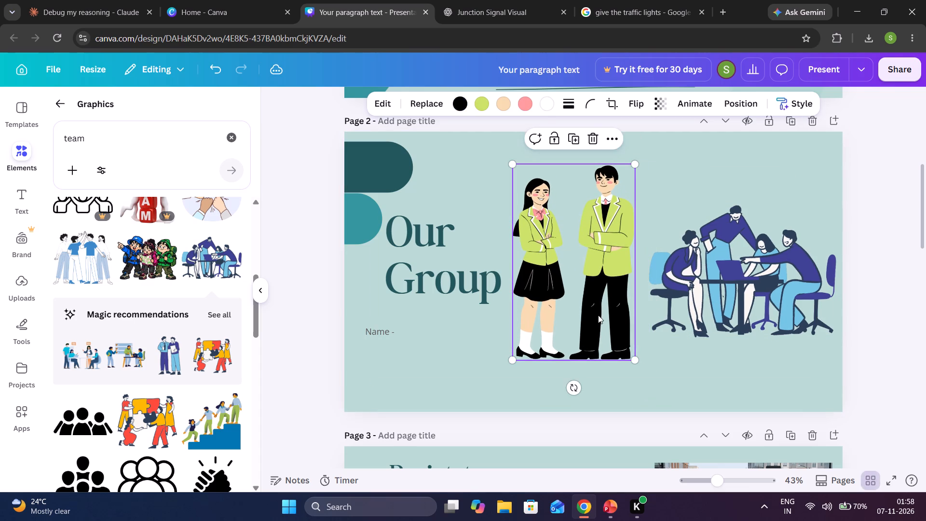
left_click_drag(672, 293, 663, 292)
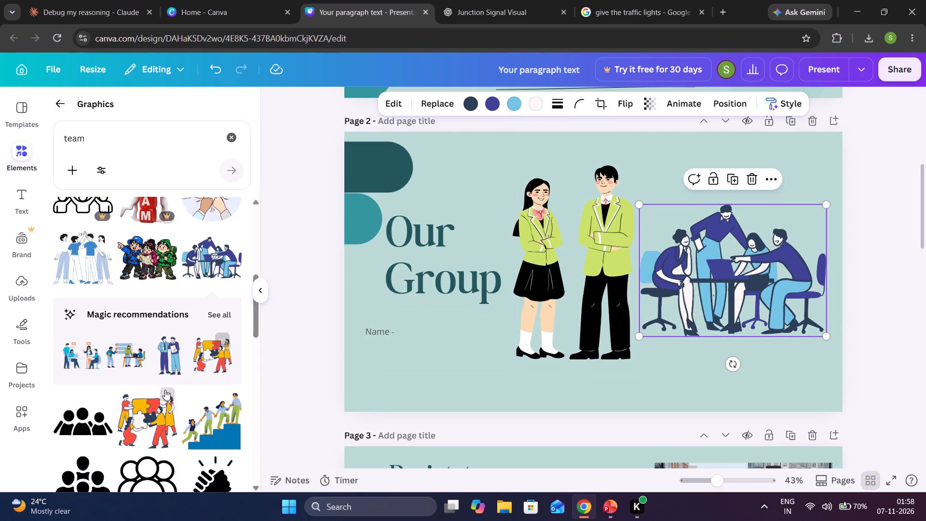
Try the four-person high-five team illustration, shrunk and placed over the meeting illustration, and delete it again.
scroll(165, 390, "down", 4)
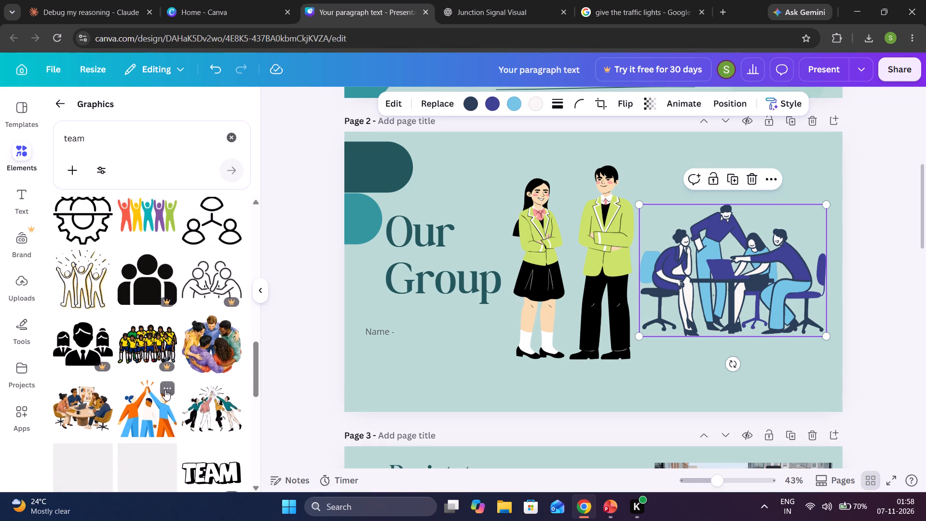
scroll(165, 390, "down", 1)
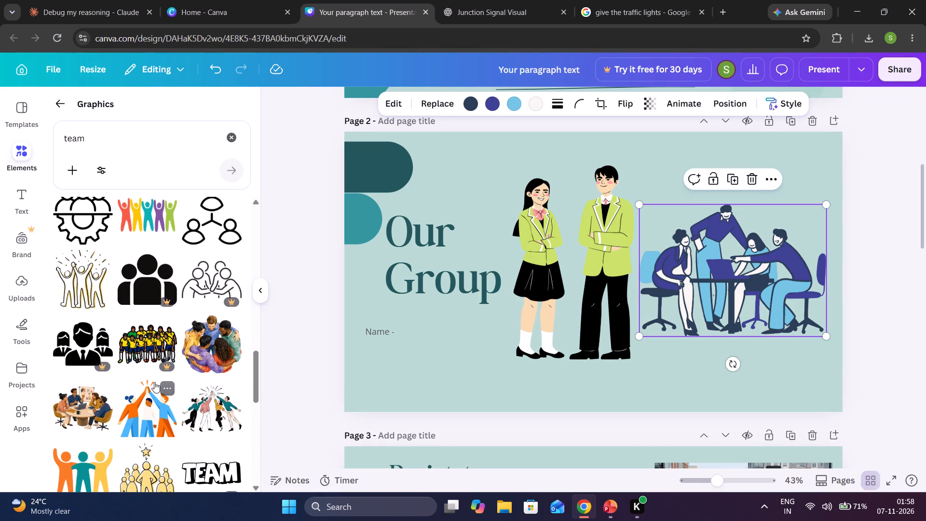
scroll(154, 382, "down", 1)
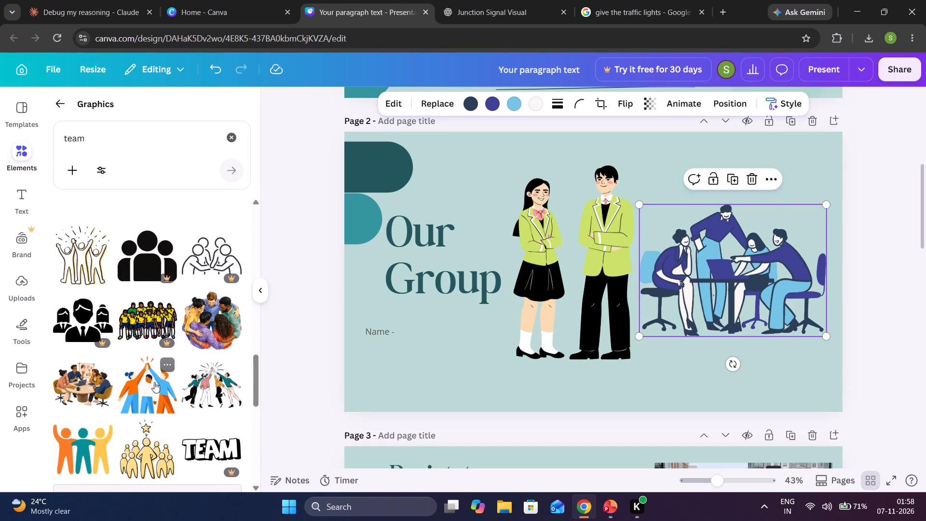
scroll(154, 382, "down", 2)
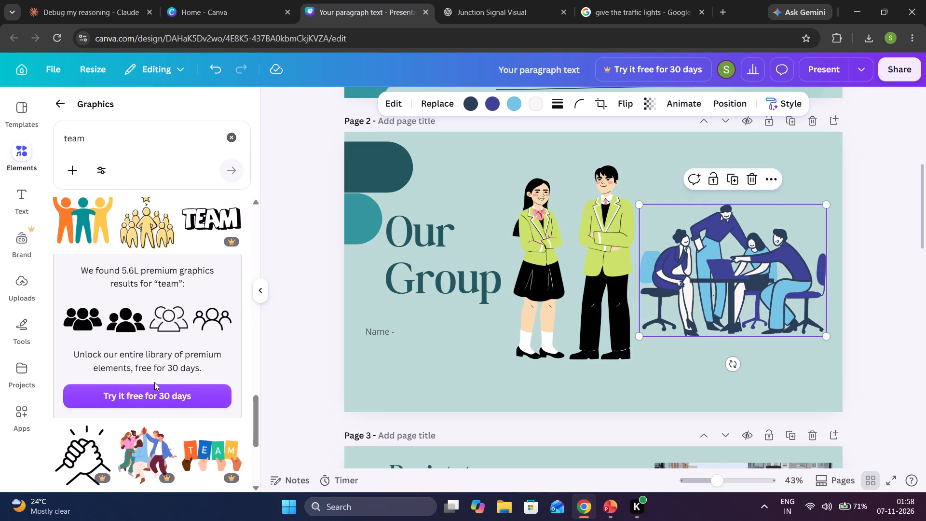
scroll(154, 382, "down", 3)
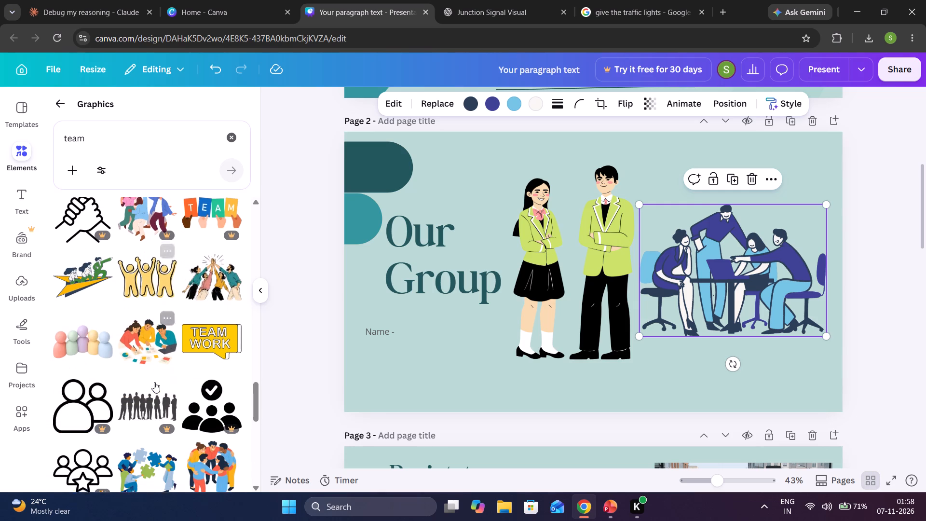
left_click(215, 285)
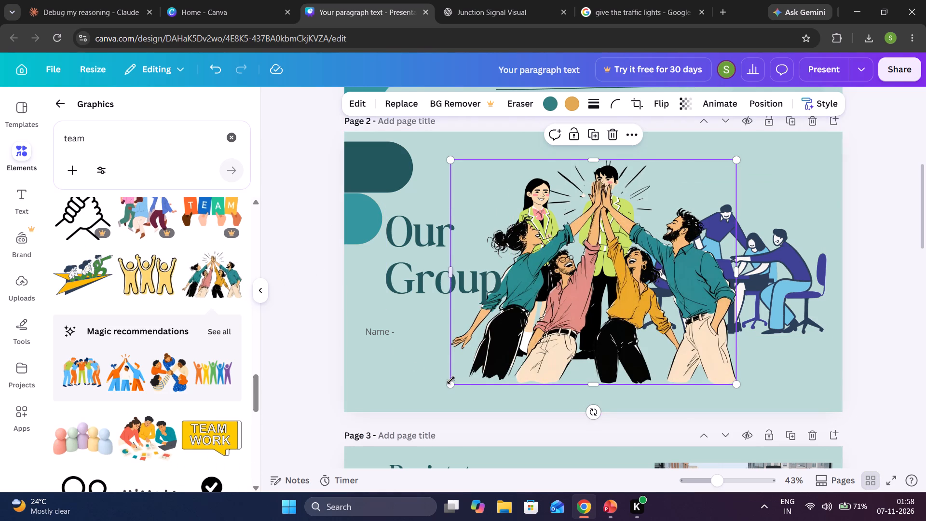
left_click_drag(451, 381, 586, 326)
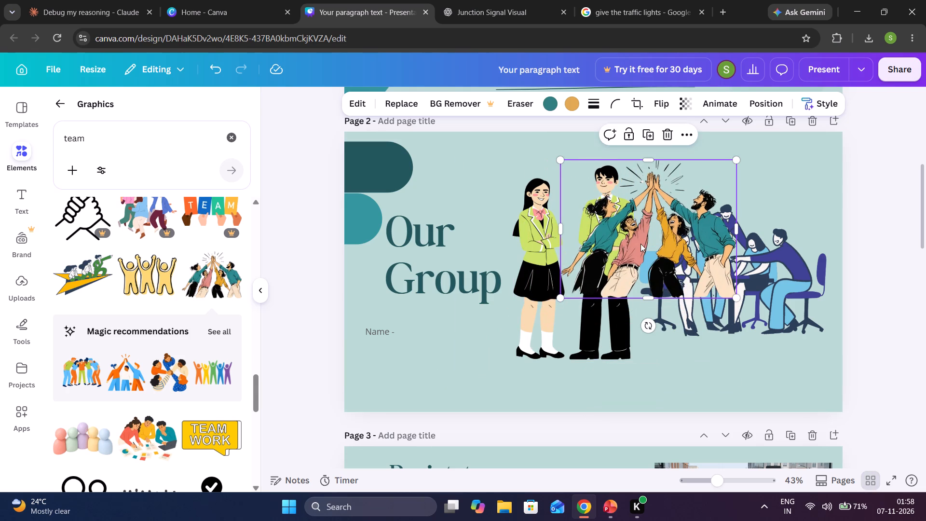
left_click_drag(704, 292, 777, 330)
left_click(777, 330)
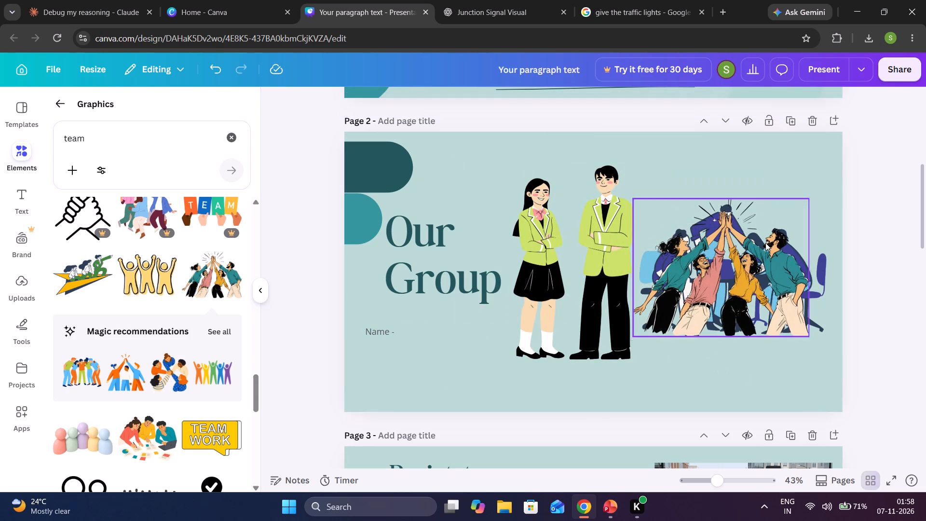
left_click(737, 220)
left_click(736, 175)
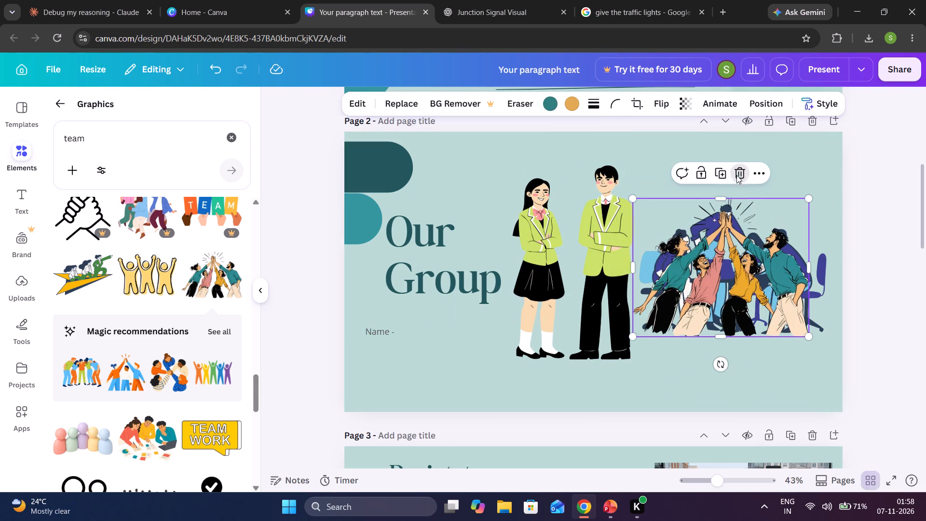
Browse the remaining "team" graphics for other illustrations that could suit the "Our Group" page.
scroll(202, 305, "down", 2)
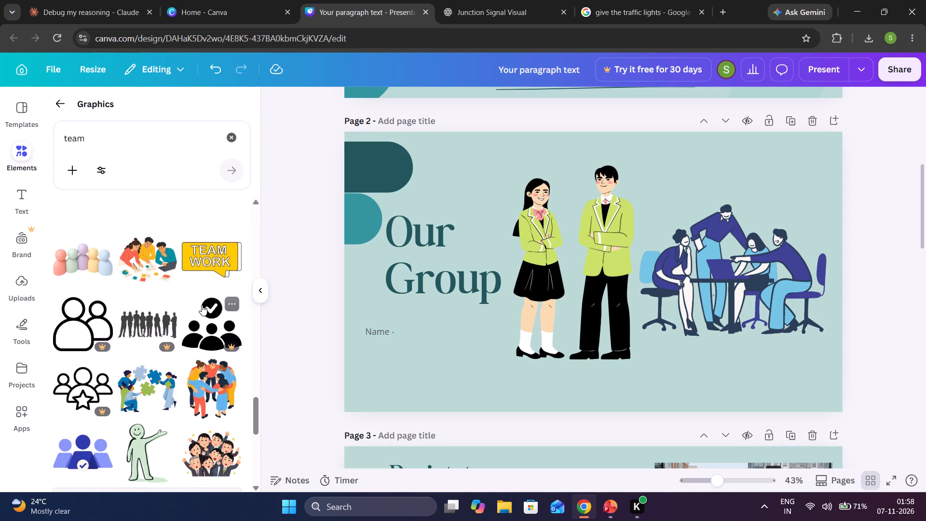
scroll(202, 305, "down", 4)
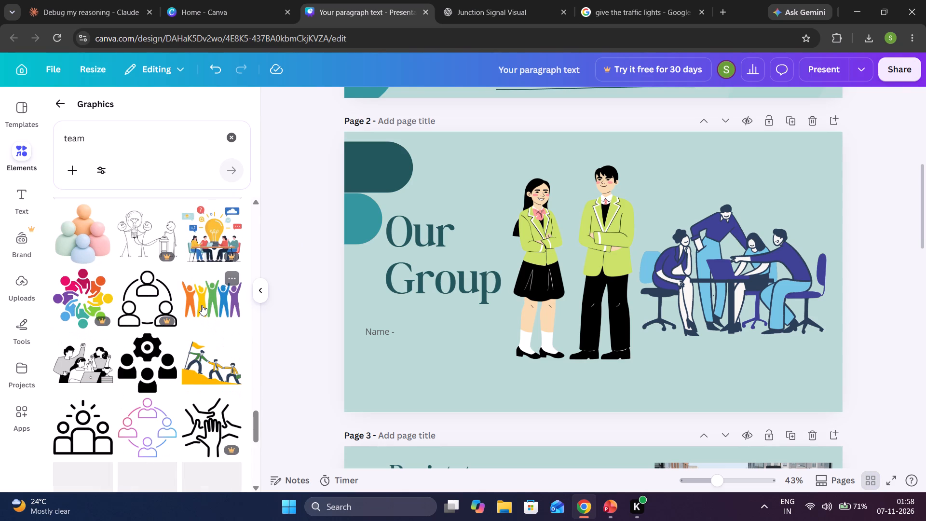
scroll(202, 305, "down", 2)
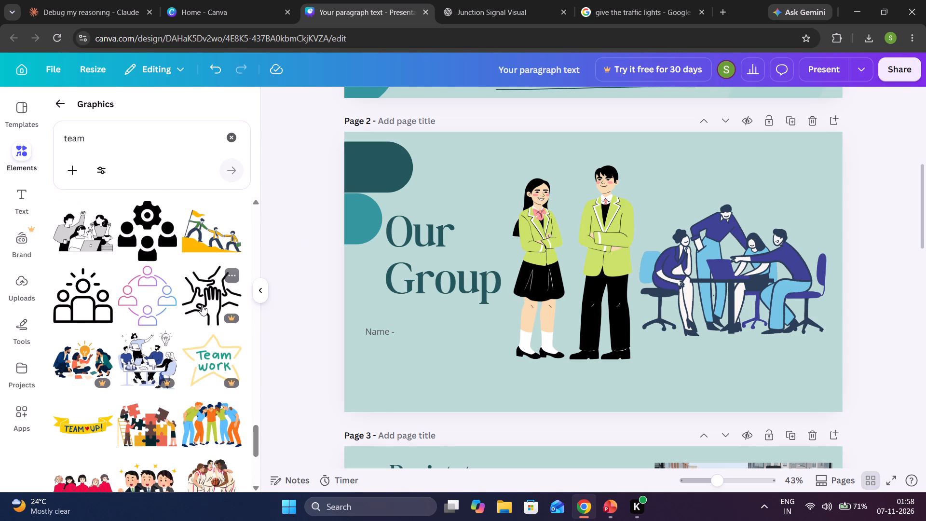
scroll(202, 305, "down", 3)
scroll(202, 305, "up", 4)
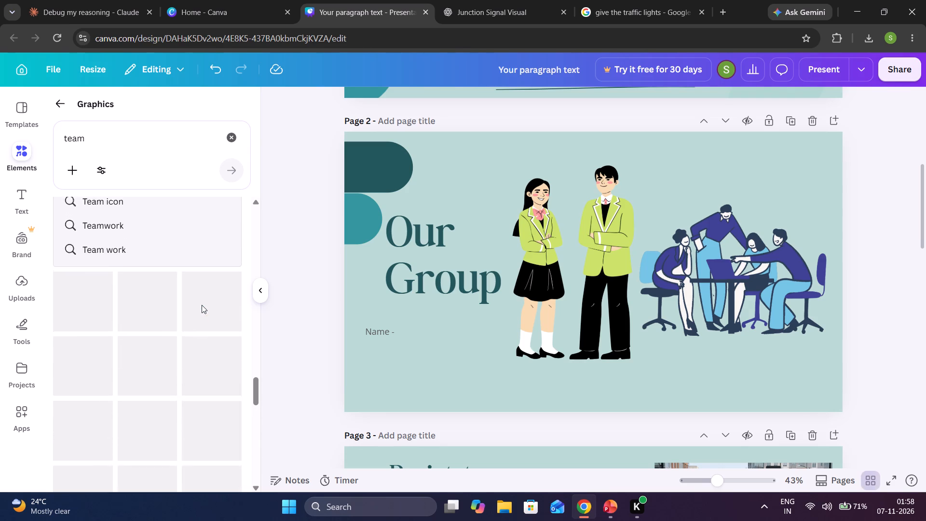
scroll(202, 305, "up", 7)
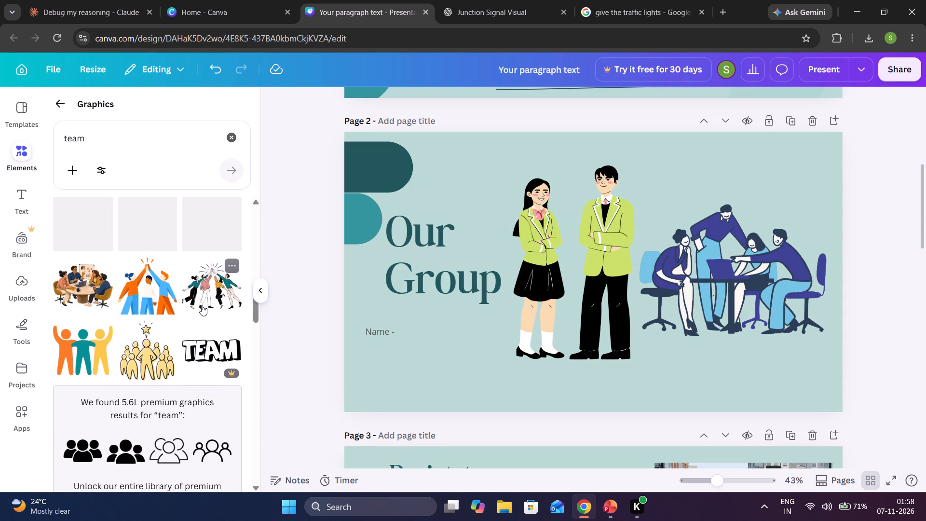
scroll(202, 305, "up", 2)
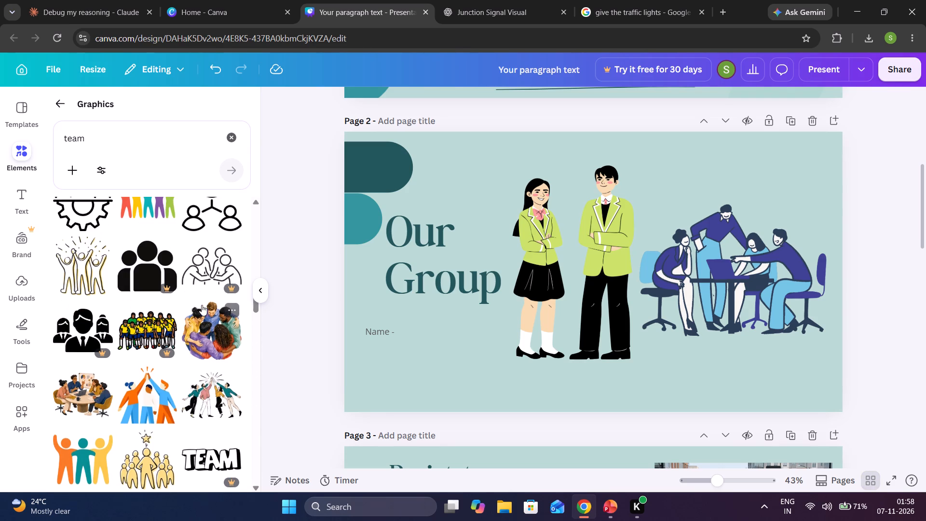
scroll(202, 305, "up", 1)
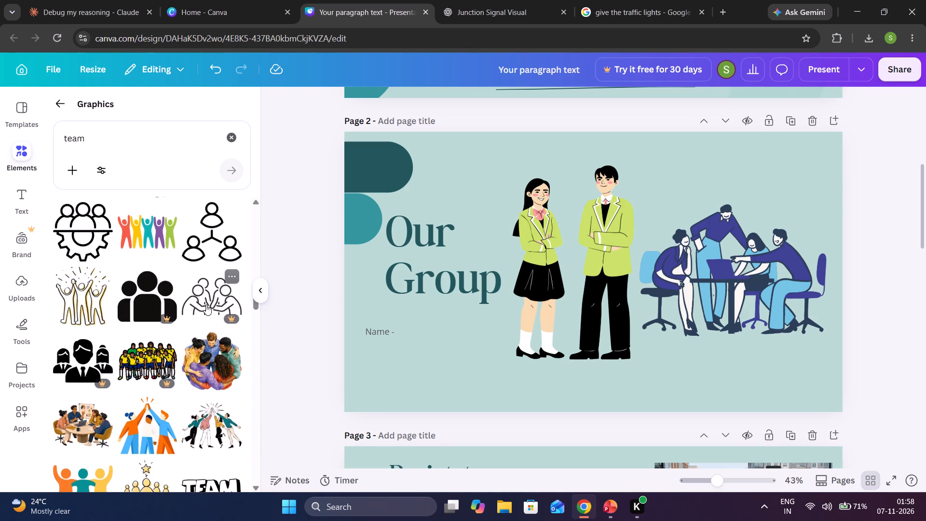
Shrink the green-blazer pair slightly and center it between the "Our Group" heading and the meeting illustration.
left_click(539, 306)
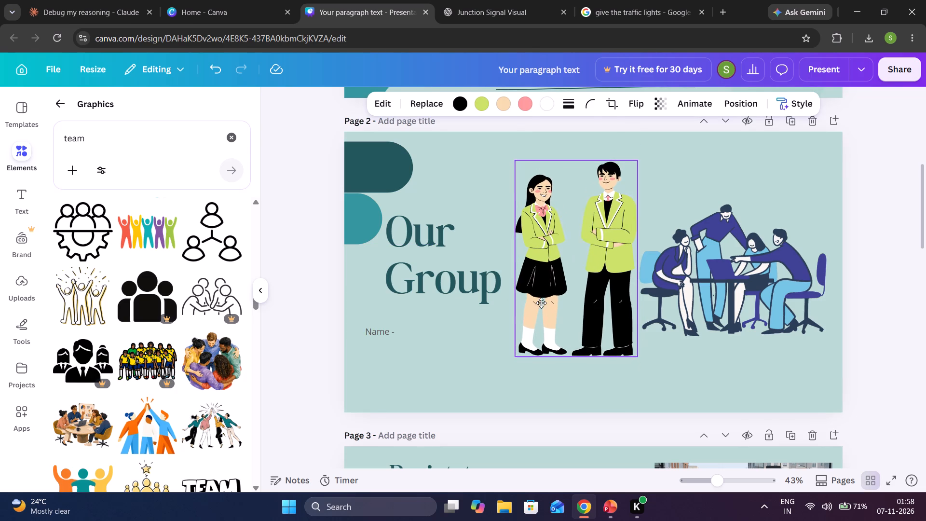
left_click_drag(637, 354, 618, 330)
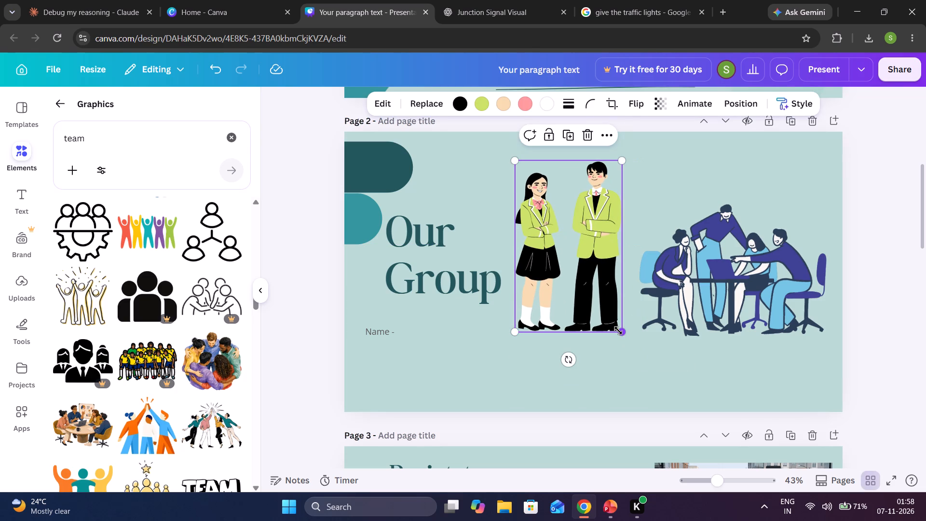
left_click_drag(607, 295, 620, 305)
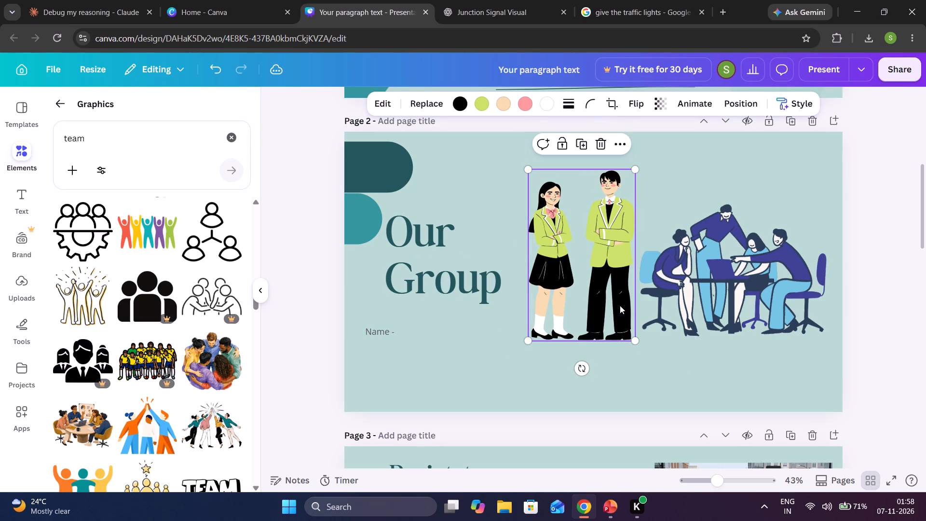
left_click(486, 351)
On page 3, move the "Projetct Overview" heading slightly down and left, and the "why fixed-timer signals falls short" subtitle slightly up and left.
scroll(486, 351, "down", 4)
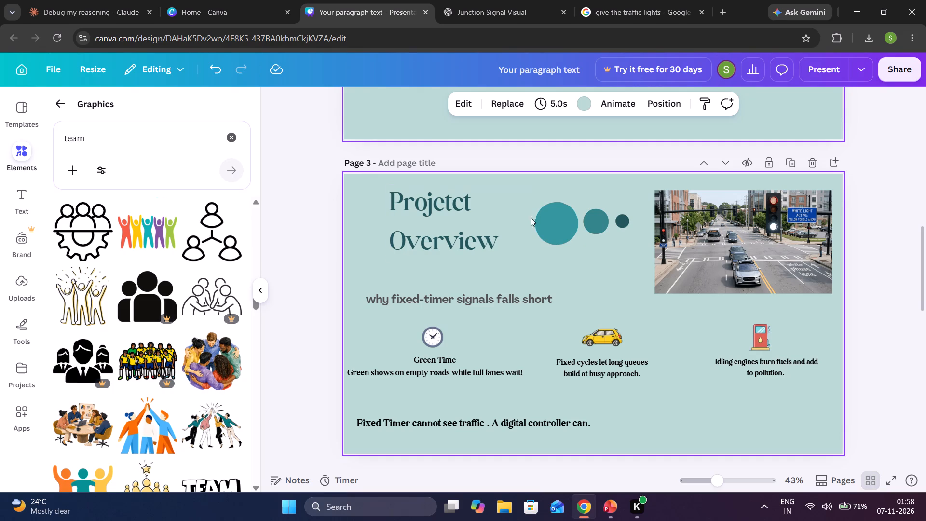
left_click_drag(511, 243, 504, 254)
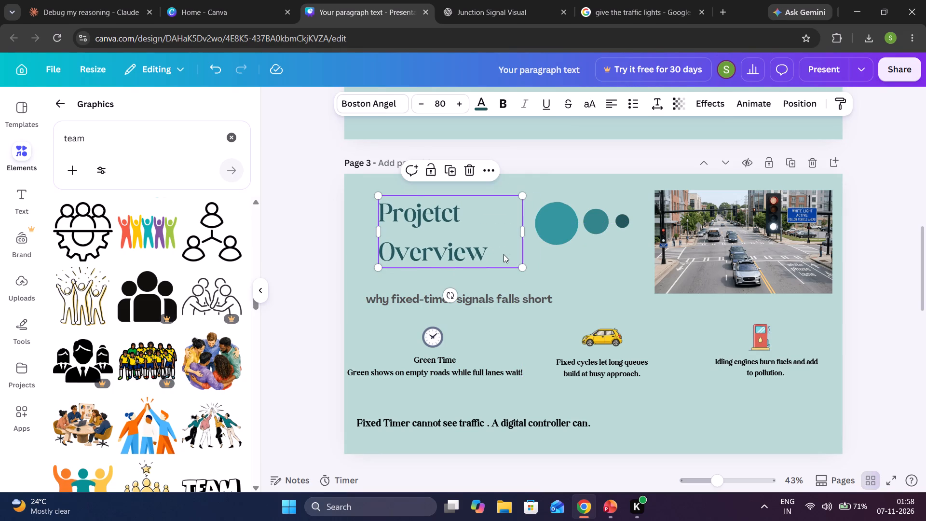
left_click_drag(515, 306, 508, 298)
left_click(523, 322)
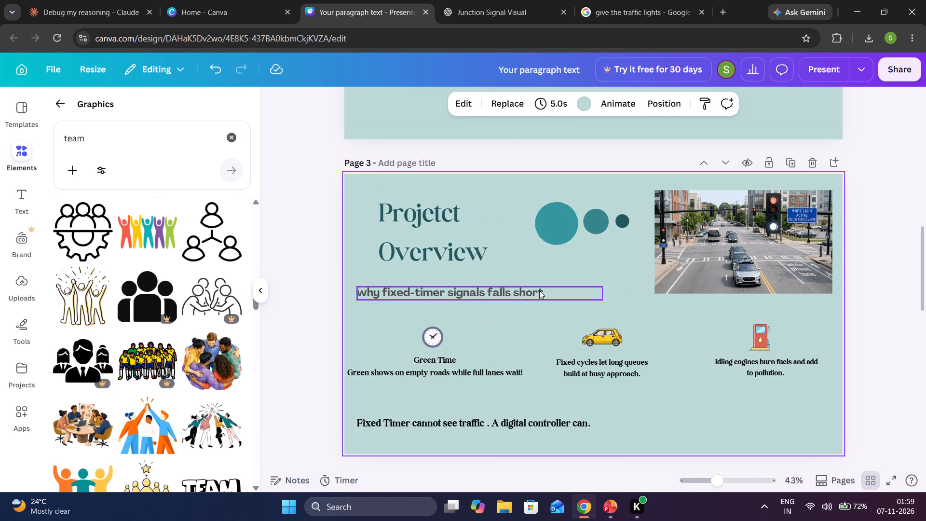
Increase the font size of the "why fixed-timer signals falls short" subtitle to 36.
left_click(539, 290)
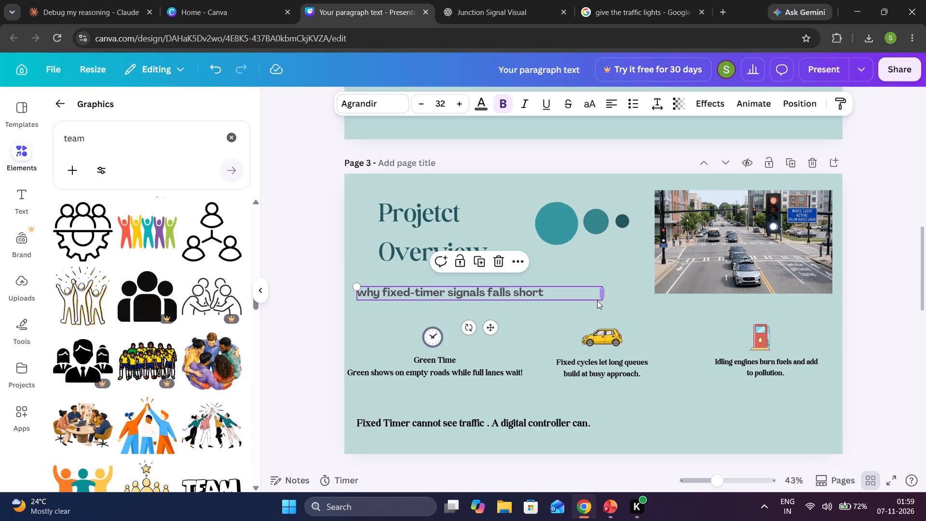
left_click(460, 109)
left_click(460, 109)
left_click(460, 109)
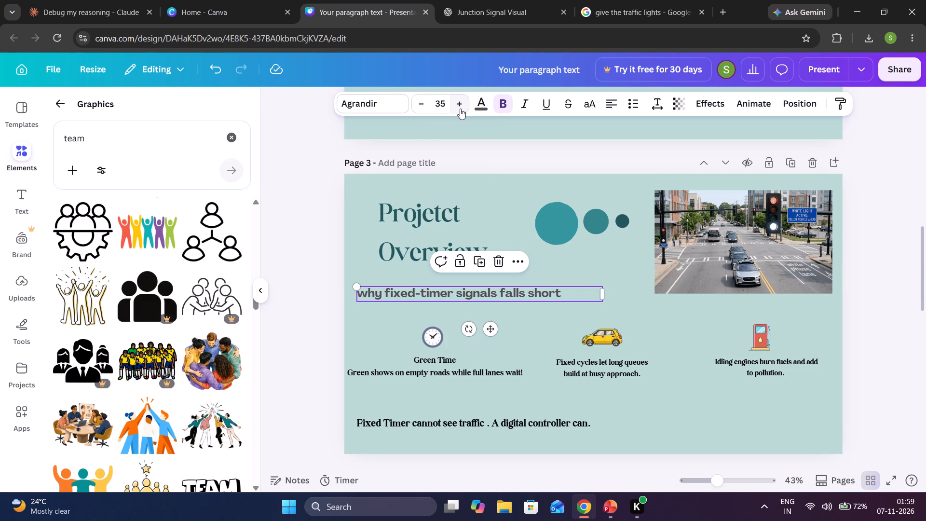
left_click(460, 109)
left_click(368, 258)
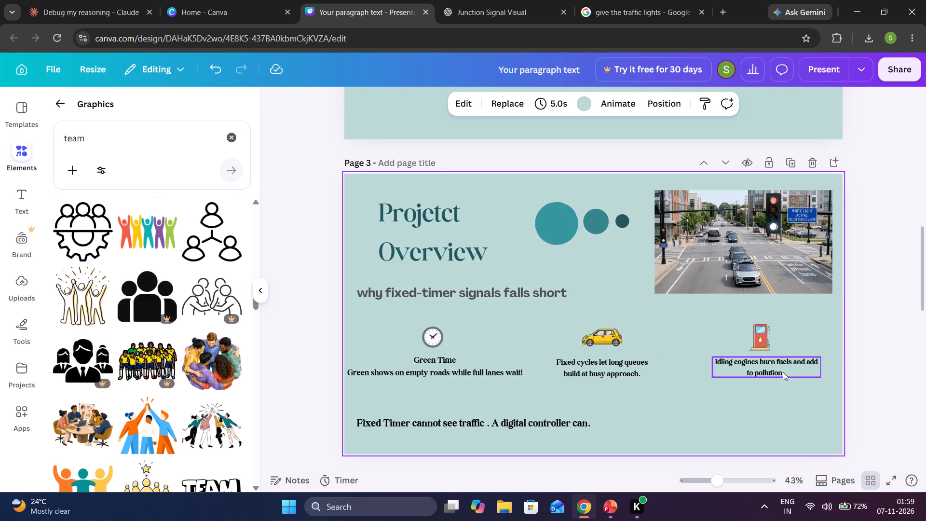
Move the "Idling engines burn fuels and add to pollution." text and its fuel pump icon slightly left.
left_click_drag(783, 372, 770, 372)
left_click_drag(761, 344, 747, 345)
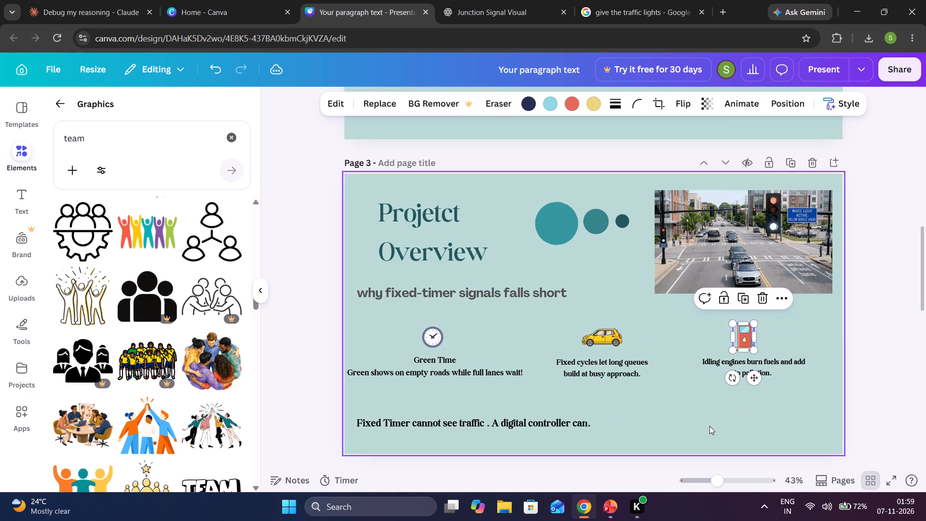
left_click(709, 426)
scroll(543, 397, "down", 5)
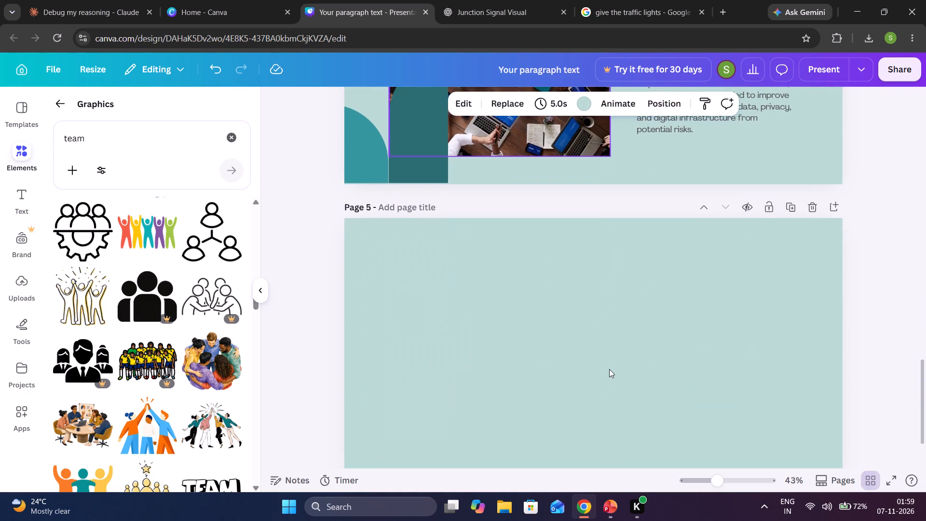
scroll(687, 182, "up", 7)
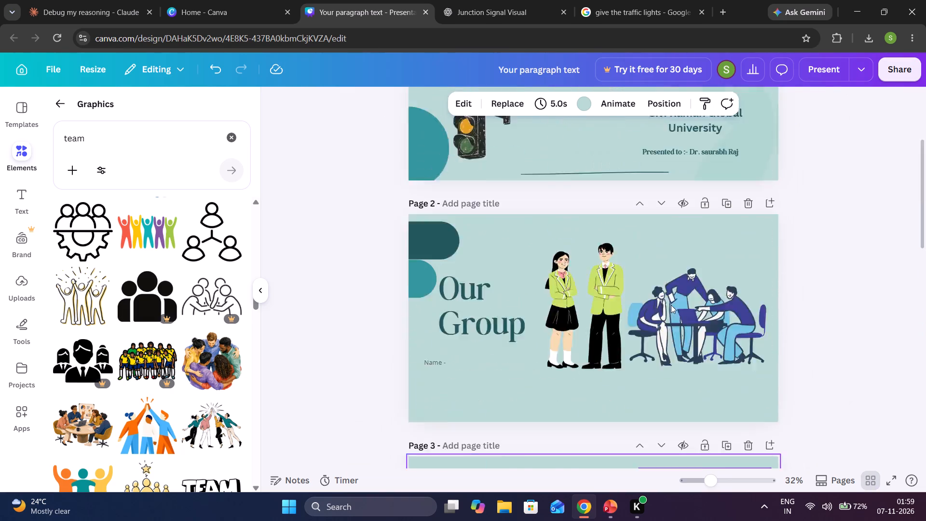
scroll(671, 305, "up", 3)
scroll(671, 305, "down", 7)
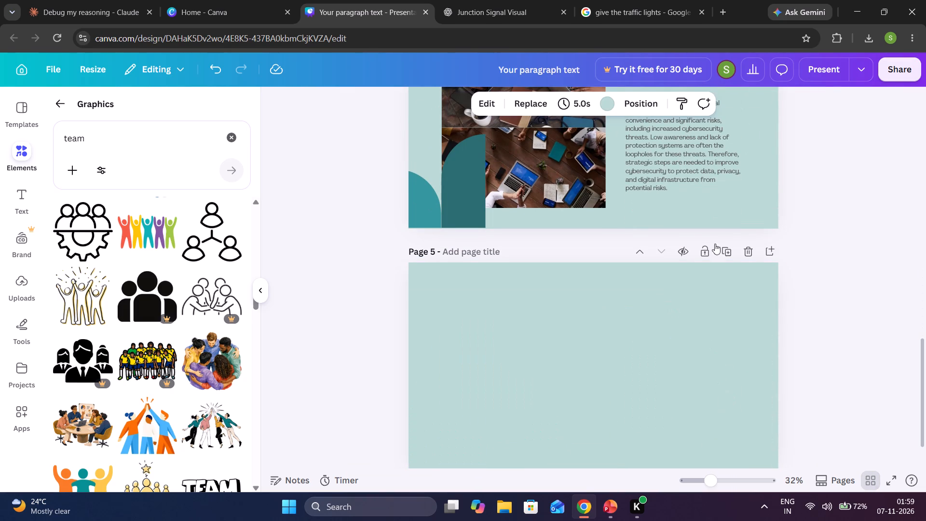
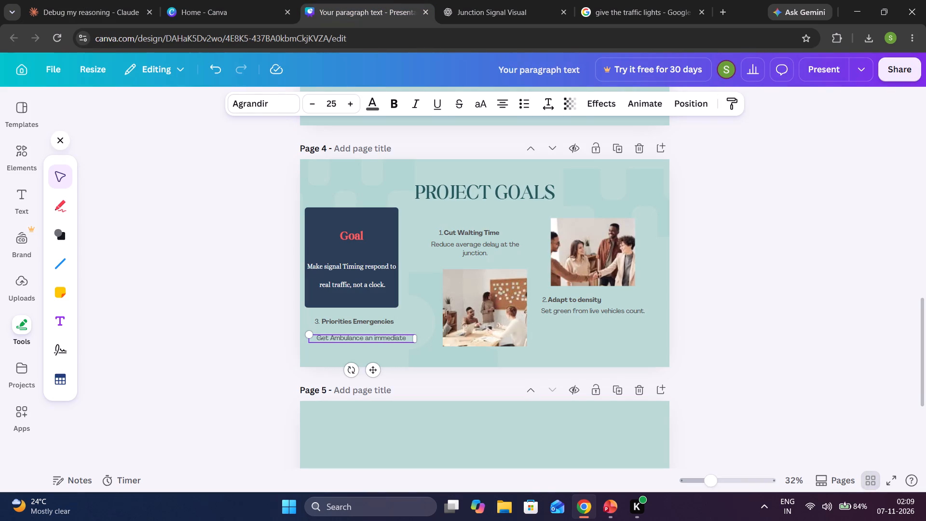
type("aG")
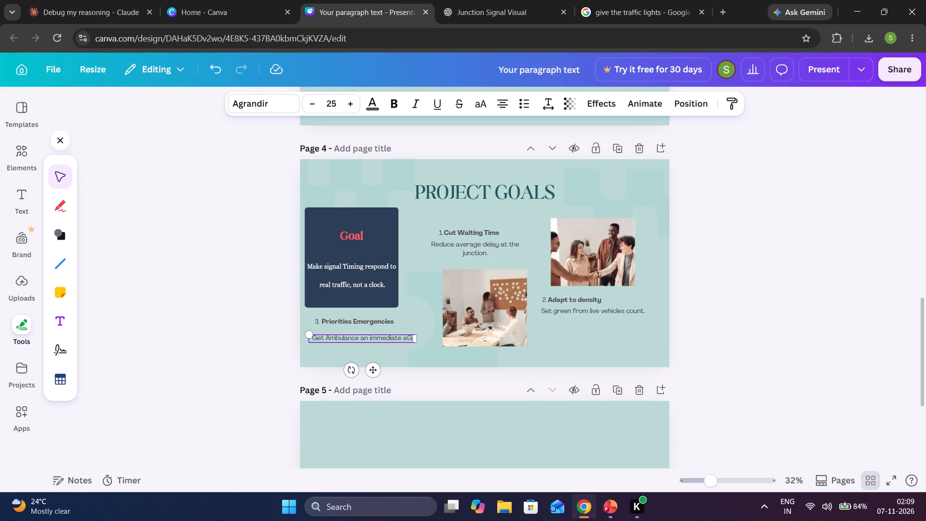
key("BackSpace")
key("BackSpace")
type("green.")
left_click(279, 180)
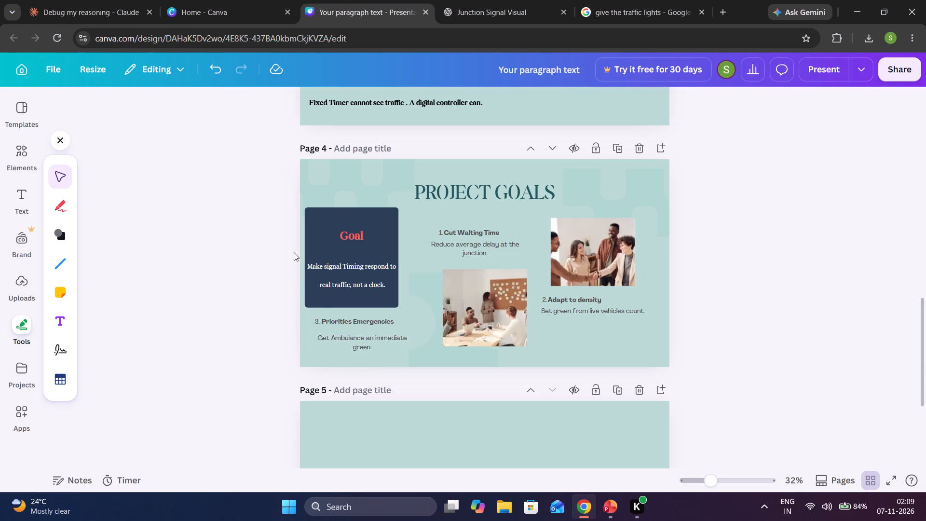
Move the "Get Ambulance an immediate green." description slightly up toward its heading.
left_click_drag(340, 343, 340, 337)
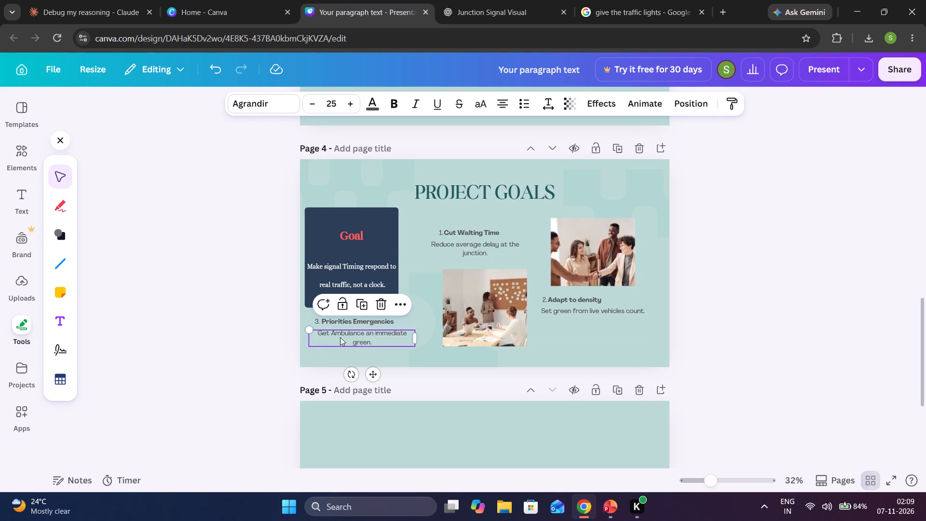
left_click(233, 328)
Move the meeting photo under "Cut Waiting Time" slightly down, keeping it centred on the page.
left_click_drag(496, 304, 496, 309)
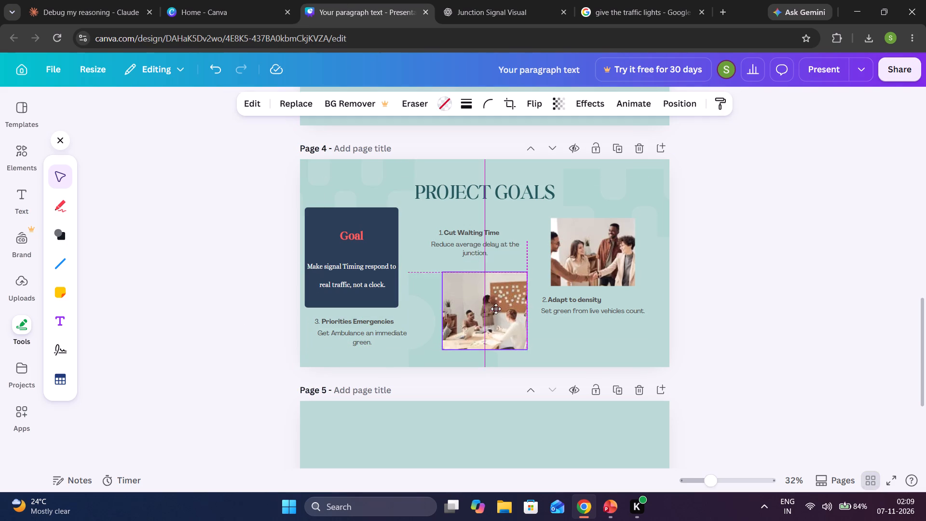
left_click_drag(496, 309, 497, 314)
left_click(260, 280)
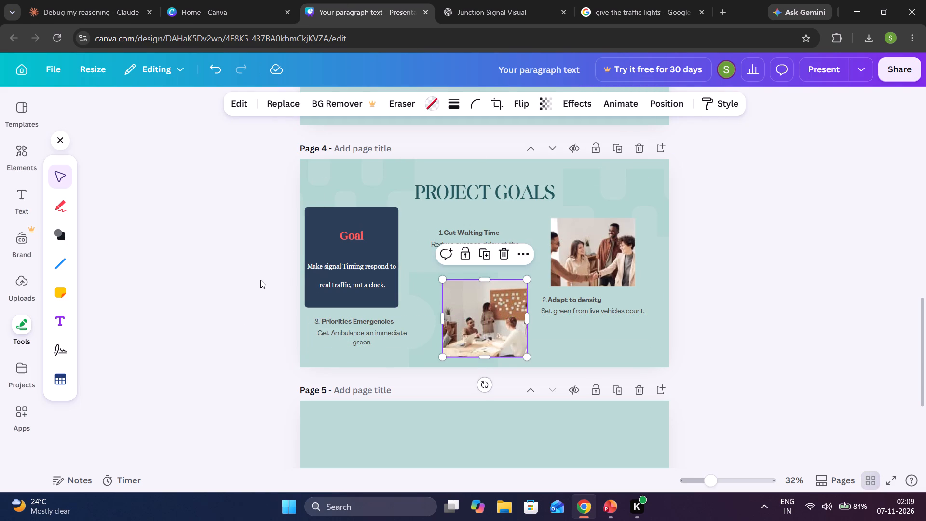
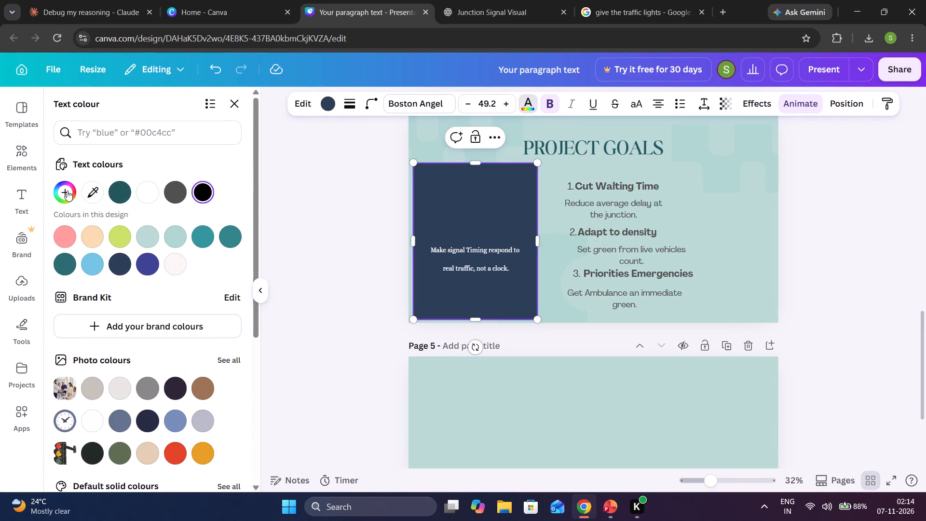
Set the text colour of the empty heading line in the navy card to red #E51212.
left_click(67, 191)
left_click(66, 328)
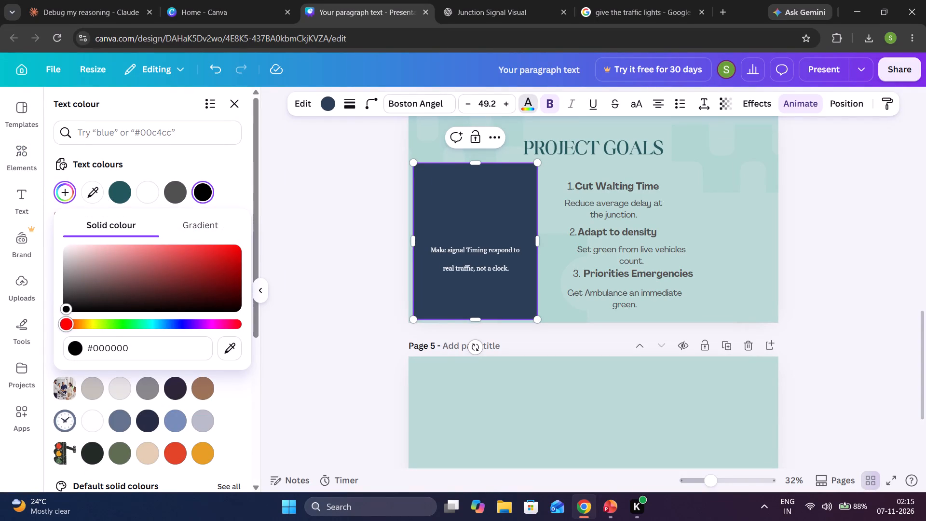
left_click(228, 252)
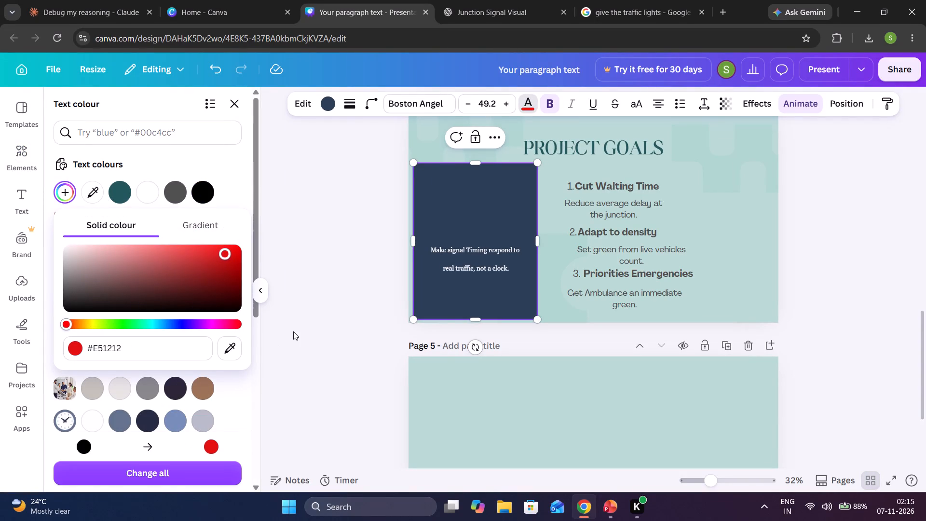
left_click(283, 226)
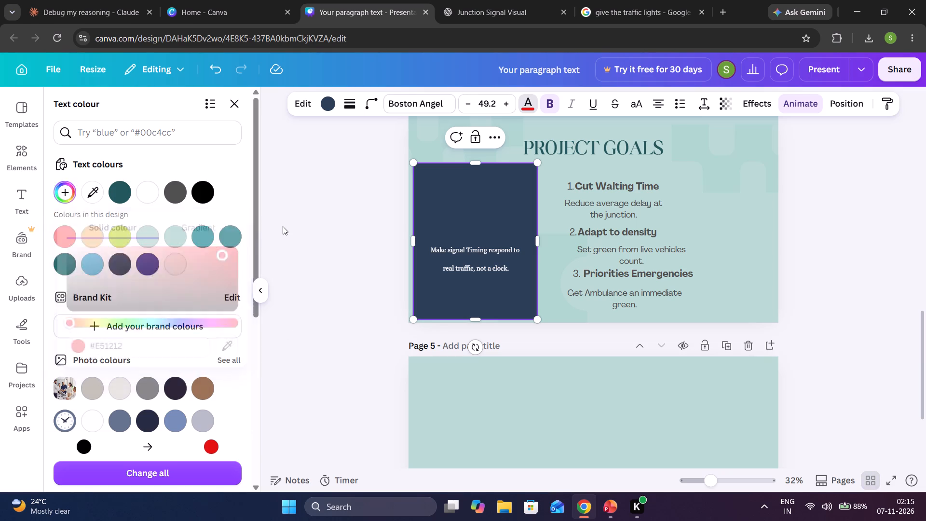
Recolour all of the navy card's text, trying pink before choosing the off-white from the design's colours.
left_click(468, 199)
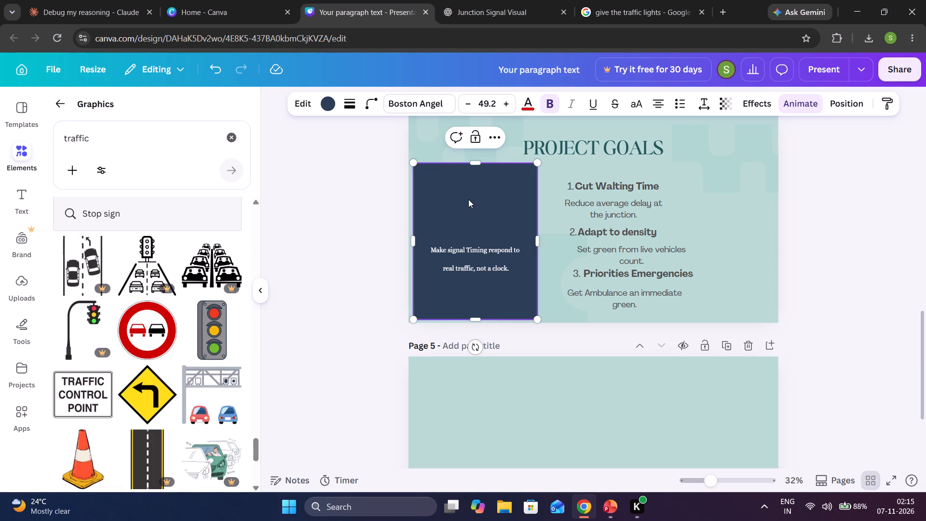
left_click(468, 209)
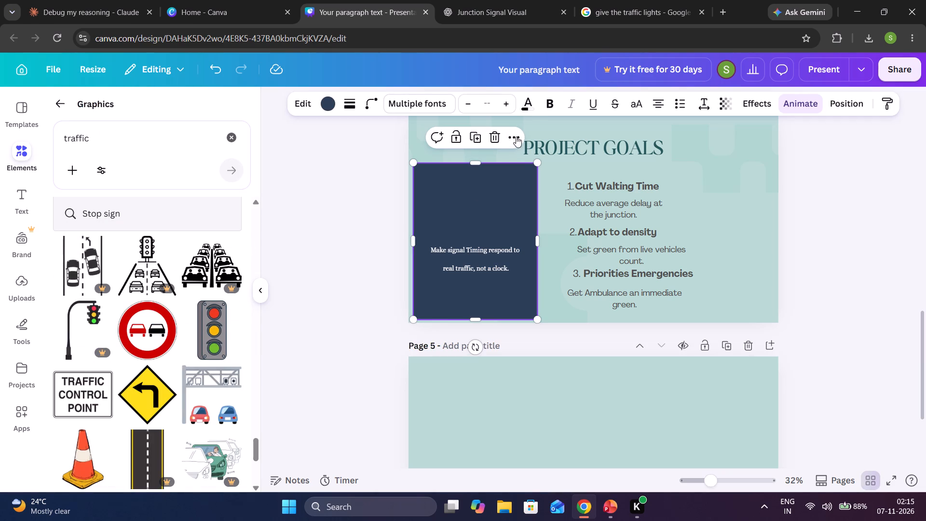
left_click(530, 107)
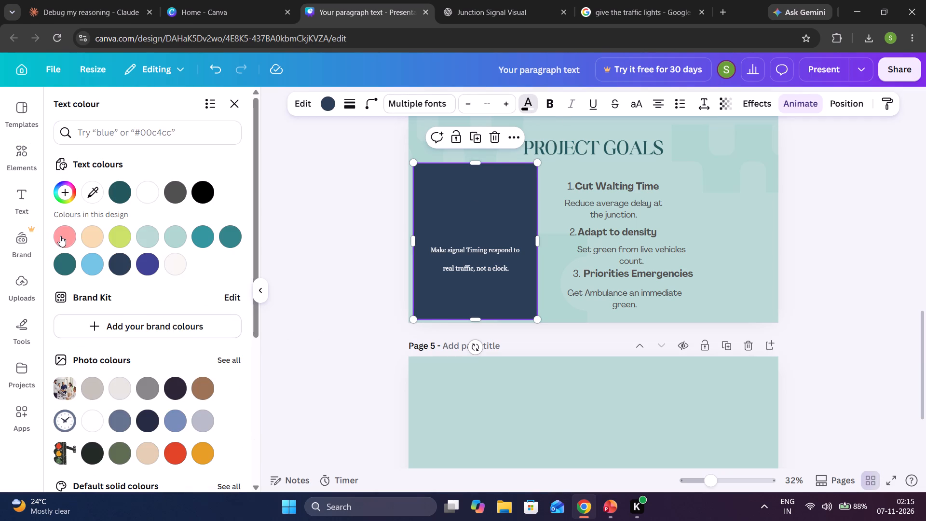
left_click(60, 236)
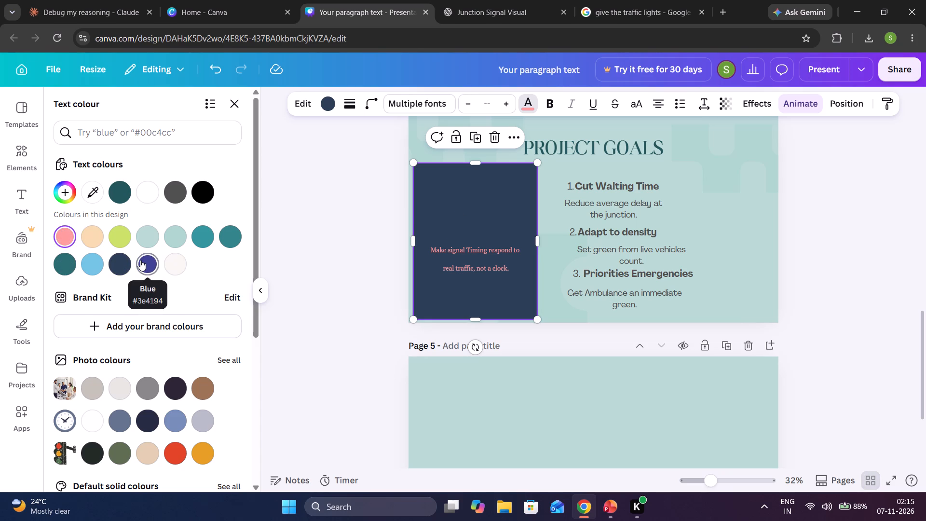
left_click(175, 268)
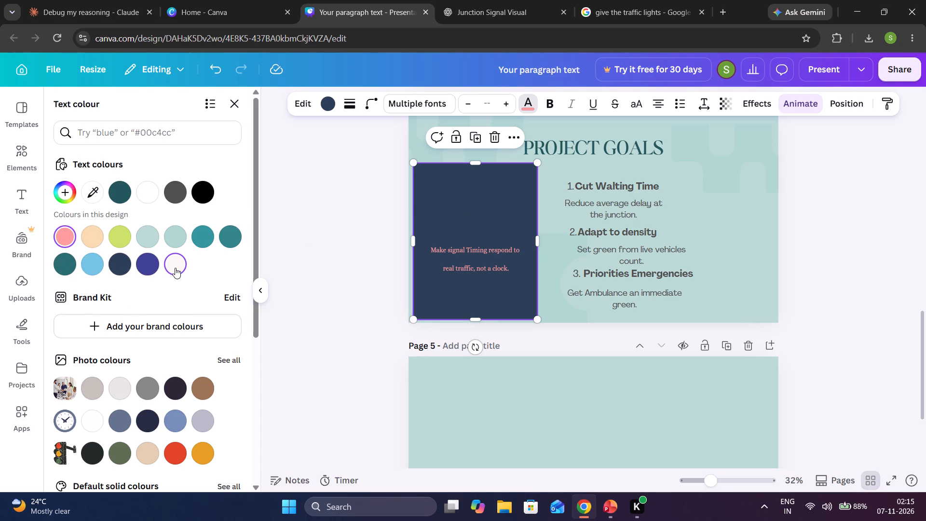
left_click(387, 205)
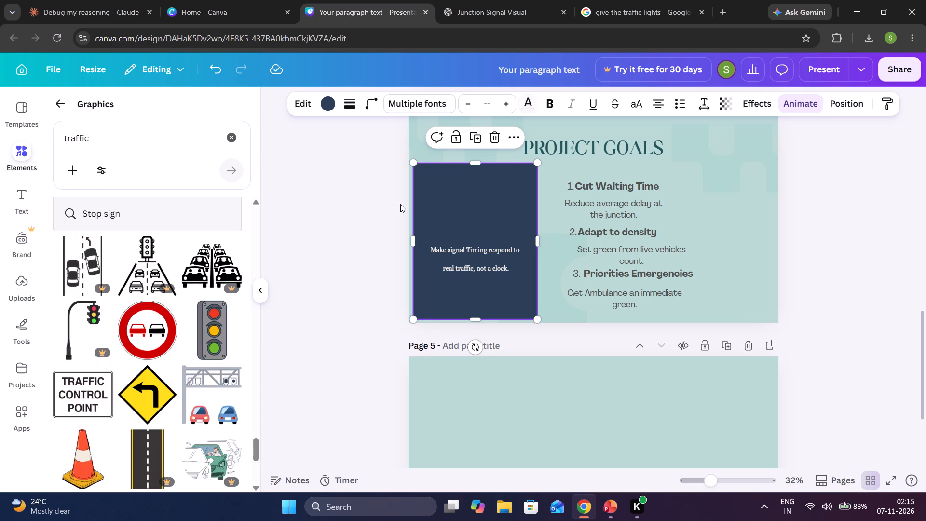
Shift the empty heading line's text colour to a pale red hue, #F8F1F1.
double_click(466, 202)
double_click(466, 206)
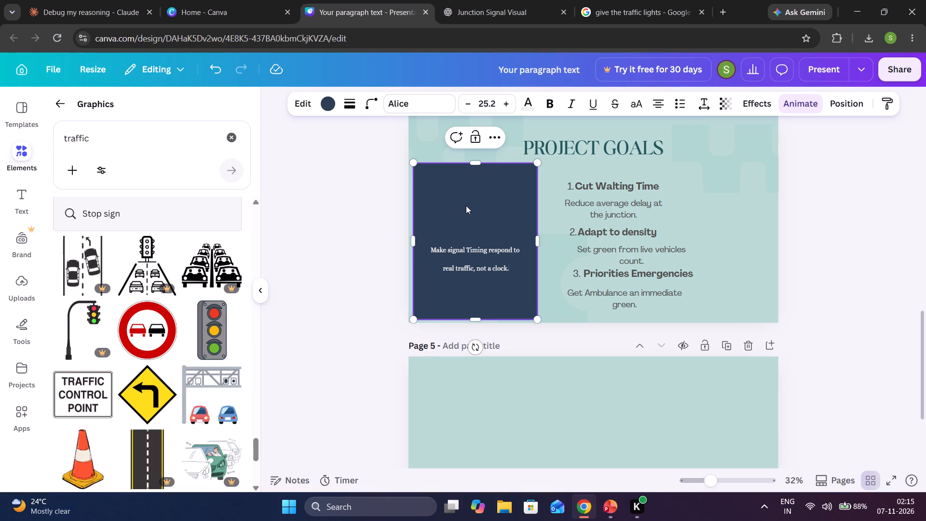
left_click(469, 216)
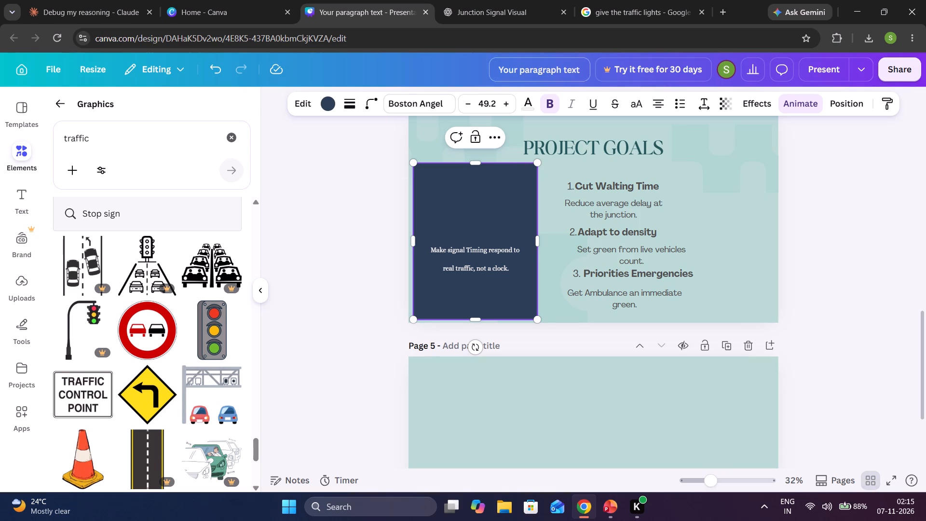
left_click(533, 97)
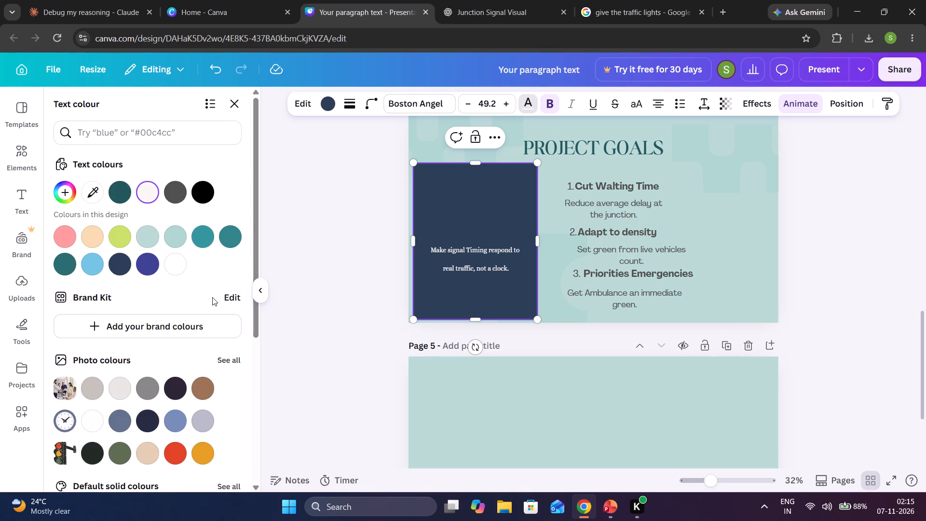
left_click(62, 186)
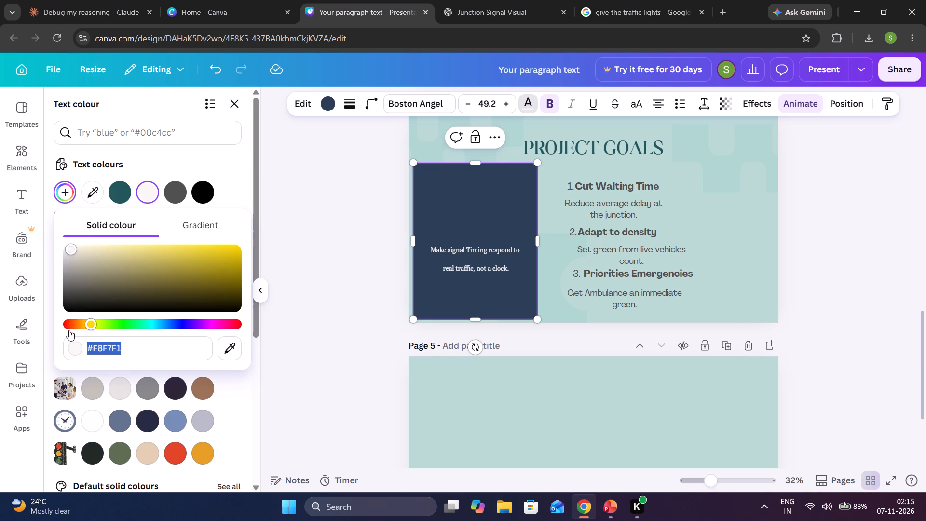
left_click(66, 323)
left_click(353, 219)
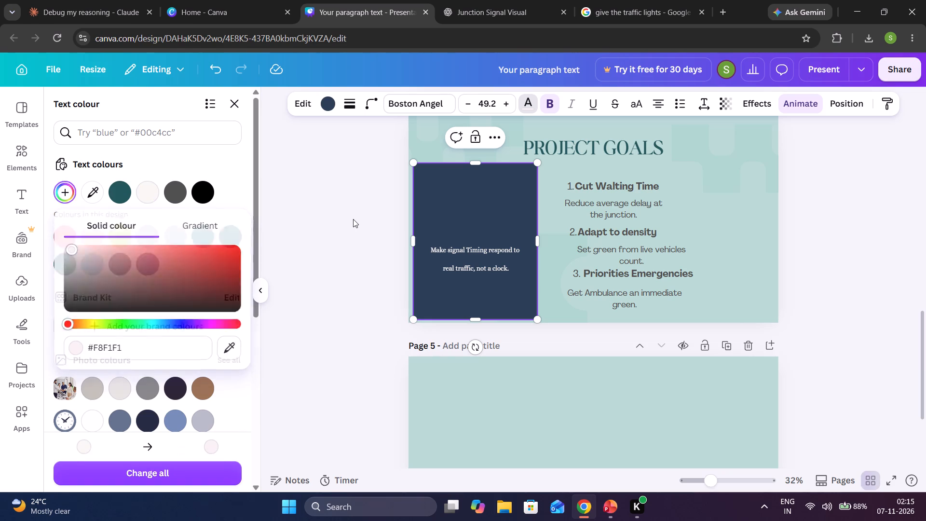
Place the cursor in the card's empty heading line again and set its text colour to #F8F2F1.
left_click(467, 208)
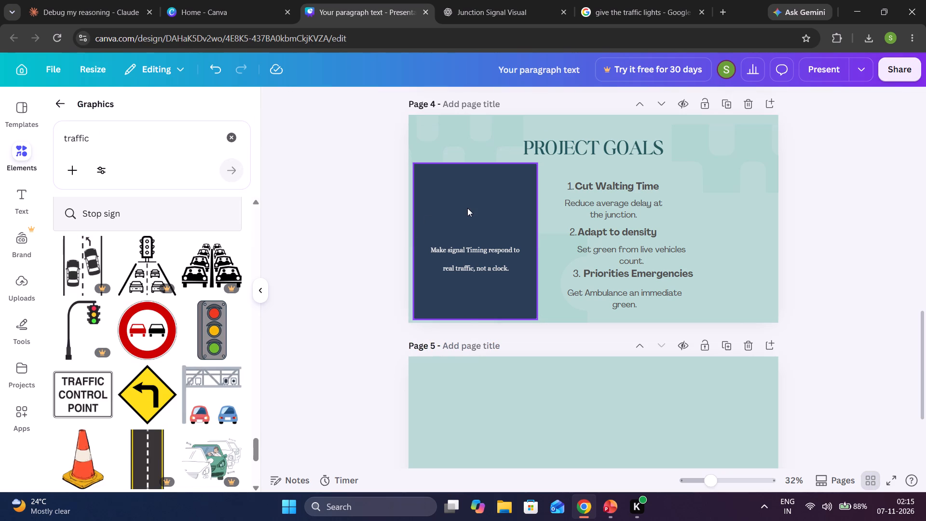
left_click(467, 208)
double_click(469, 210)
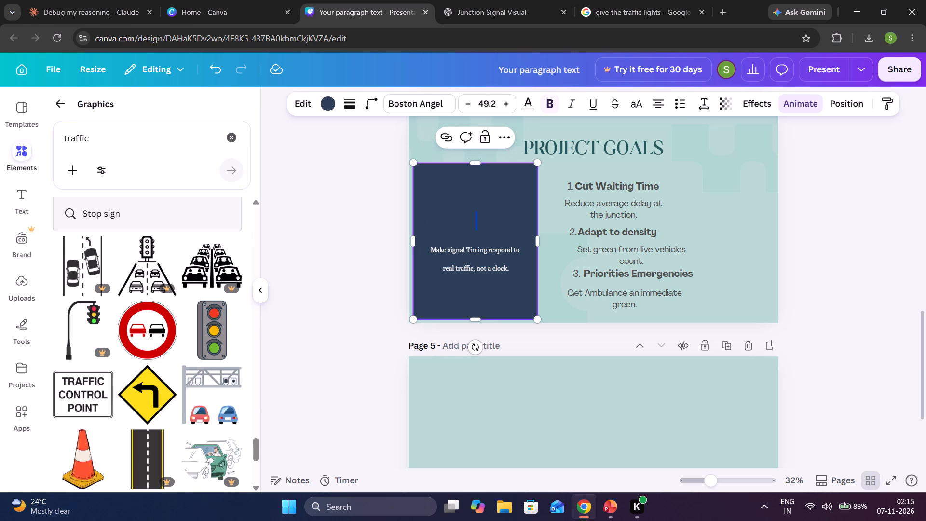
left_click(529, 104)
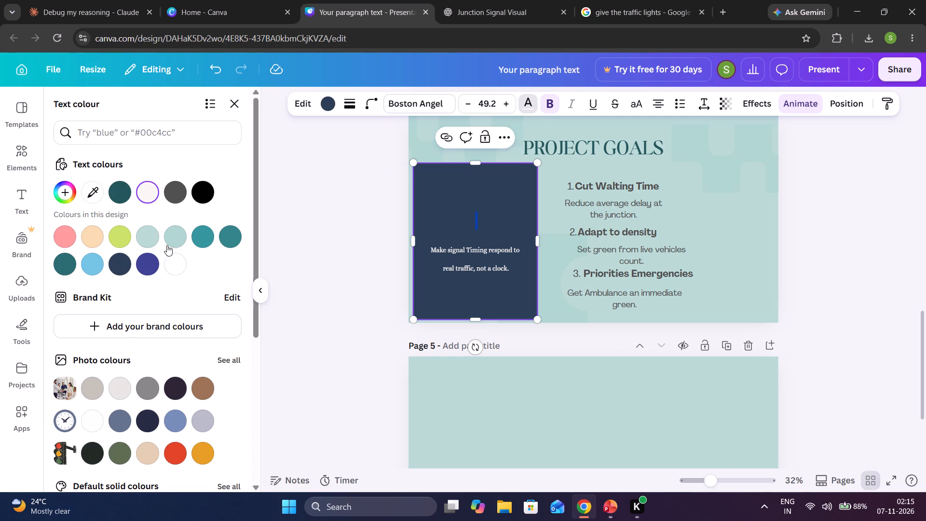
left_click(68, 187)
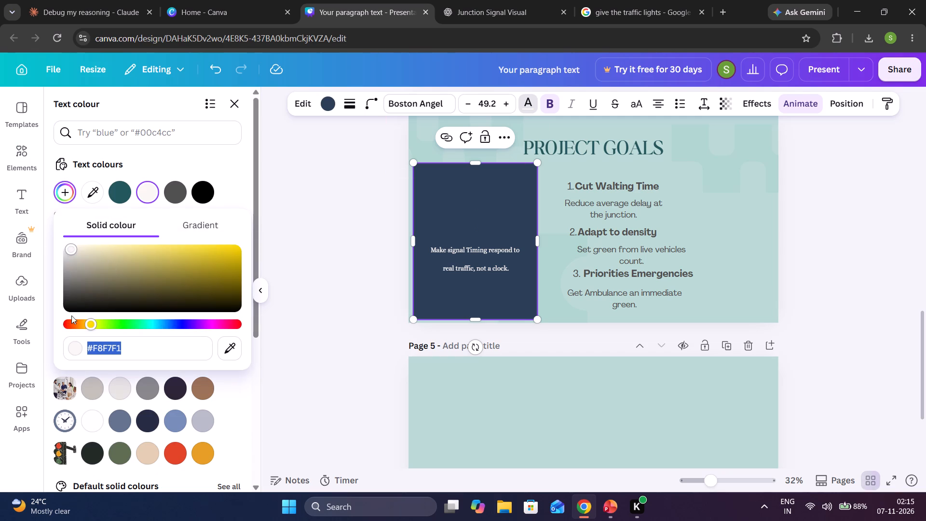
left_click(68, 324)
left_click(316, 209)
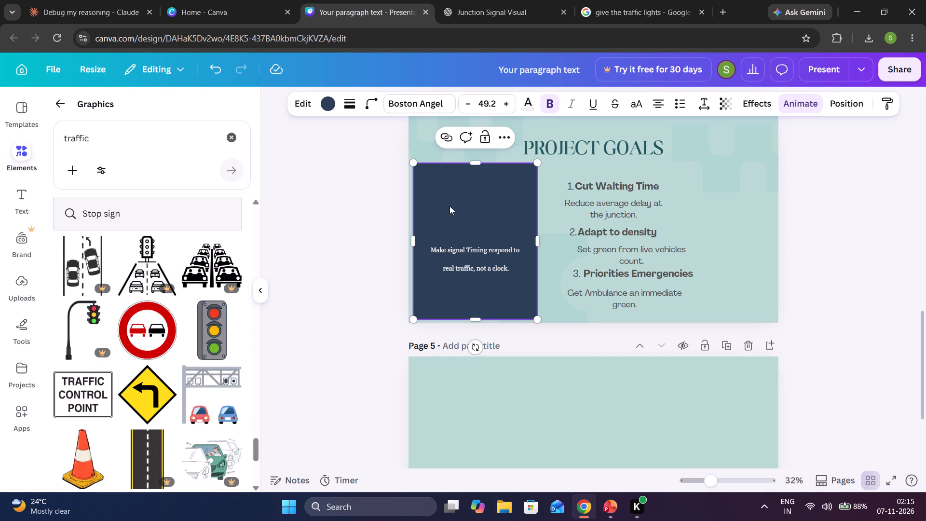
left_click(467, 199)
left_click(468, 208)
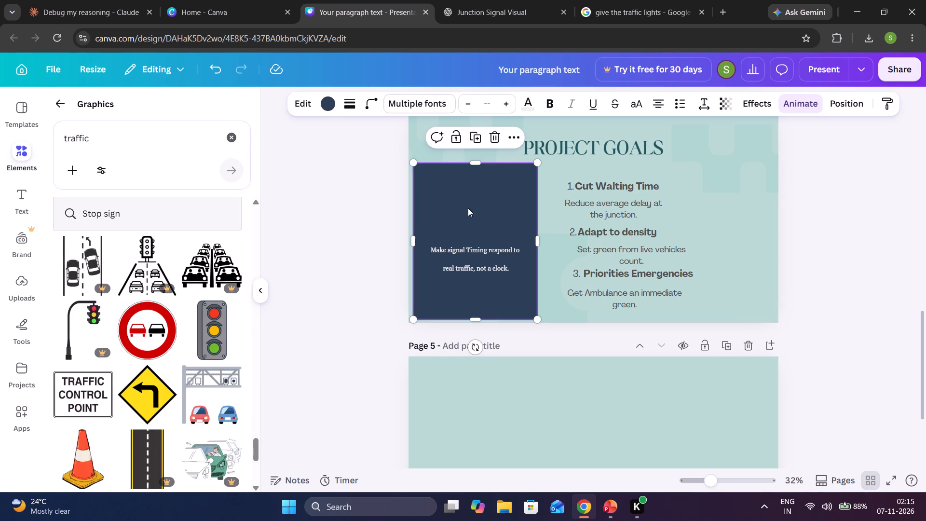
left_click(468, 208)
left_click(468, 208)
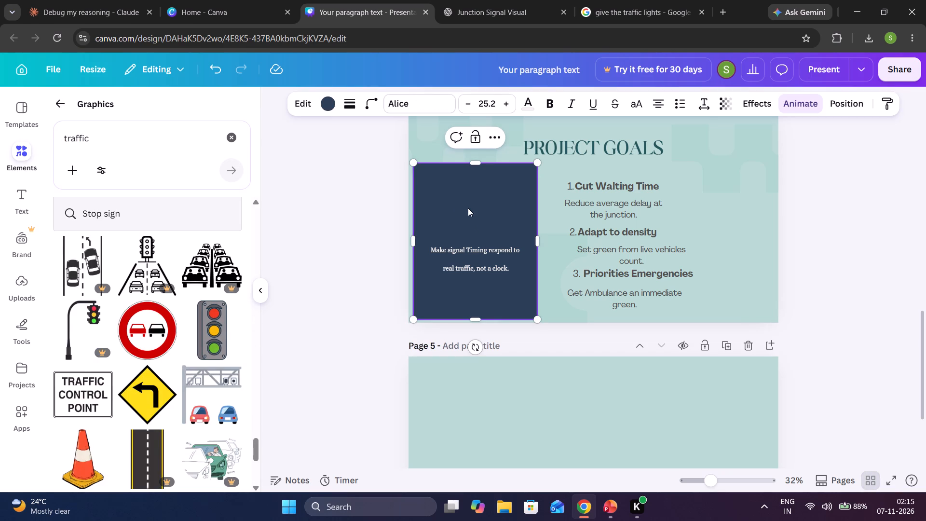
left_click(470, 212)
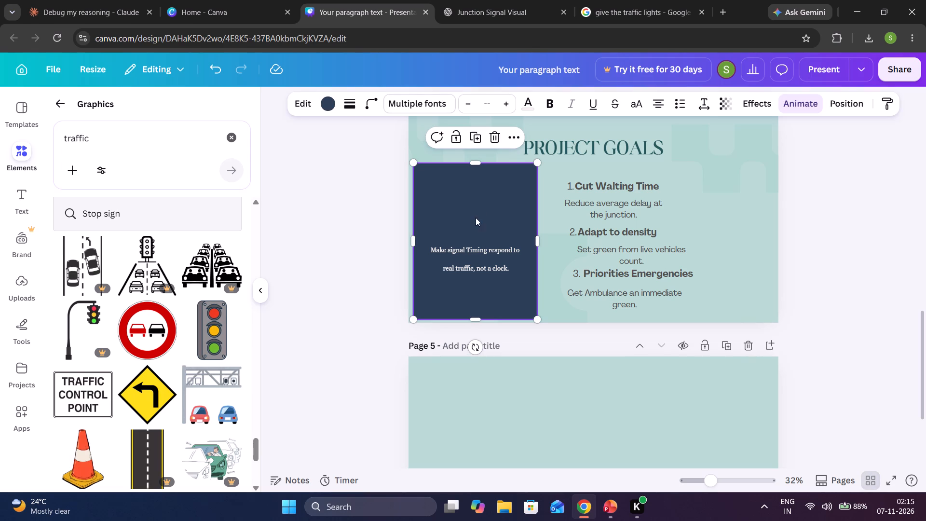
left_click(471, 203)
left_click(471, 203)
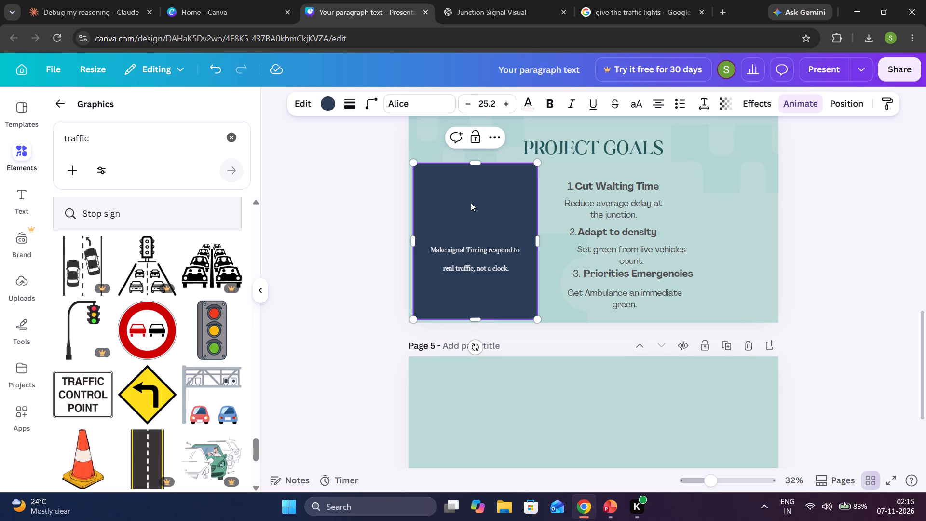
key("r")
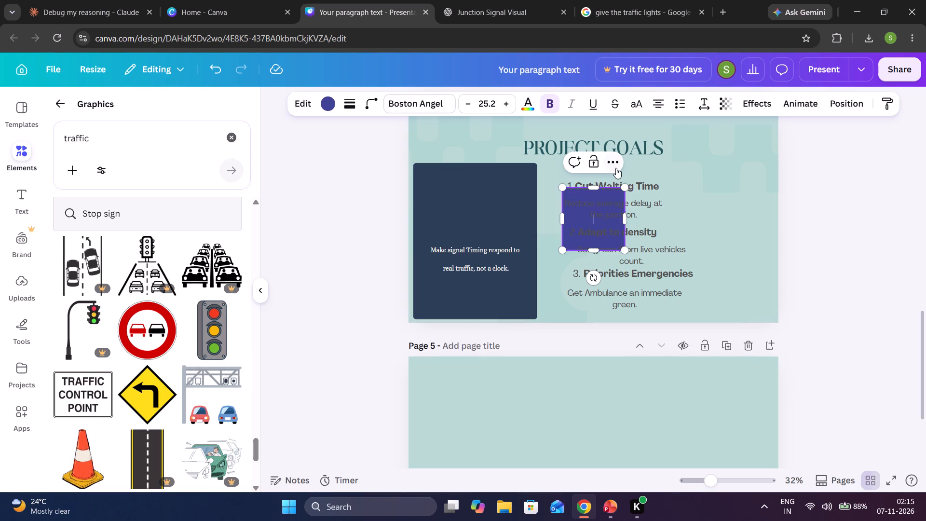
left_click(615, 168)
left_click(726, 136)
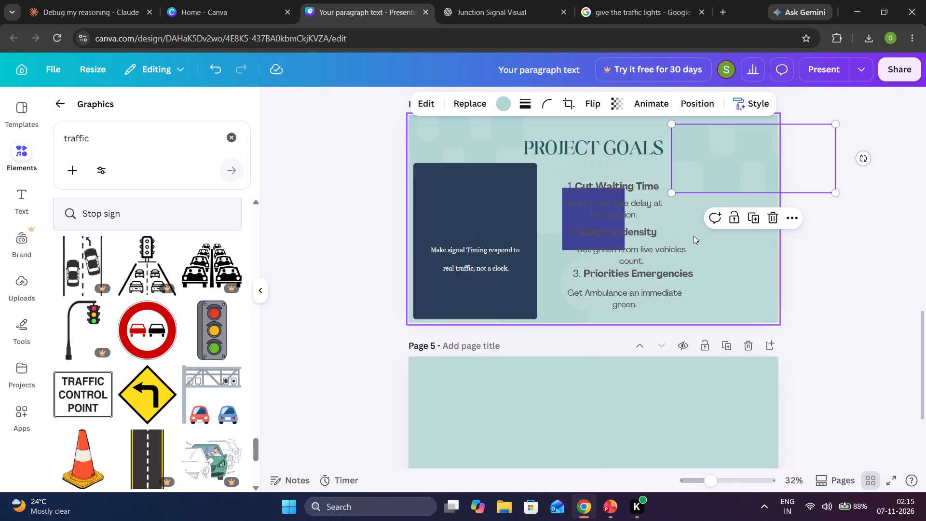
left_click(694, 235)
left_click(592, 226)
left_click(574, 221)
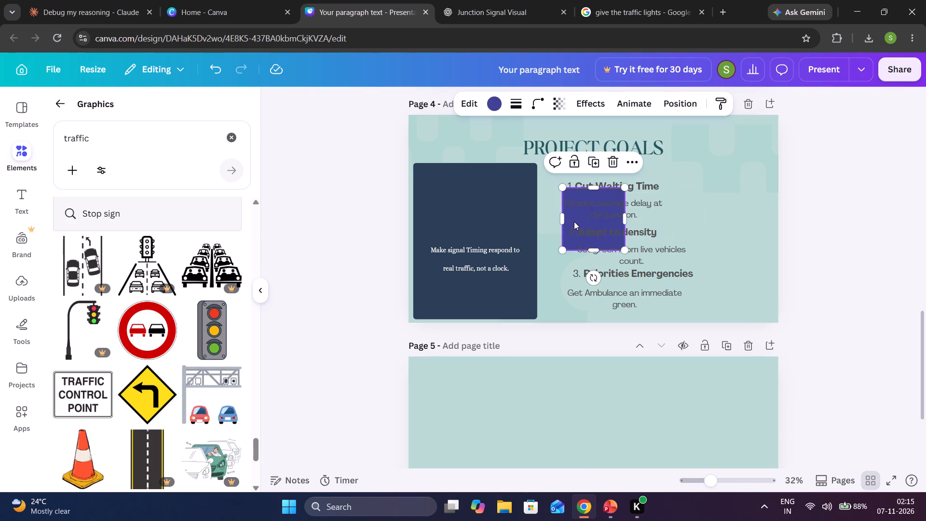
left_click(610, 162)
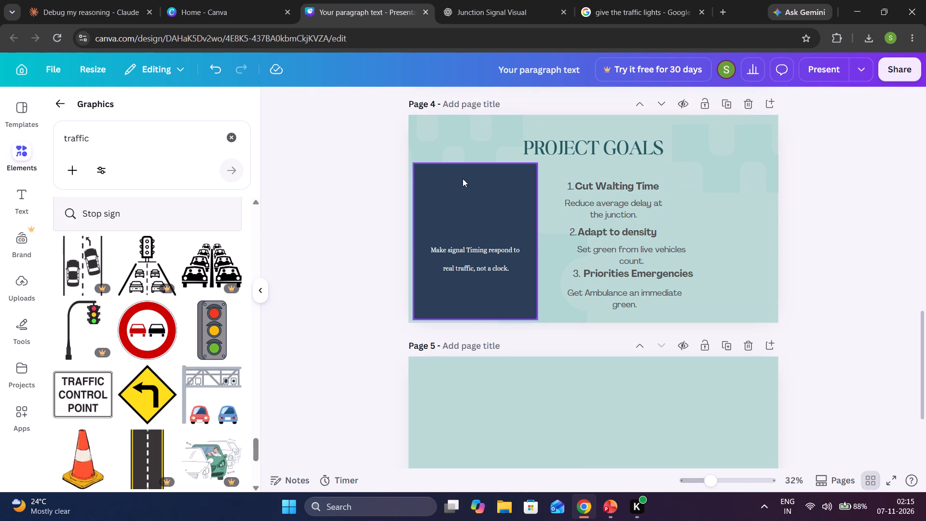
Enter the heading "GOALS" above the signal timing statement in the navy card.
left_click(470, 208)
left_click(470, 208)
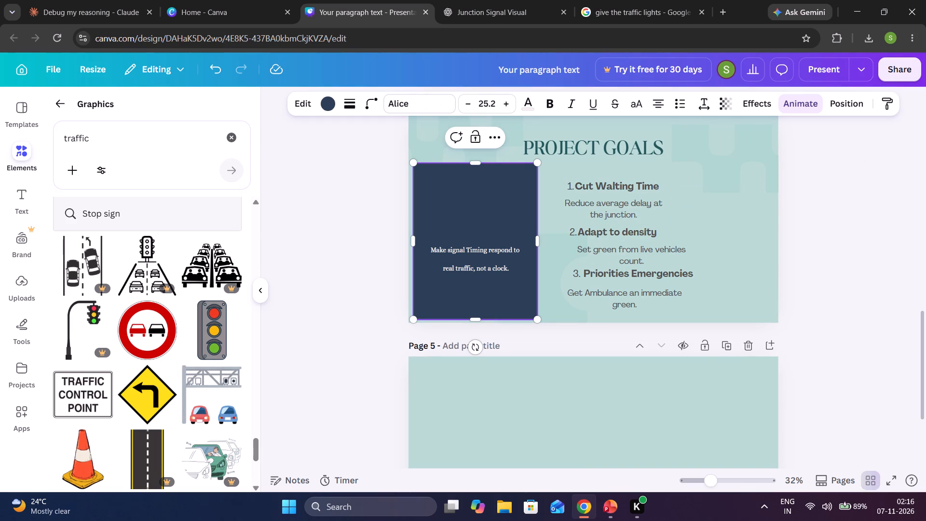
left_click(467, 217)
key("shift+g")
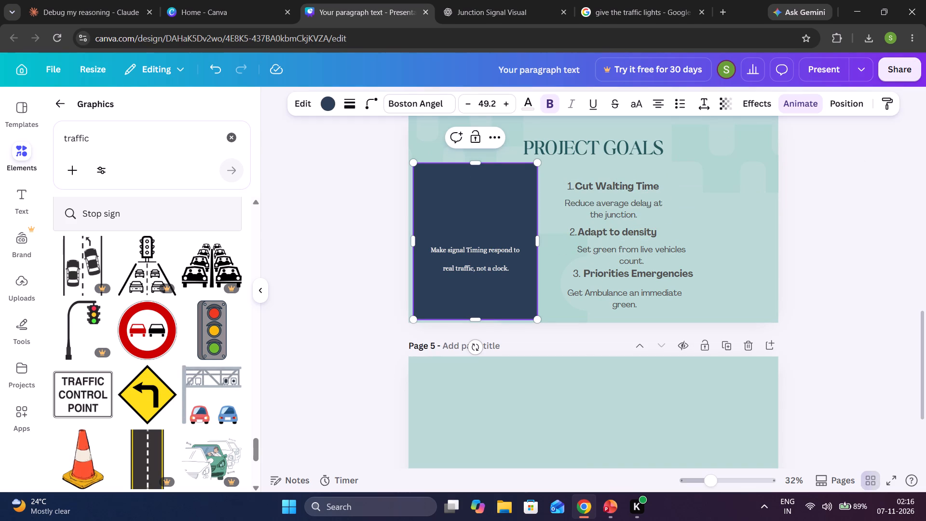
key("BackSpace")
type("GOALS")
key("space")
Change the "GOALS" heading's text colour to dark red #850909.
left_click_drag(454, 220, 493, 217)
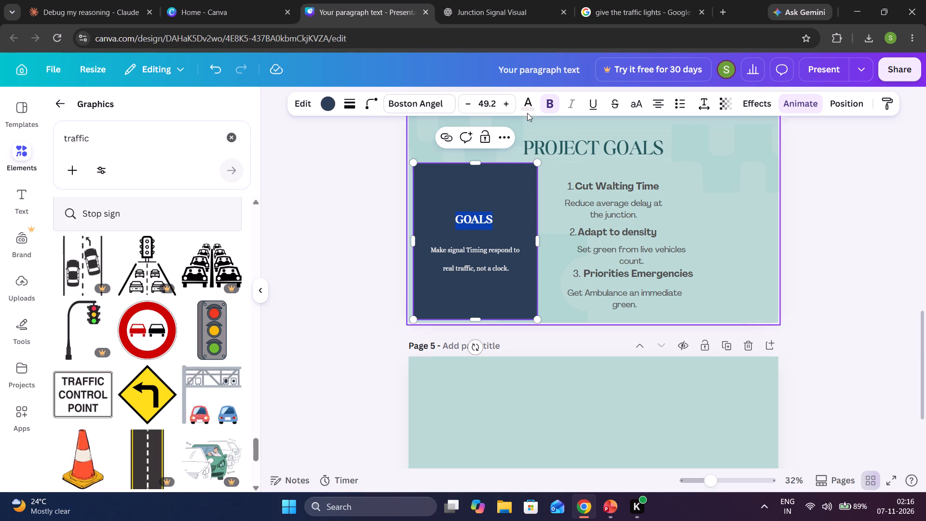
left_click(530, 103)
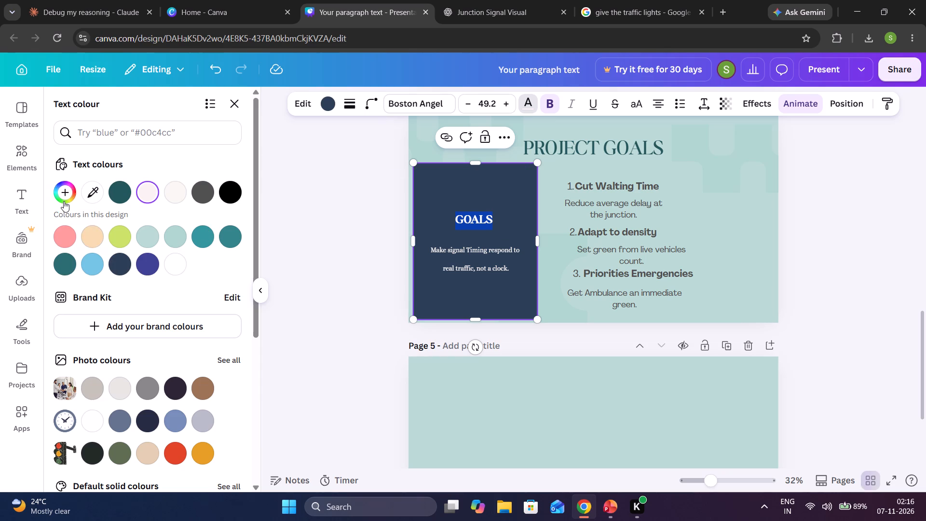
left_click(64, 200)
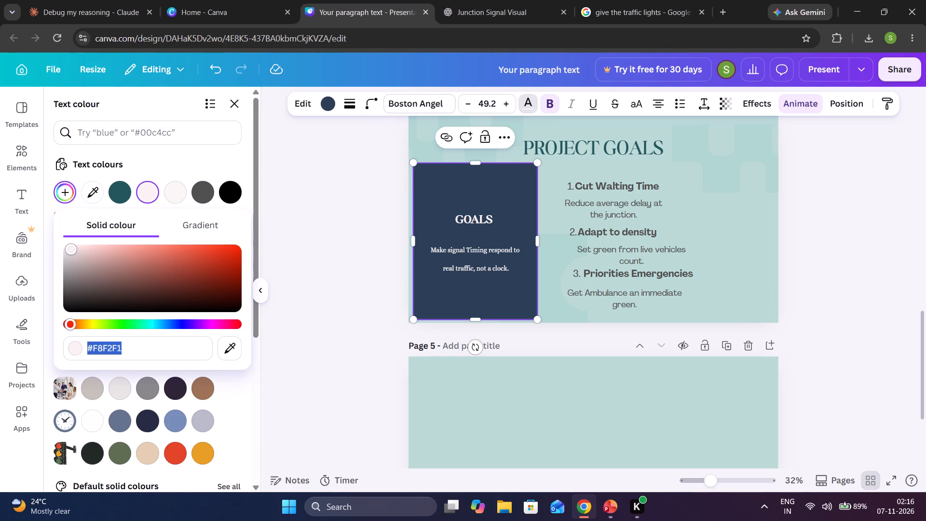
left_click_drag(70, 324, 47, 344)
left_click(230, 277)
left_click(363, 235)
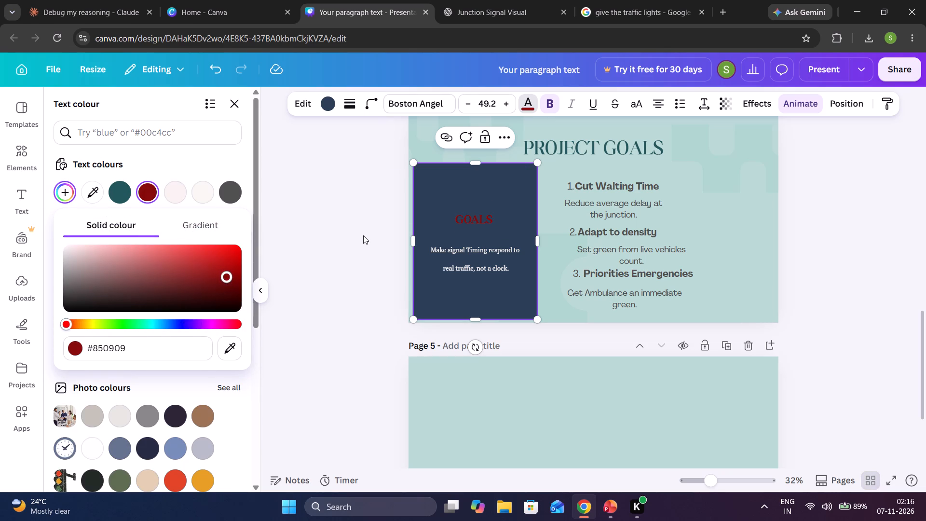
left_click_drag(451, 219, 498, 212)
left_click(498, 212)
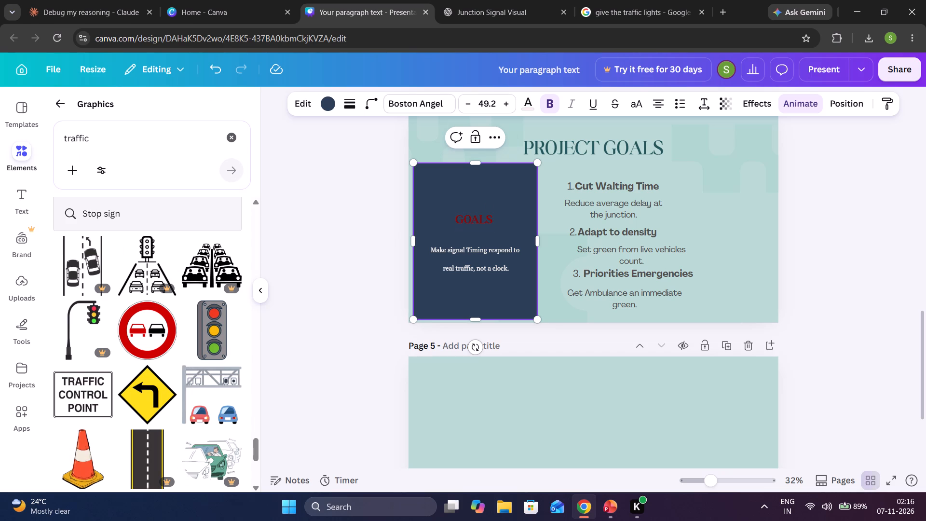
Increase the "GOALS" heading's font size to 73.2 in the navy card.
left_click_drag(495, 218, 449, 224)
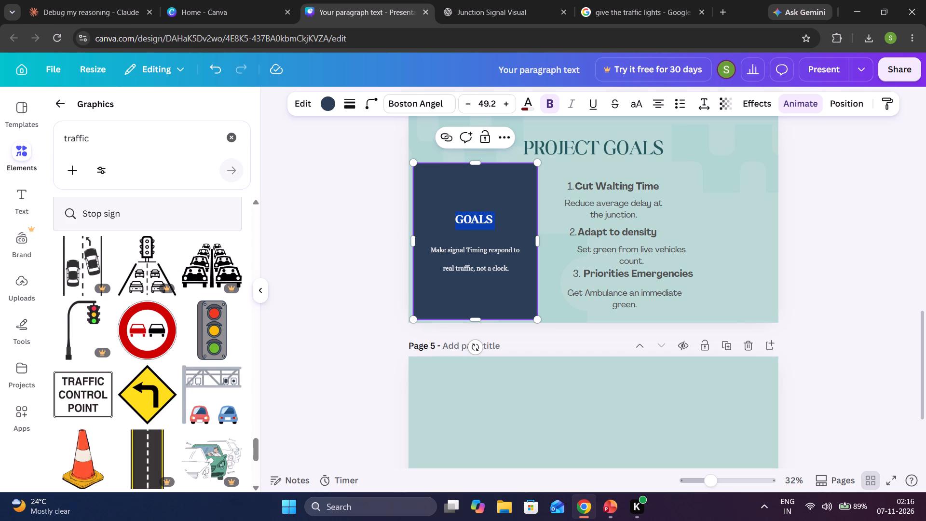
triple_click(510, 105)
triple_click(510, 105)
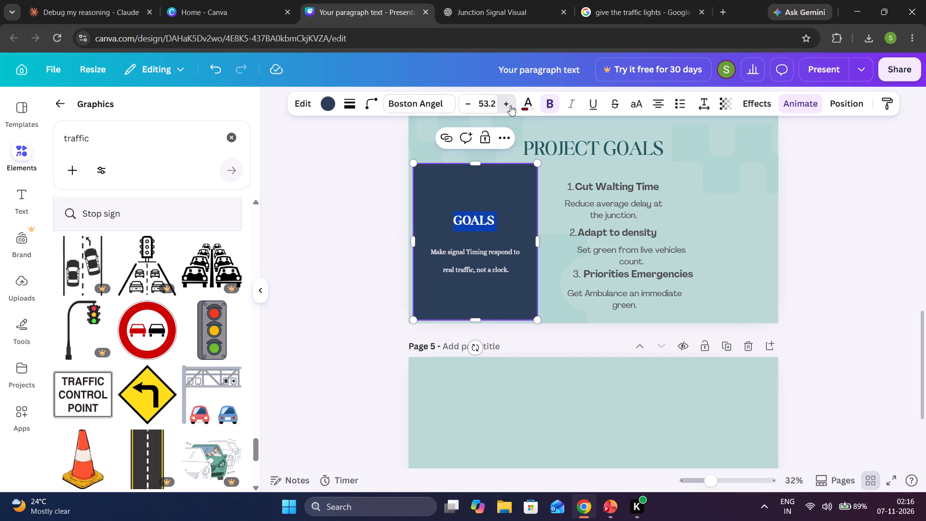
triple_click(510, 105)
left_click(510, 105)
triple_click(510, 105)
triple_click(510, 105)
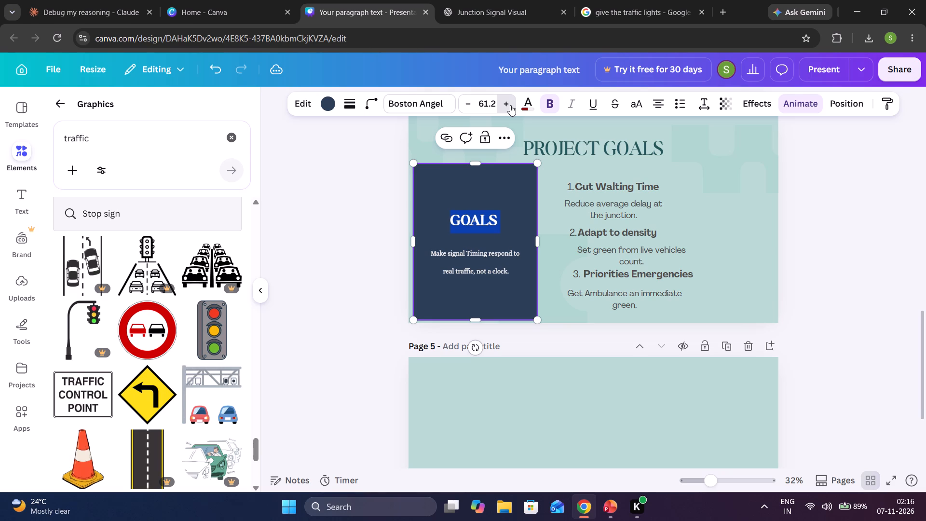
triple_click(510, 105)
triple_click(510, 105)
double_click(510, 105)
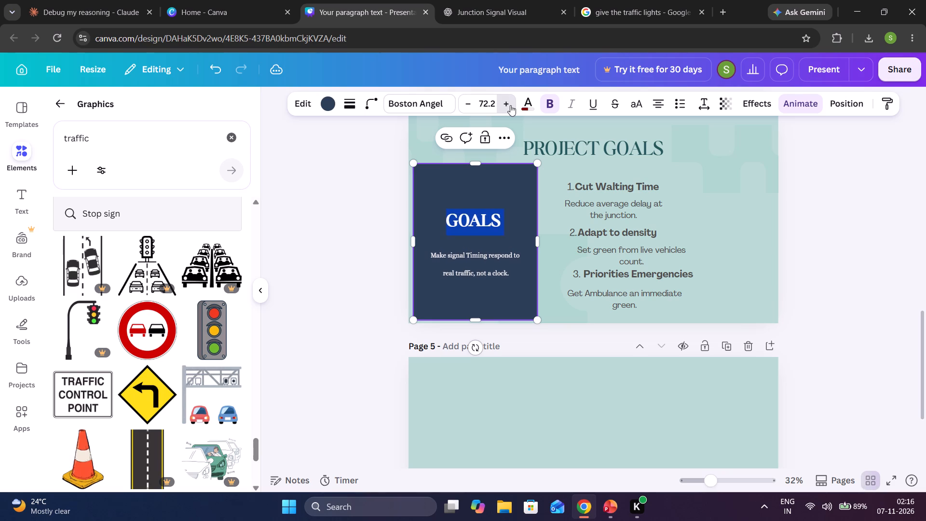
left_click_drag(355, 236, 470, 228)
left_click(470, 228)
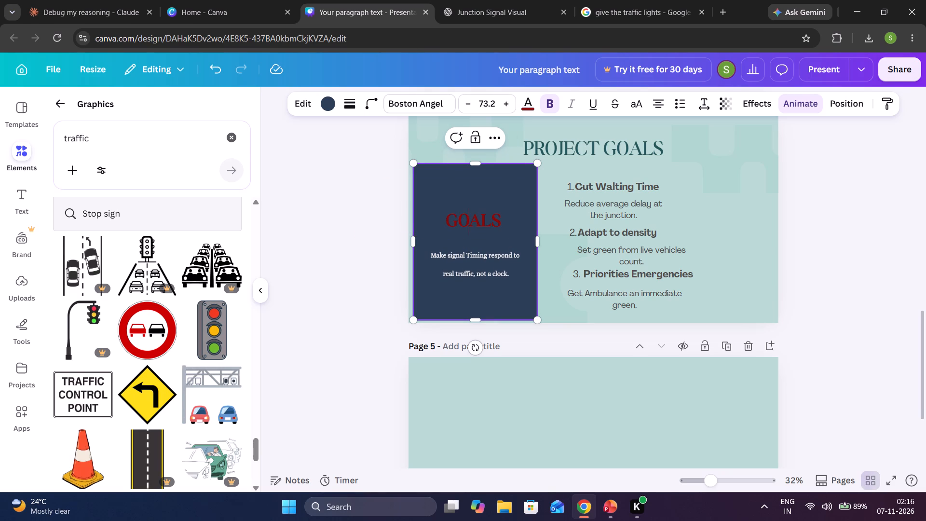
double_click(474, 224)
left_click_drag(471, 210, 451, 209)
left_click(363, 221)
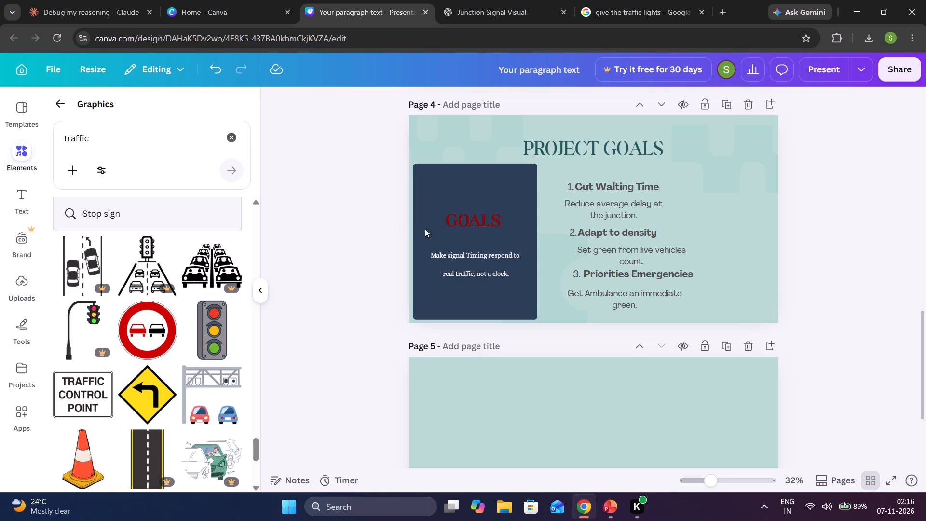
Enlarge the text of the signal timing statement below the "GOALS" heading until it nearly spans the card's width.
left_click(481, 217)
double_click(481, 217)
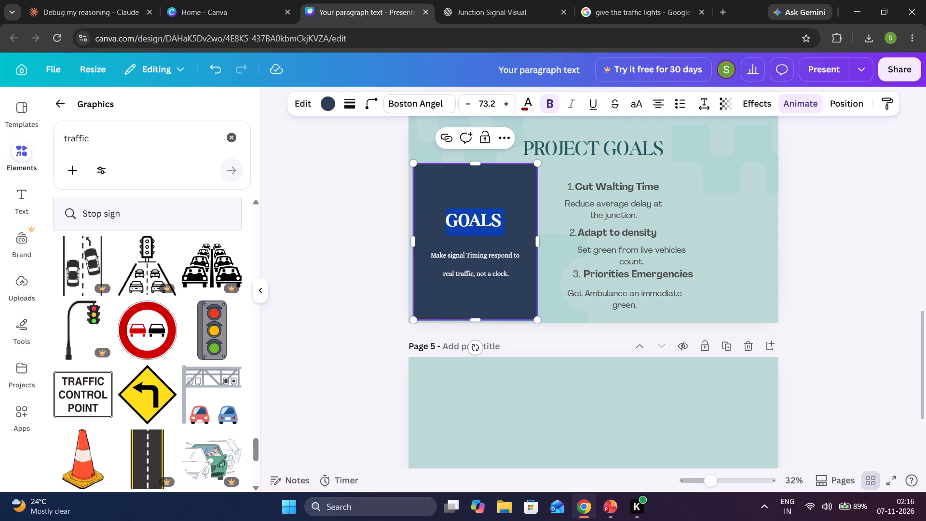
left_click_drag(431, 257, 509, 279)
triple_click(508, 103)
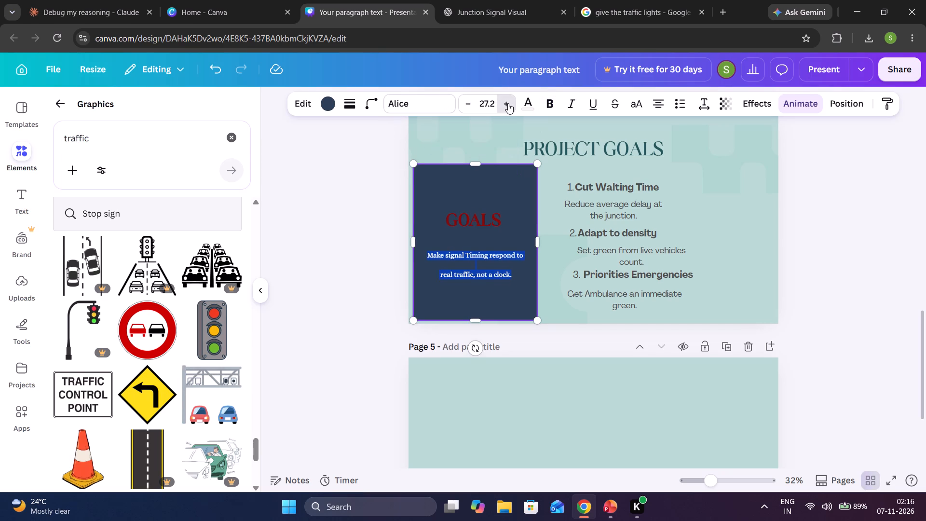
triple_click(508, 103)
triple_click(508, 103)
left_click(368, 228)
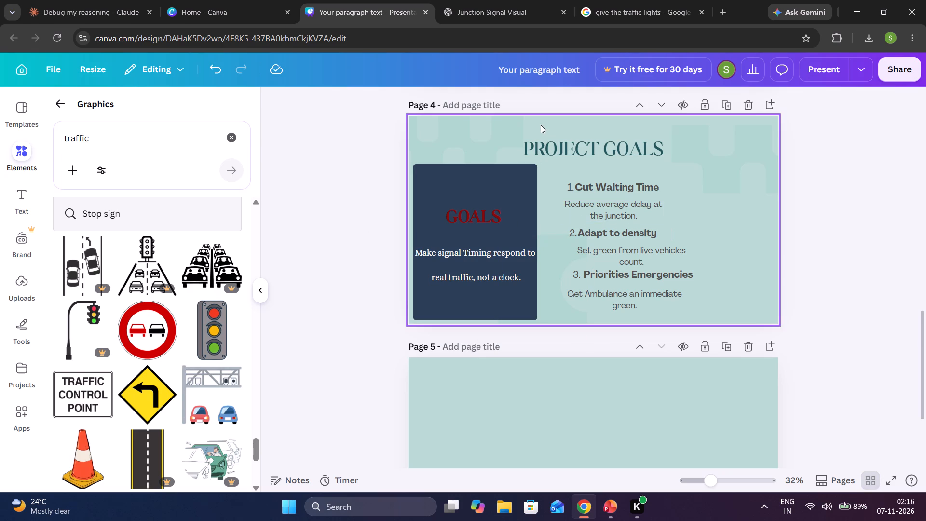
Move the "PROJECT GOALS" title slightly right and a little higher on page 4.
left_click_drag(524, 144, 537, 143)
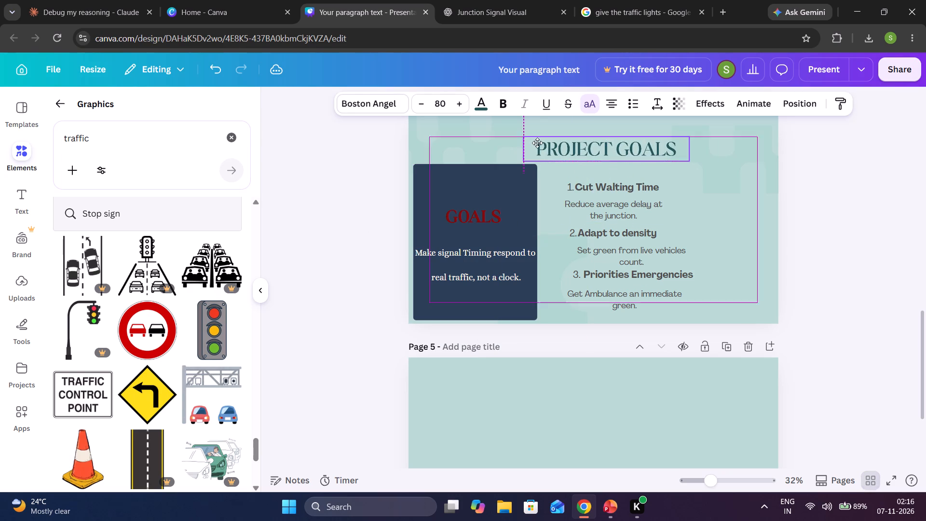
left_click_drag(537, 143, 537, 132)
scroll(362, 177, "up", 1)
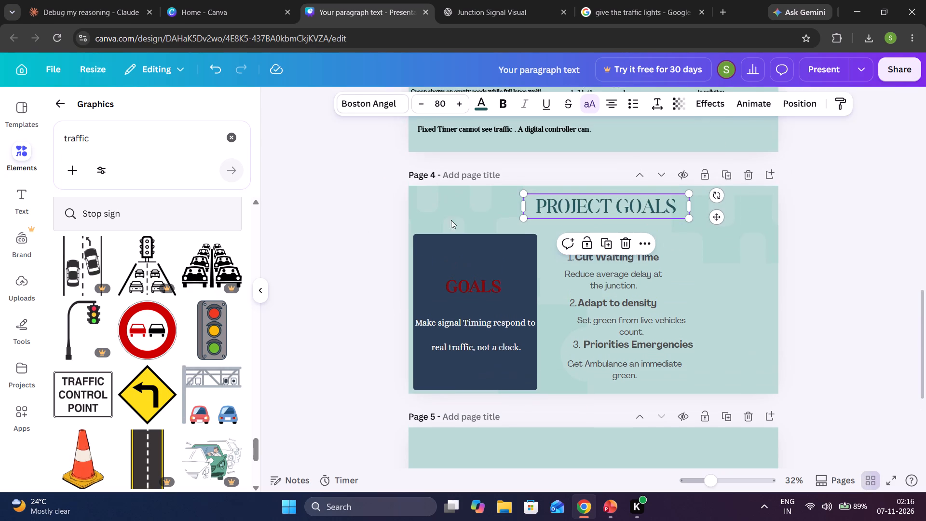
left_click_drag(590, 206, 588, 215)
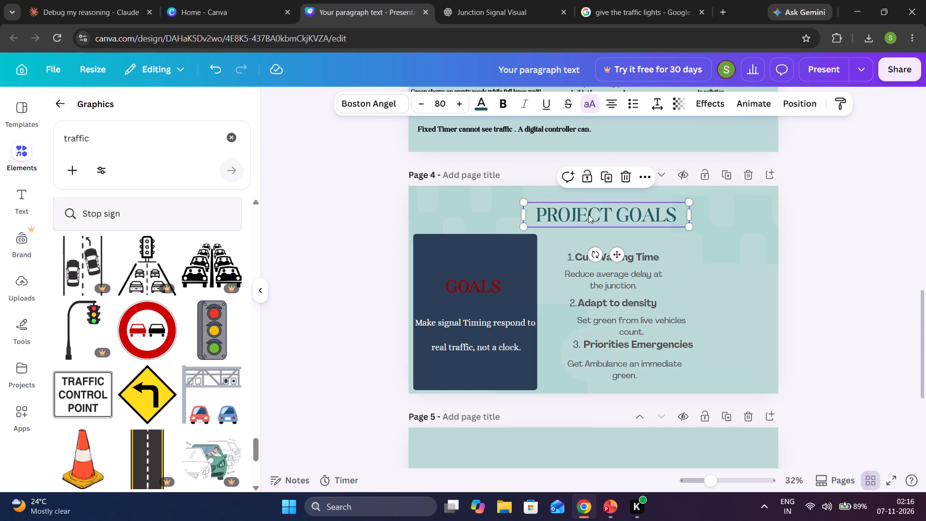
left_click(354, 297)
Shrink the navy GOALS card slightly in width and height, leaving free space between it and the page's lower edge.
left_click_drag(542, 341, 738, 336)
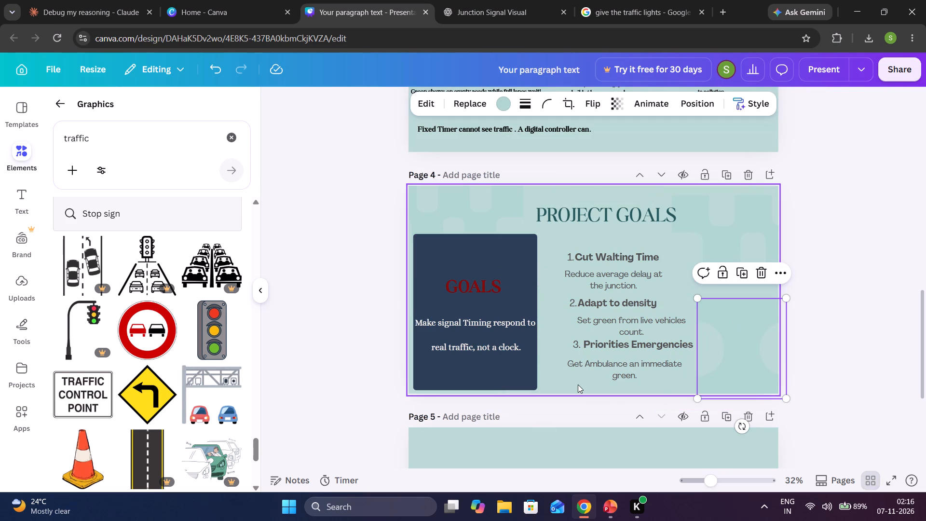
left_click(520, 369)
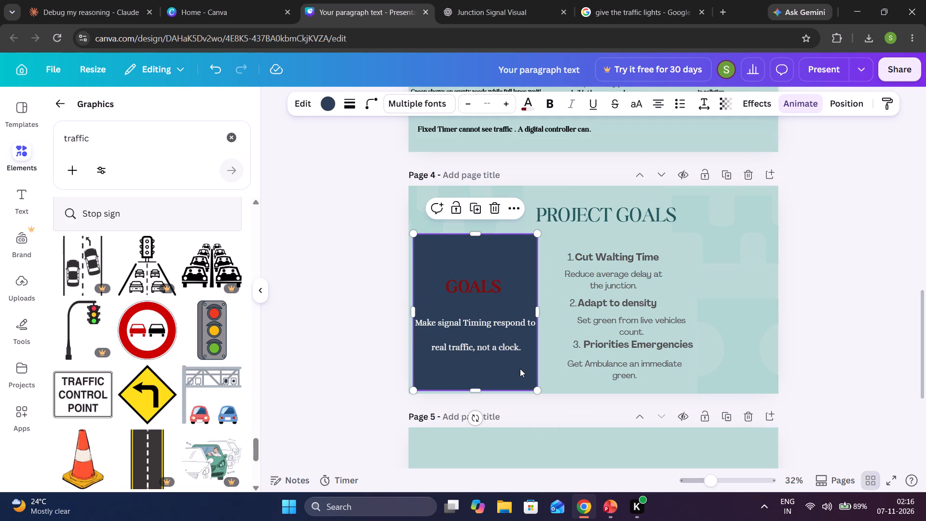
left_click_drag(477, 390, 480, 360)
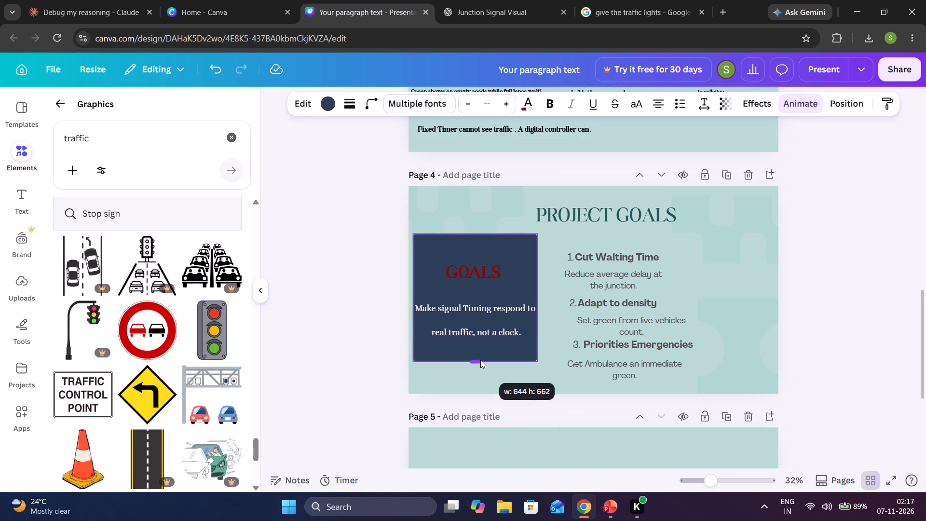
left_click_drag(480, 360, 481, 375)
left_click_drag(481, 378, 481, 392)
left_click_drag(539, 390, 537, 373)
left_click(357, 334)
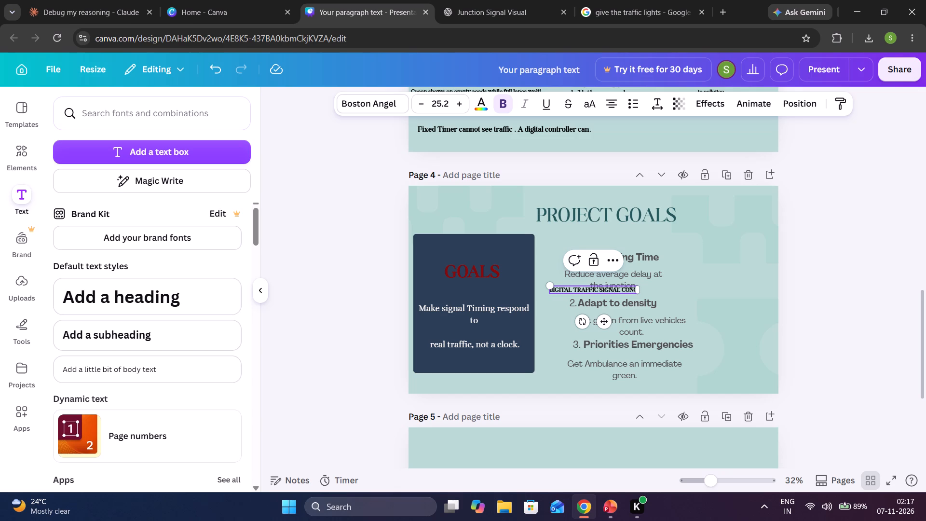
key("BackSpace")
type("TROL")
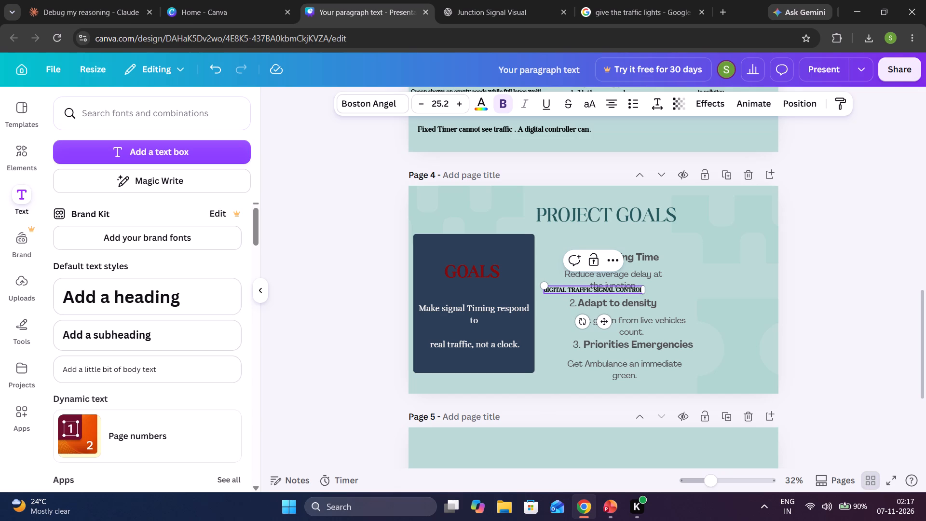
key("space")
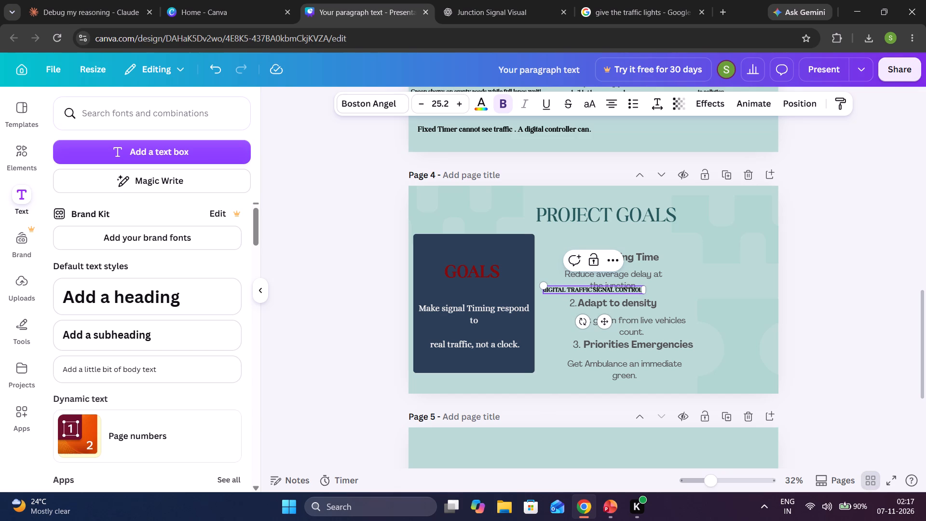
type("PROTOTYPE")
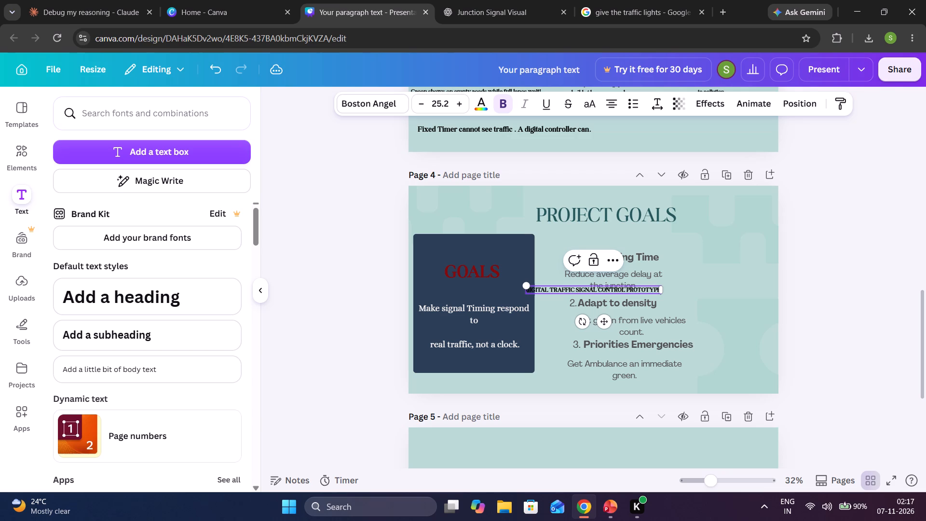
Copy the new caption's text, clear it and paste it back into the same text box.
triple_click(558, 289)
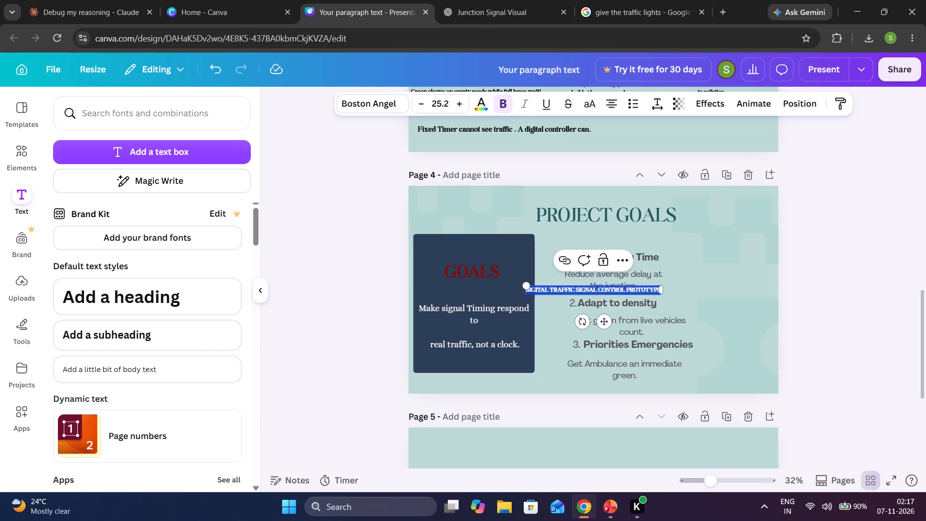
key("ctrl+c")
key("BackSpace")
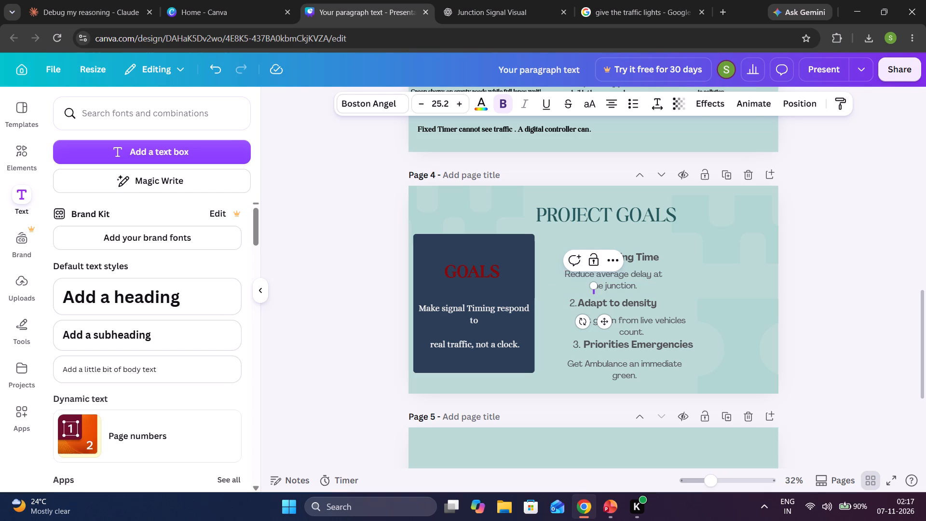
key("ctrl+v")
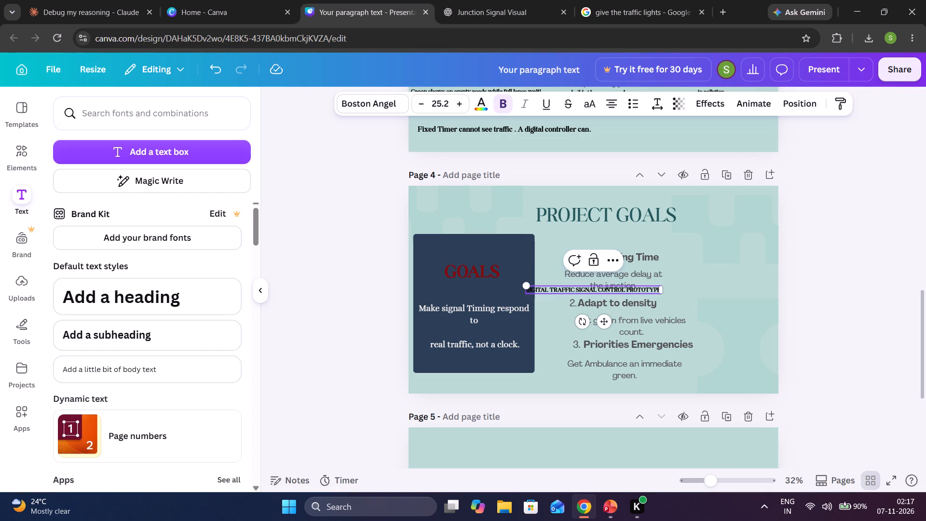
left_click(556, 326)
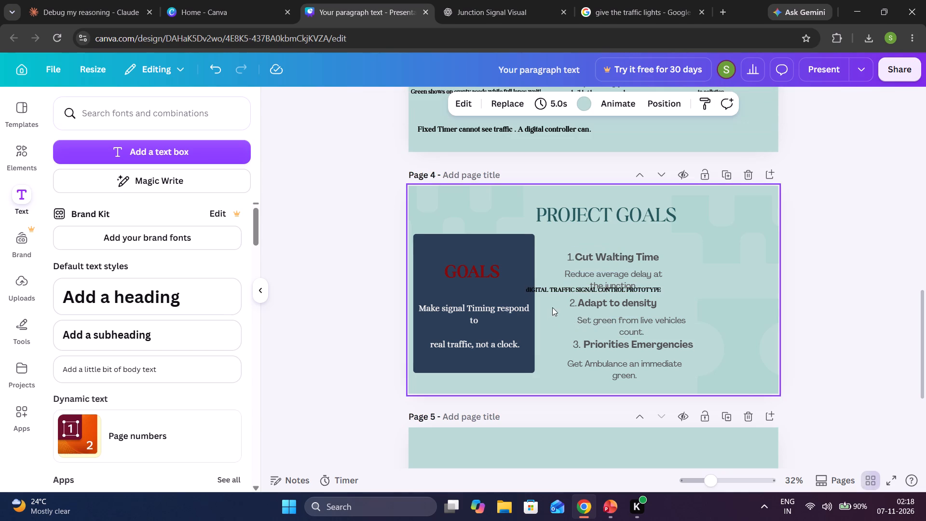
Move the "DIGITAL TRAFFIC SIGNAL CONTROL PROTOTYPE" caption just below the navy card, near page 4's lower edge.
left_click_drag(553, 294, 504, 388)
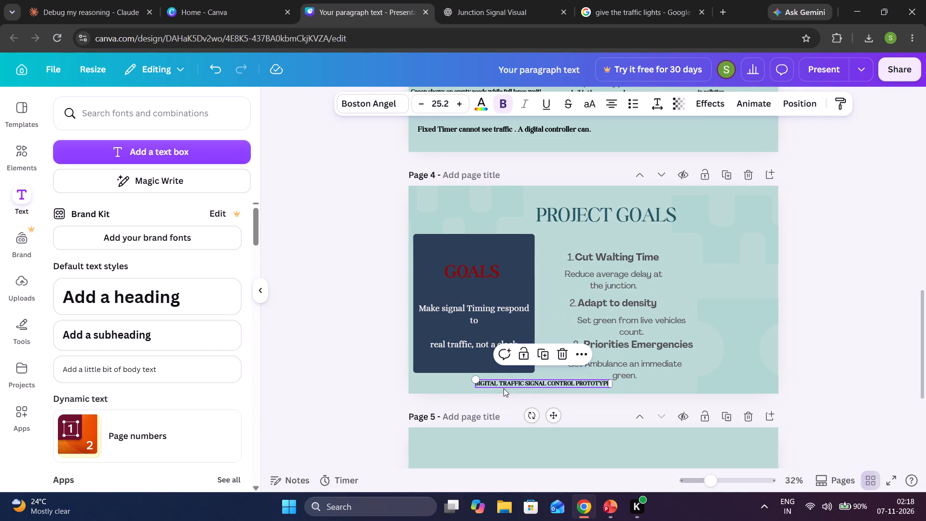
left_click(483, 380)
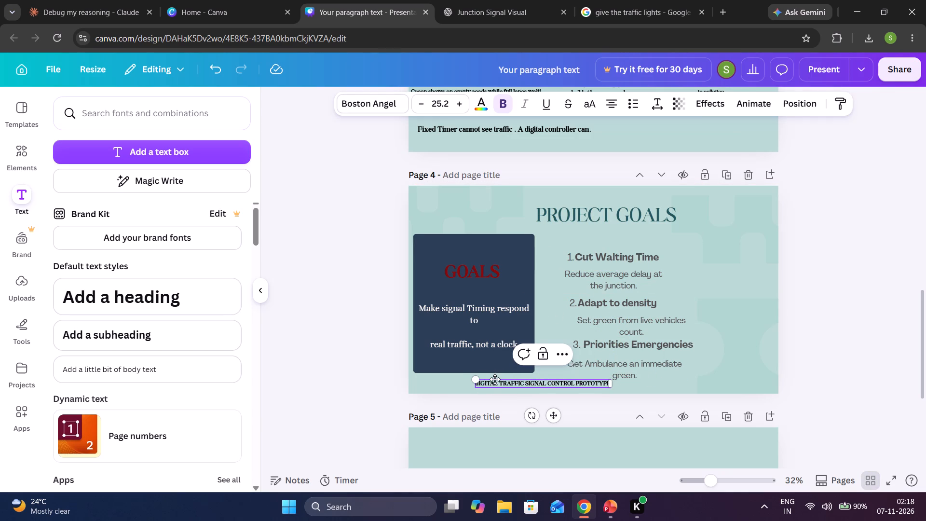
left_click_drag(495, 379, 500, 376)
Change the font of the "DIGITAL TRAFFIC SIGNAL CONTROL PROTOTYPE" caption on page 4 to Canva Sans.
left_click(505, 376)
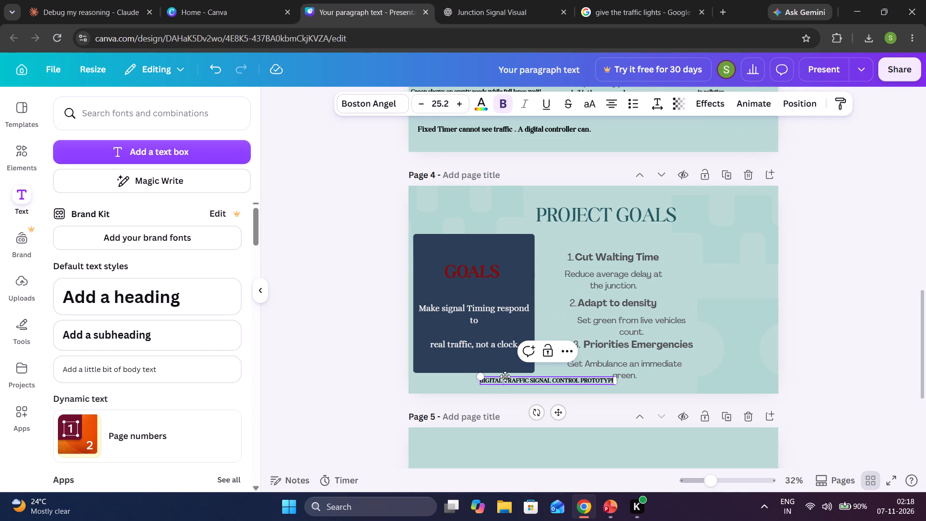
double_click(505, 376)
double_click(541, 381)
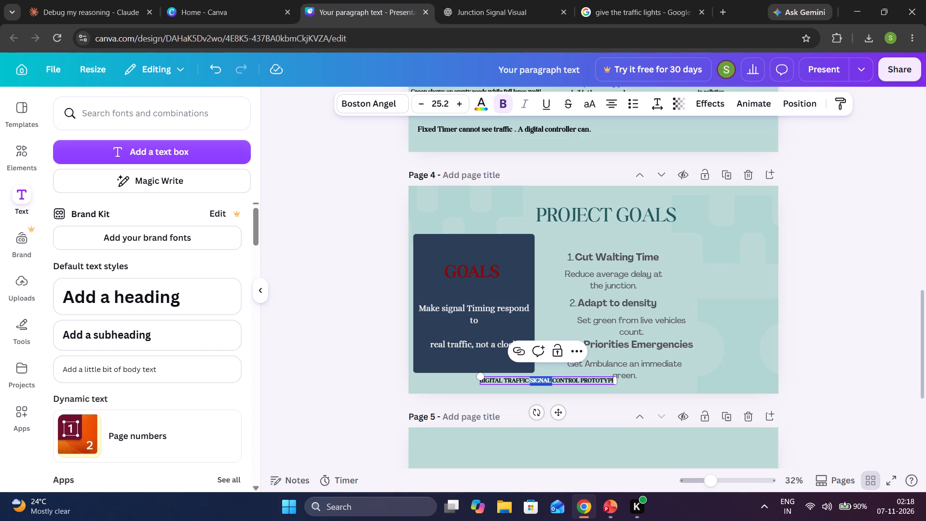
triple_click(541, 381)
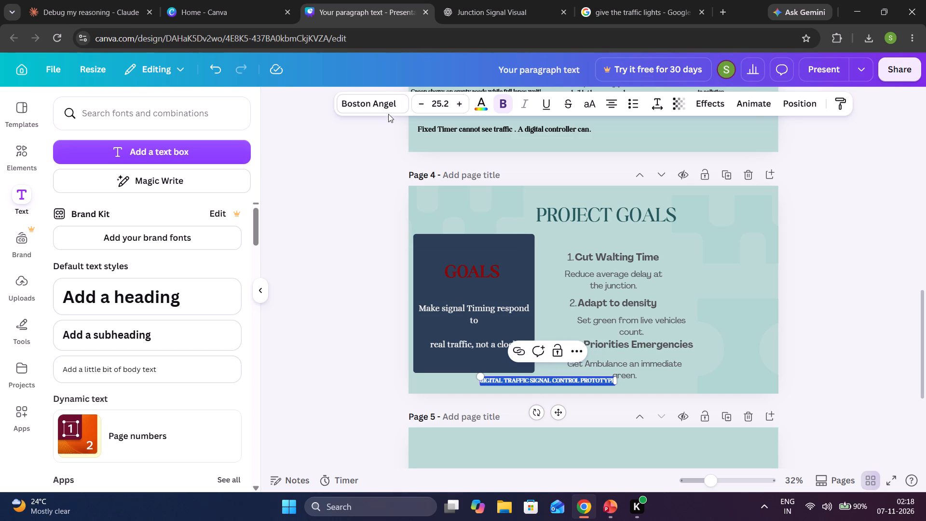
left_click(382, 102)
scroll(171, 235, "up", 3)
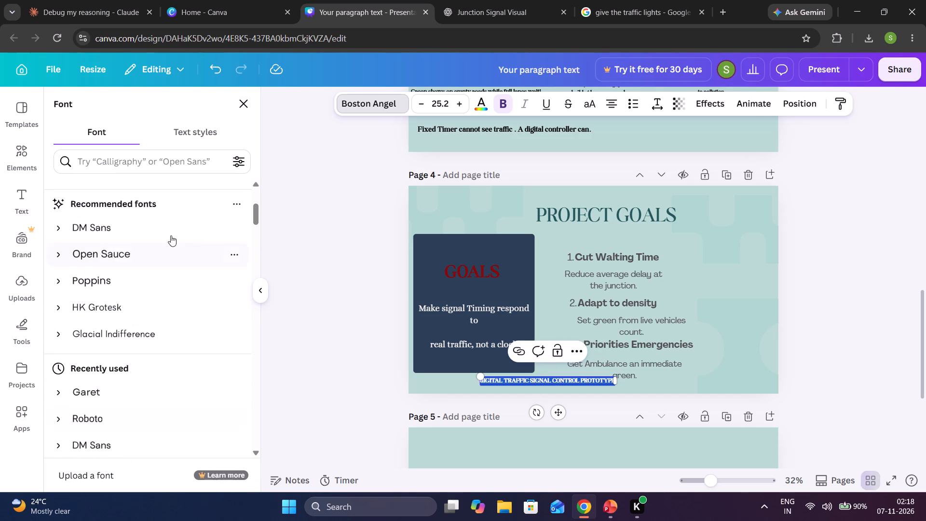
scroll(134, 261, "up", 4)
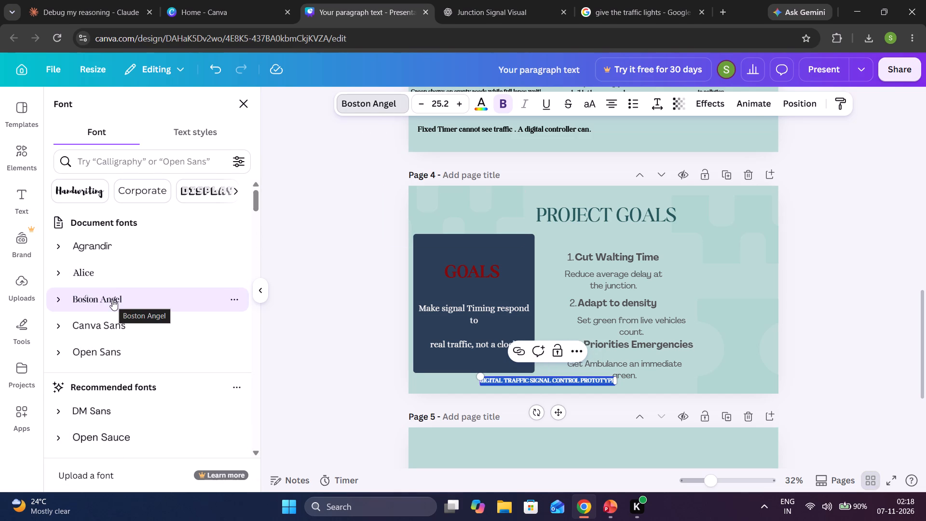
left_click(109, 327)
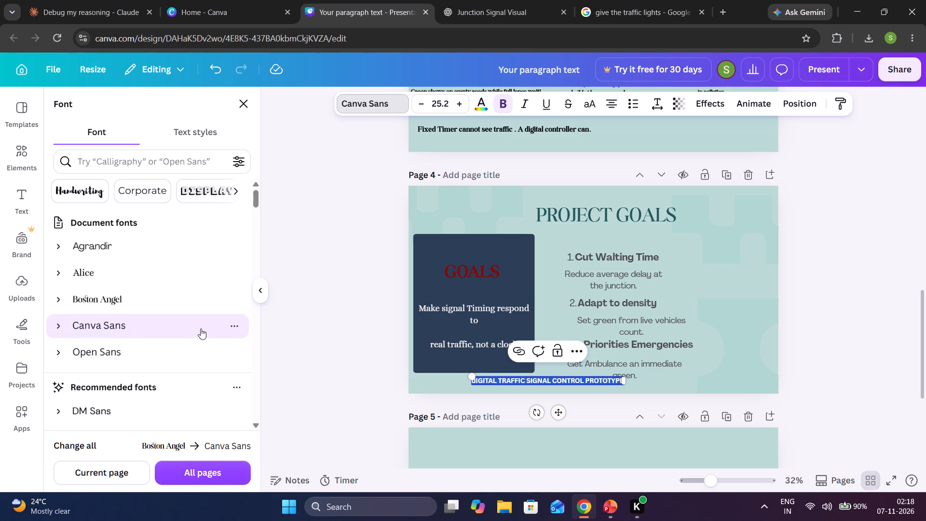
left_click(364, 375)
Delete and retype the initial capital D of the page 4 caption.
left_click(486, 381)
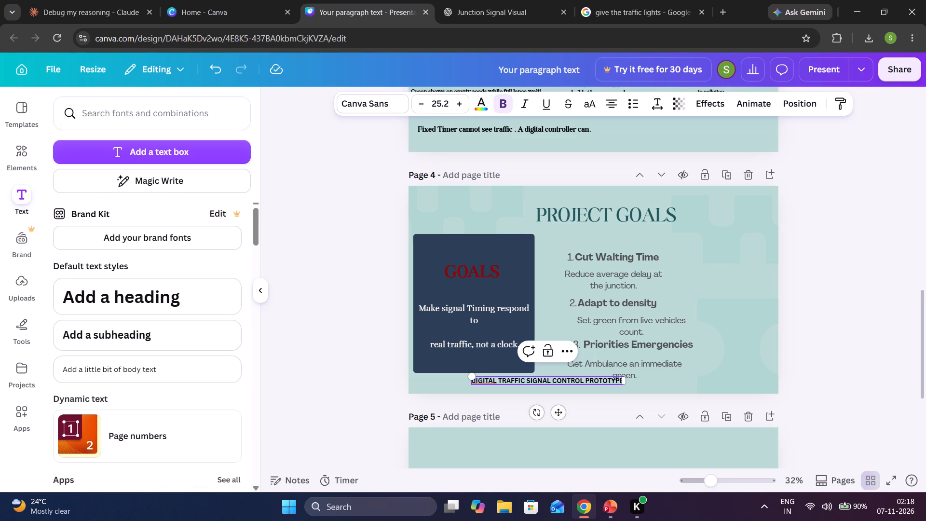
key("Left")
key("Left")
key("Left")
key("Left")
key("Right")
key("BackSpace")
key("shift+d")
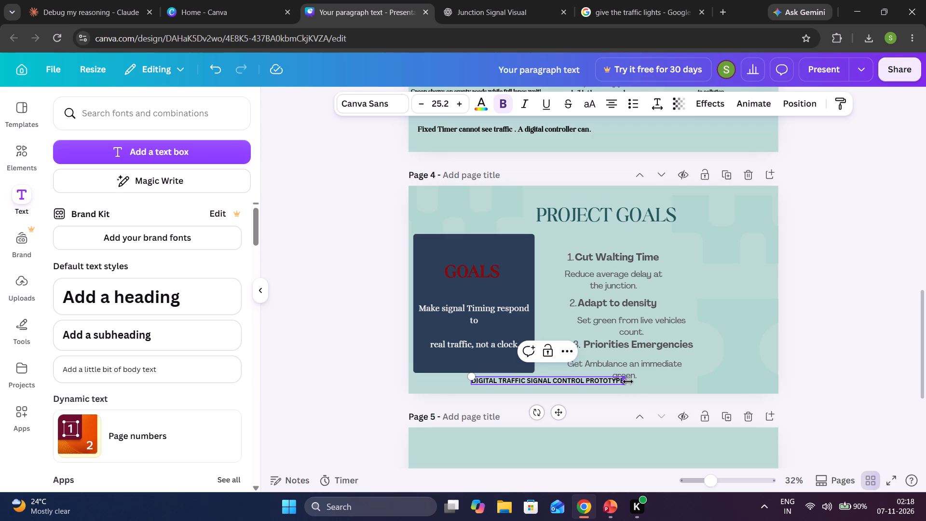
Shrink the caption to about font size 15.7 and place it below the navy card, in page 4's lower-left corner.
left_click_drag(622, 386, 570, 389)
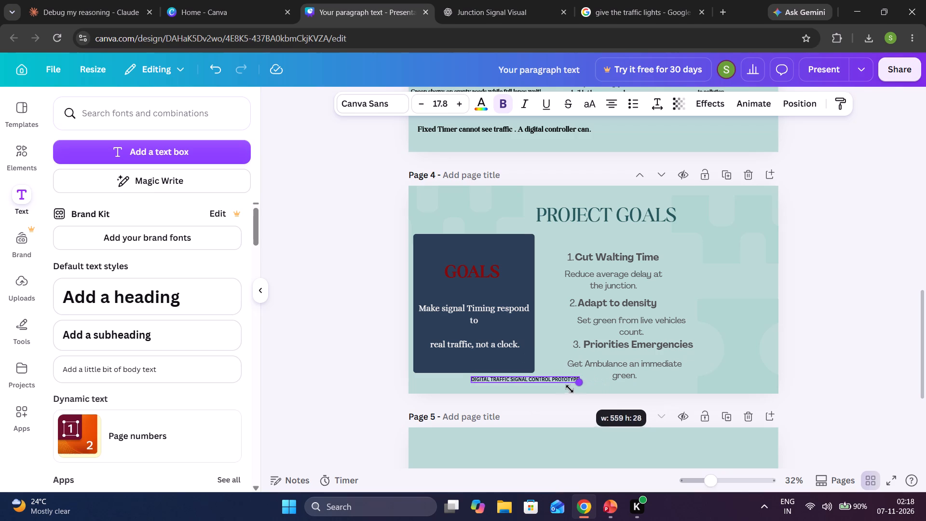
left_click_drag(570, 389, 565, 390)
left_click(327, 371)
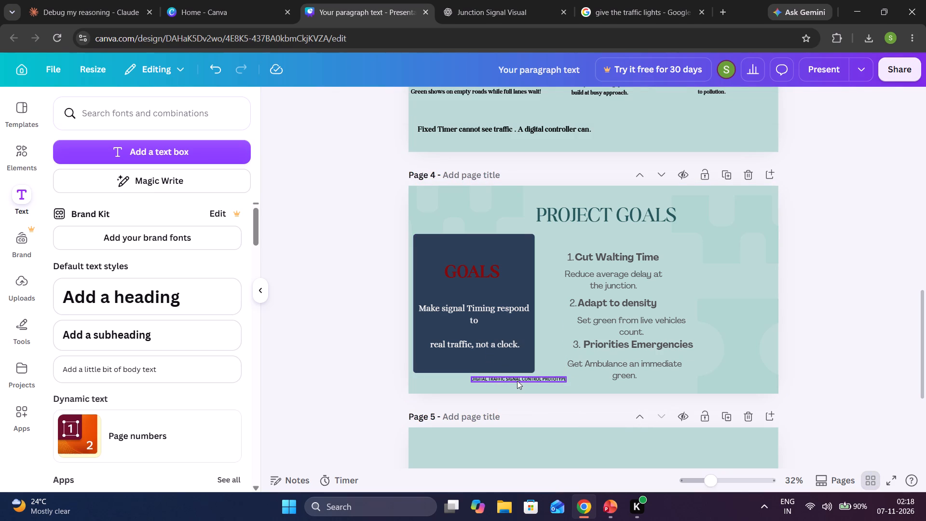
left_click_drag(517, 381, 474, 388)
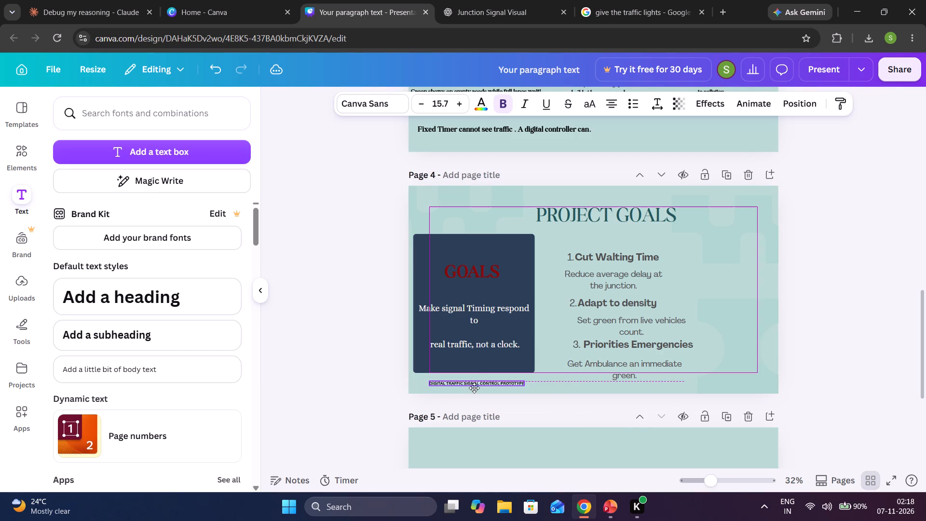
left_click_drag(474, 388, 464, 389)
left_click(367, 356)
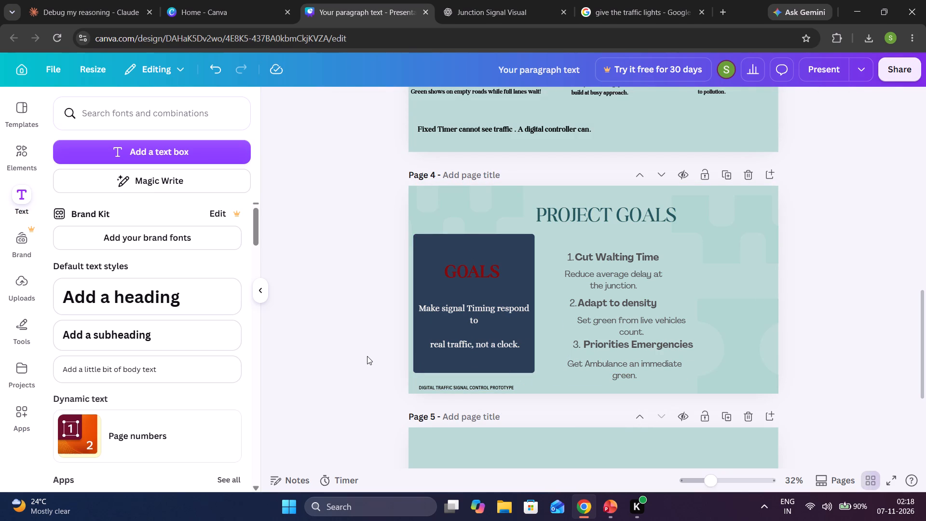
Add the grey three-light traffic signal graphic from the traffic results to page 4 and shrink it to about half size.
scroll(367, 356, "up", 4)
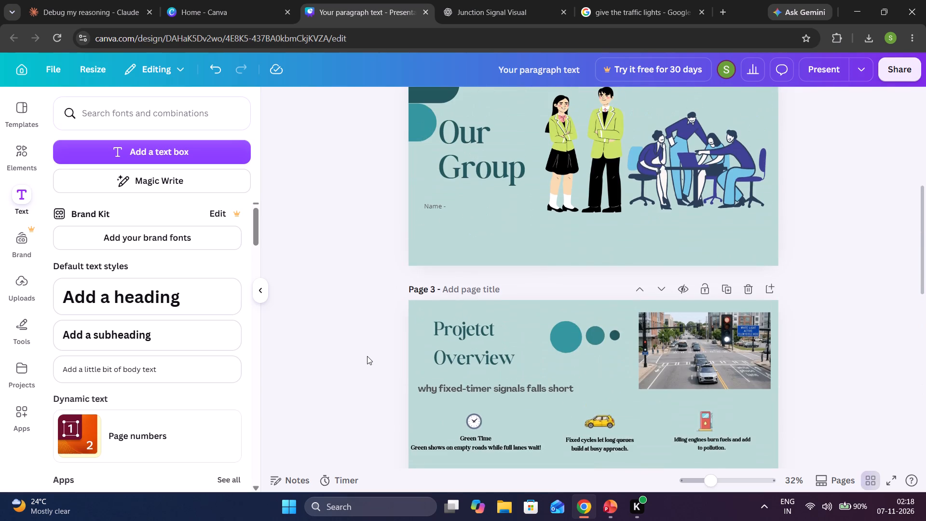
scroll(367, 356, "down", 4)
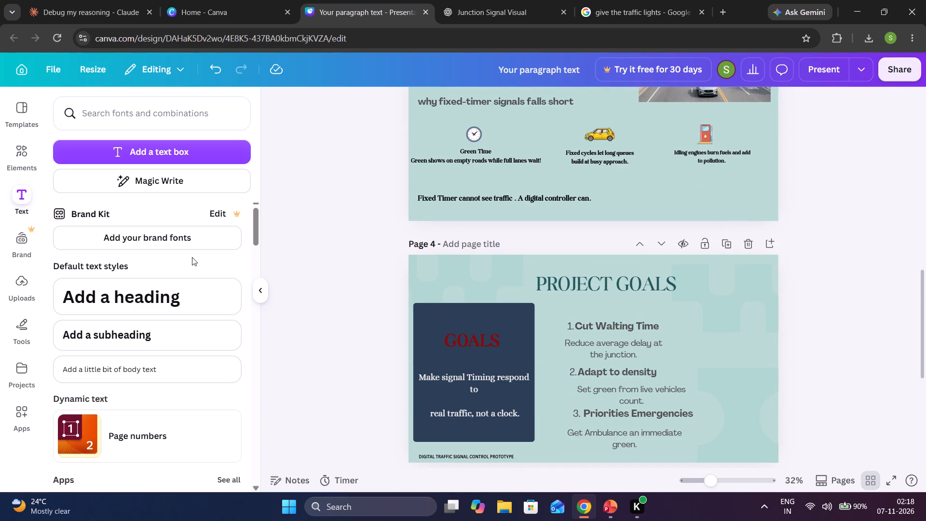
left_click(4, 173)
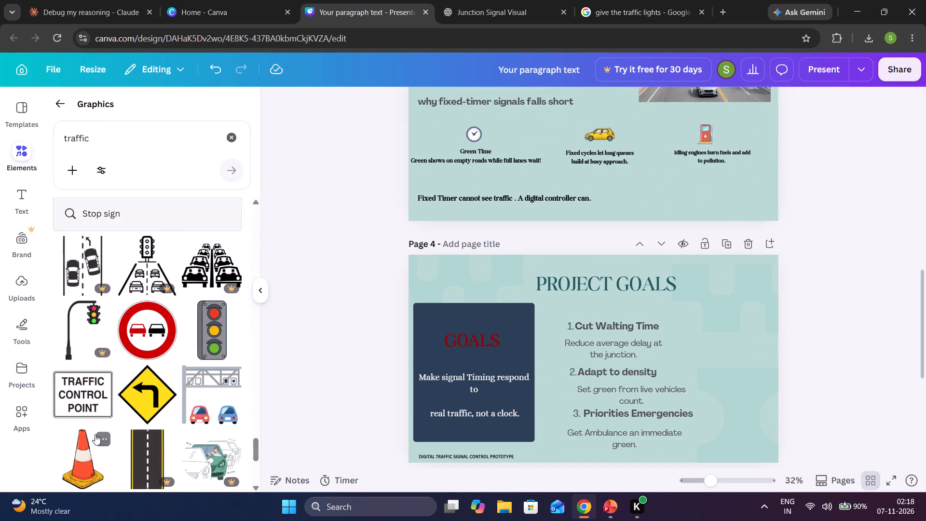
left_click(208, 341)
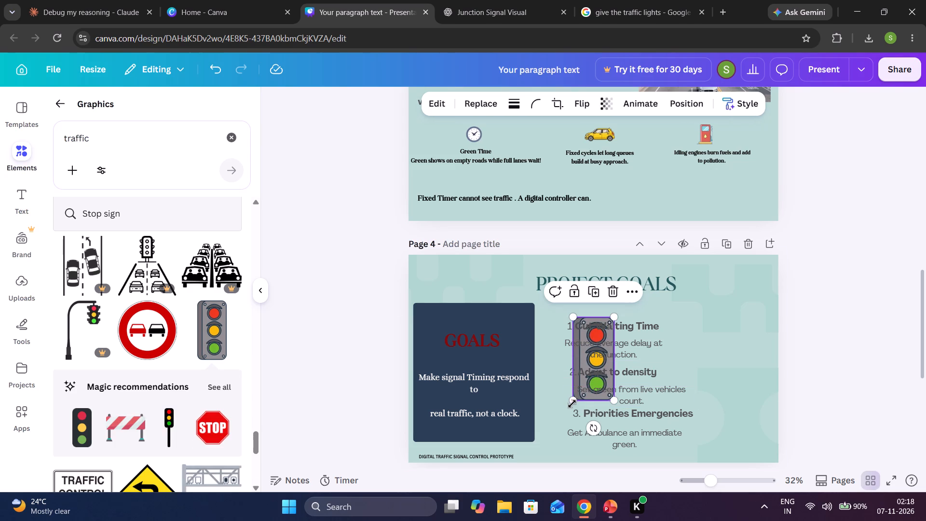
left_click_drag(572, 404, 603, 361)
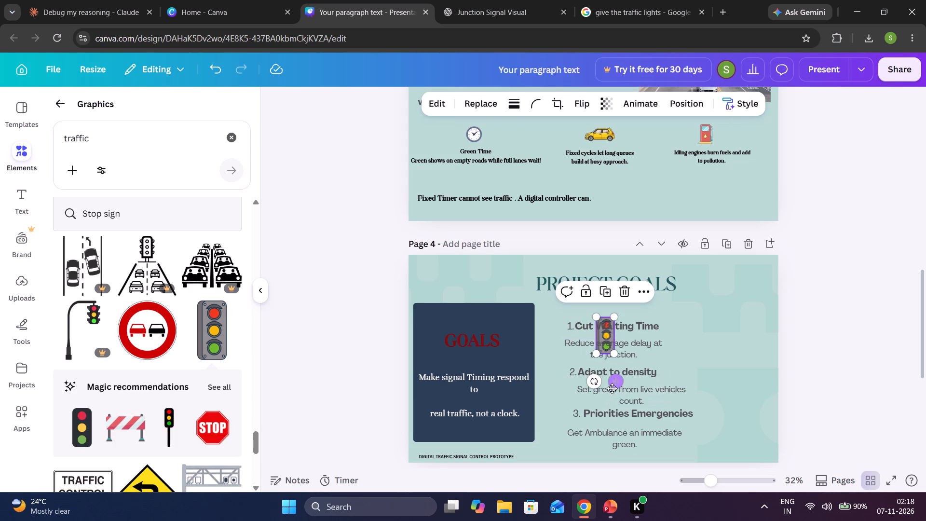
Rotate the traffic signal graphic to lie horizontally with red first, and move it into page 4's upper-right corner.
left_click(598, 386)
left_click_drag(592, 383, 638, 342)
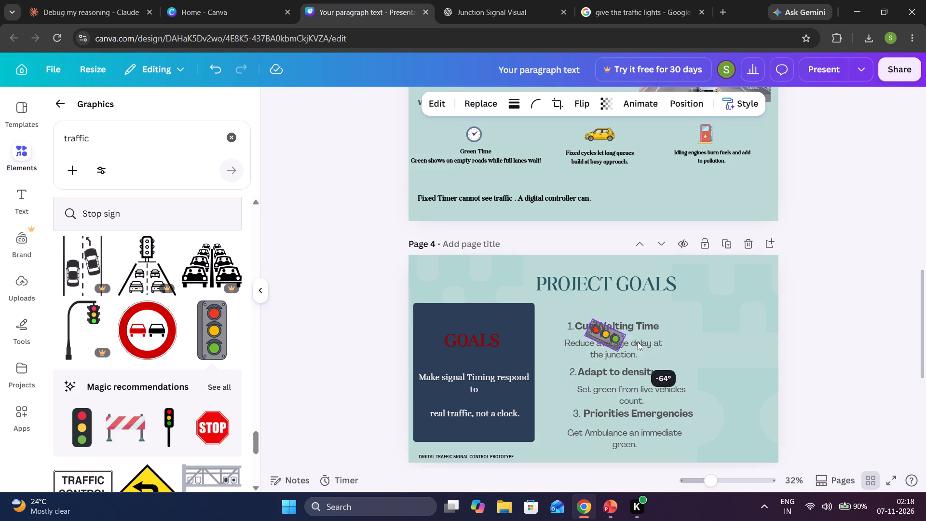
left_click_drag(638, 342, 646, 348)
left_click_drag(603, 336, 747, 277)
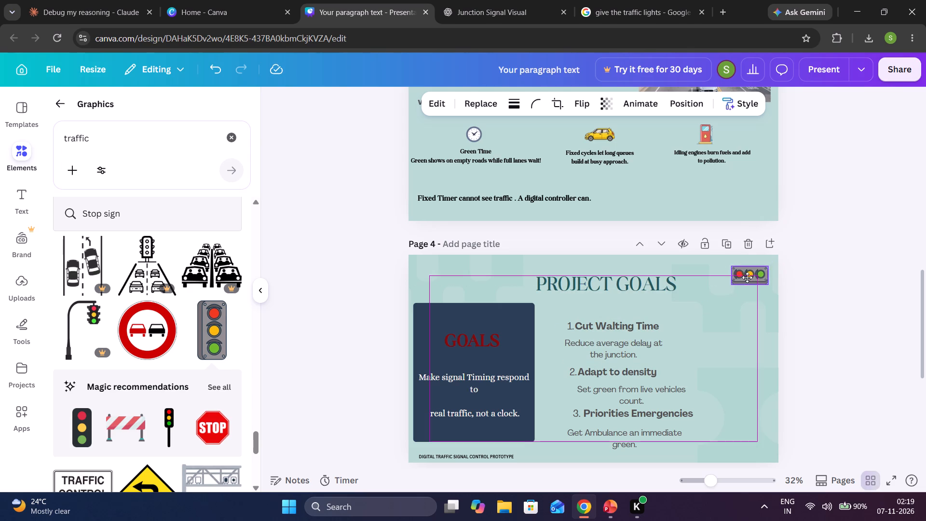
left_click_drag(747, 277, 747, 278)
left_click(384, 286)
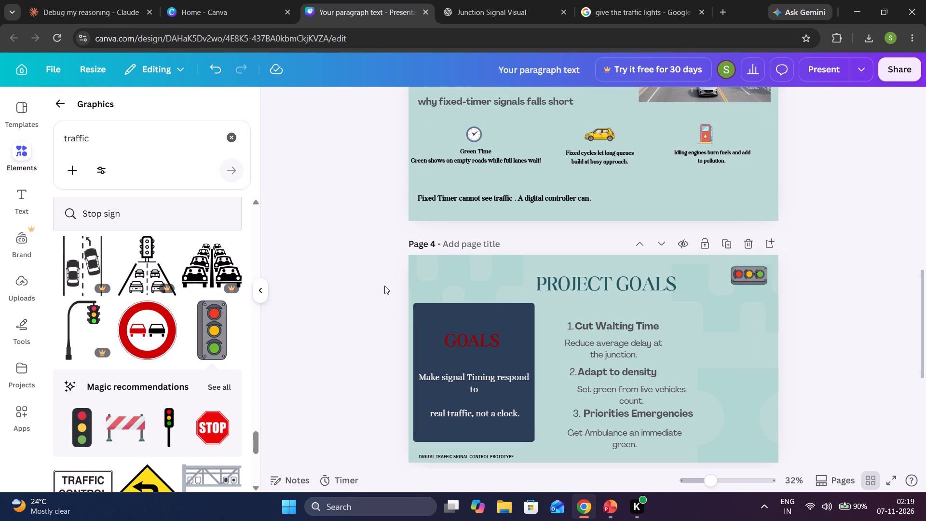
Apply the Roll text animation to the PROJECT GOALS title on page 4.
double_click(545, 275)
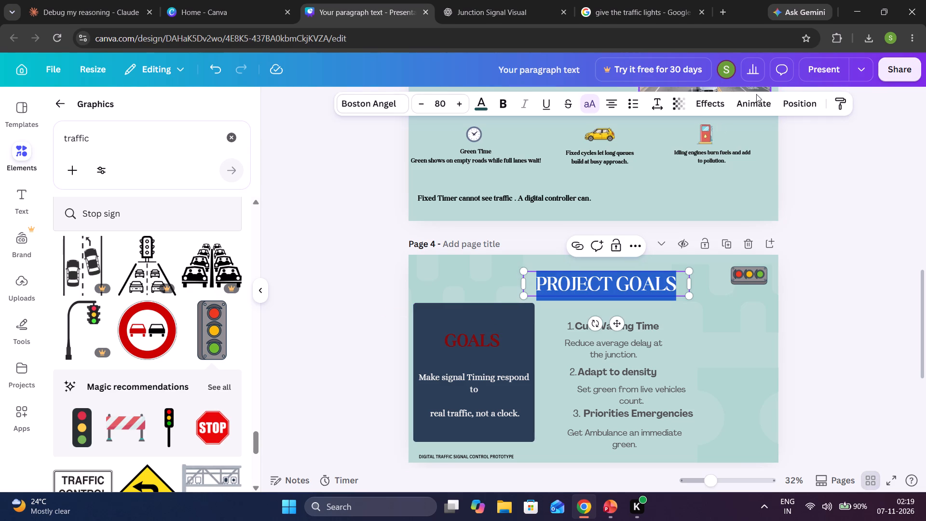
left_click(755, 98)
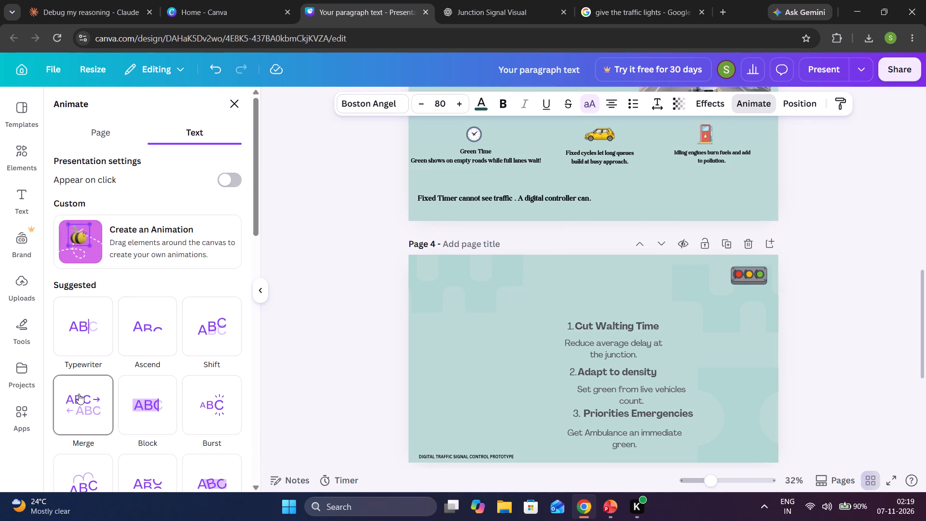
scroll(79, 394, "down", 2)
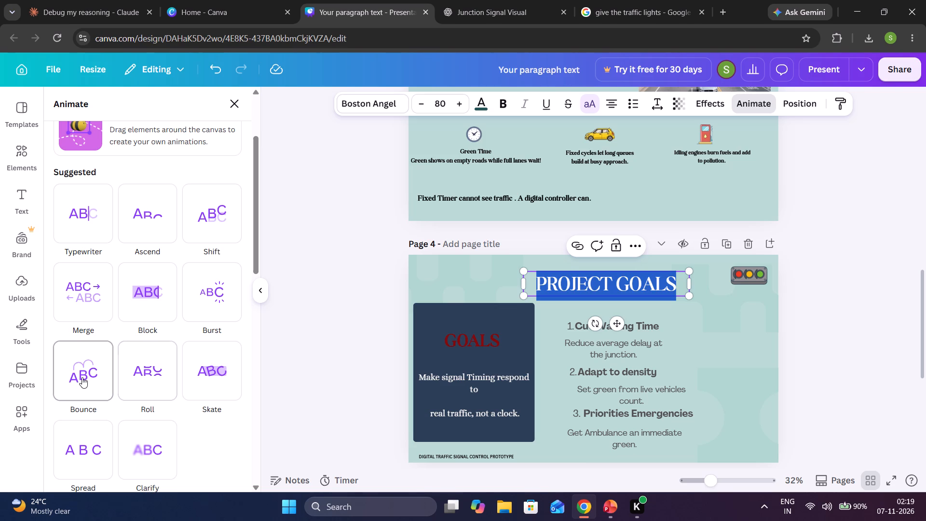
left_click(129, 378)
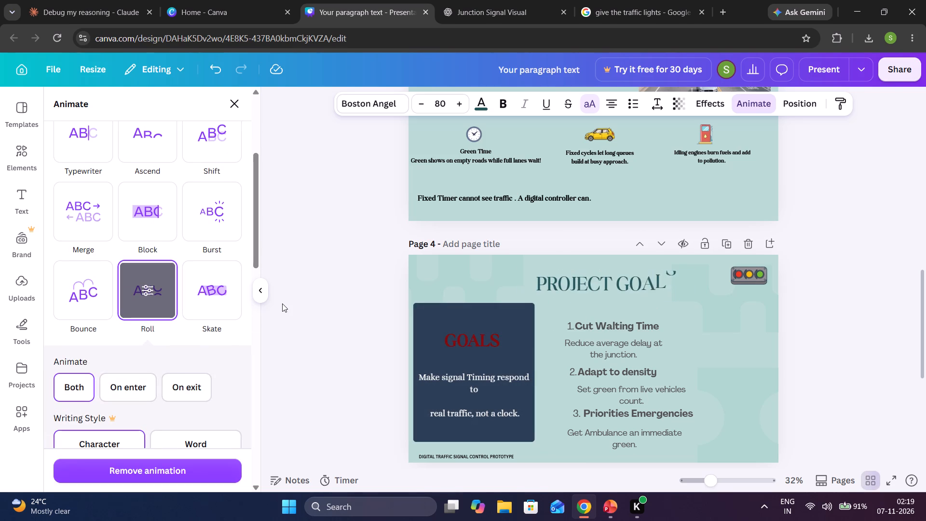
left_click(282, 303)
left_click(368, 286)
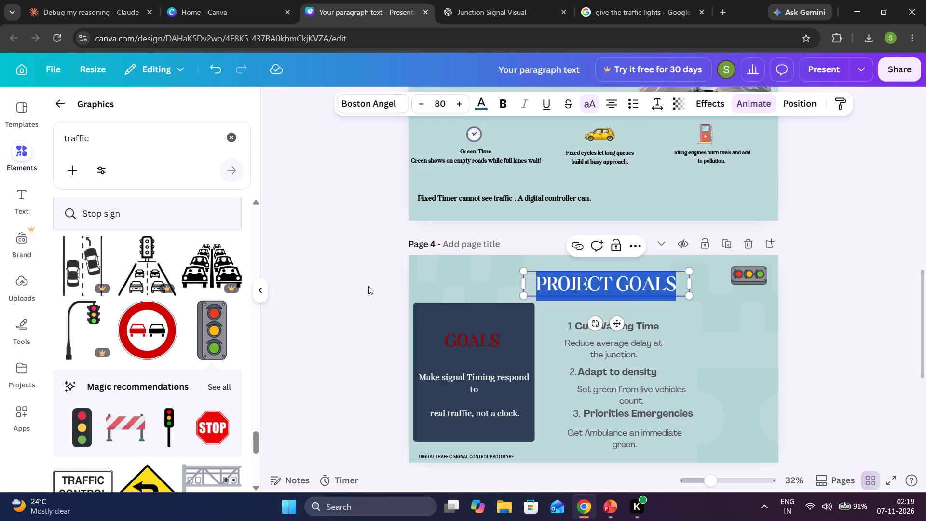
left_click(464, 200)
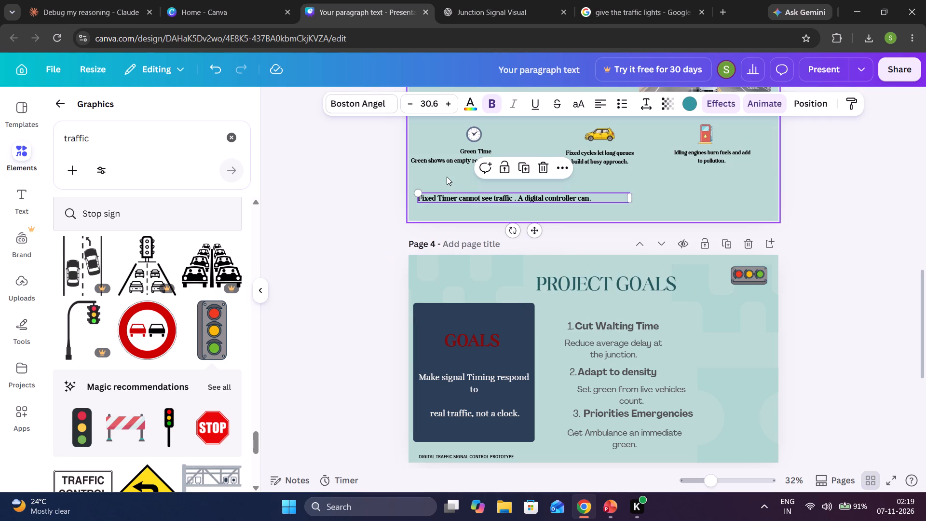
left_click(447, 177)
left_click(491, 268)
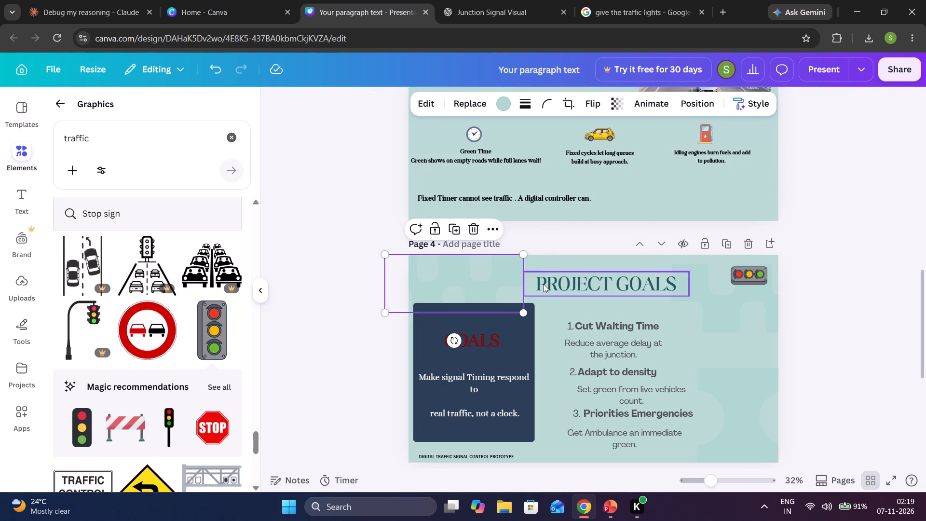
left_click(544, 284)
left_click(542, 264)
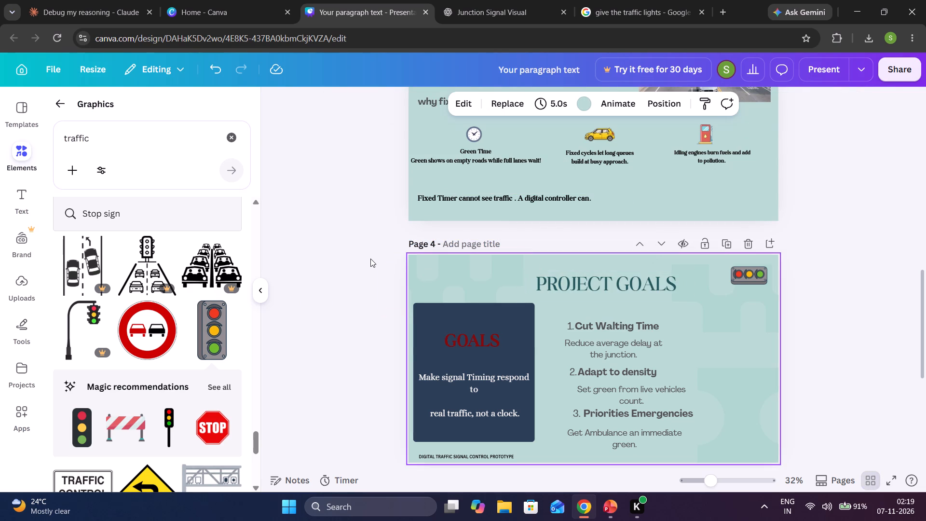
Return to the first page of the presentation and save the design.
scroll(370, 259, "up", 6)
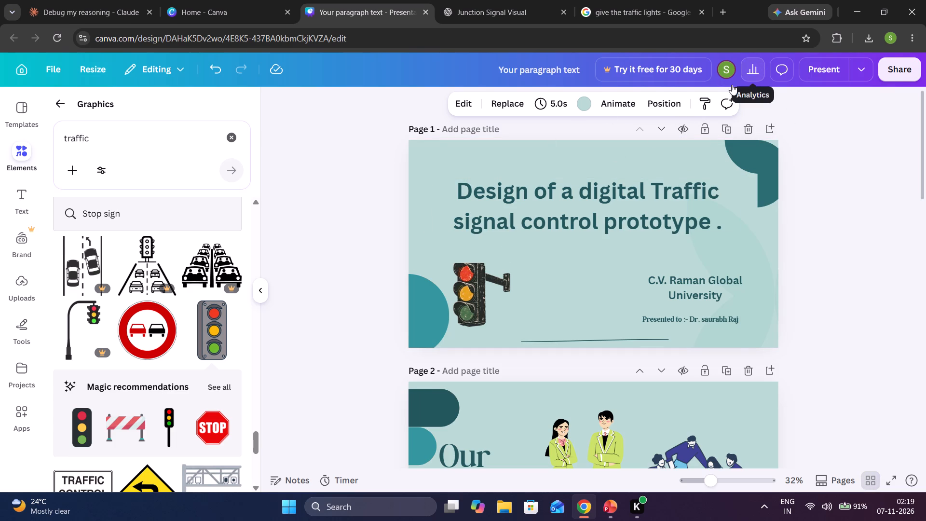
left_click(49, 71)
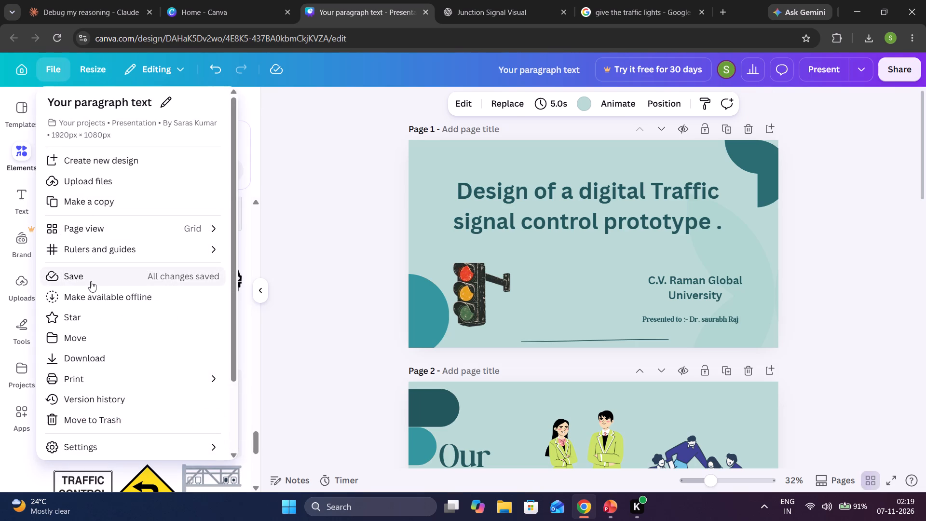
left_click(91, 281)
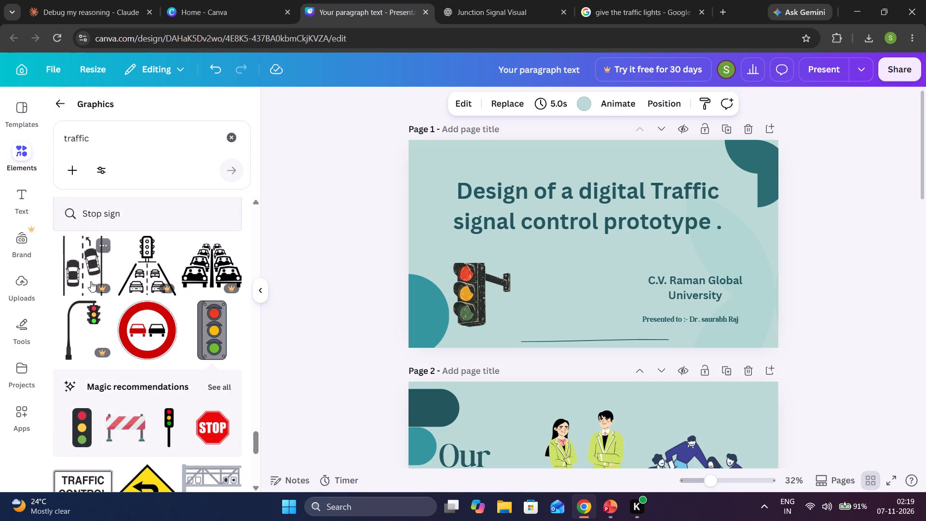
Download all pages of the presentation as a PPTX file.
left_click(889, 71)
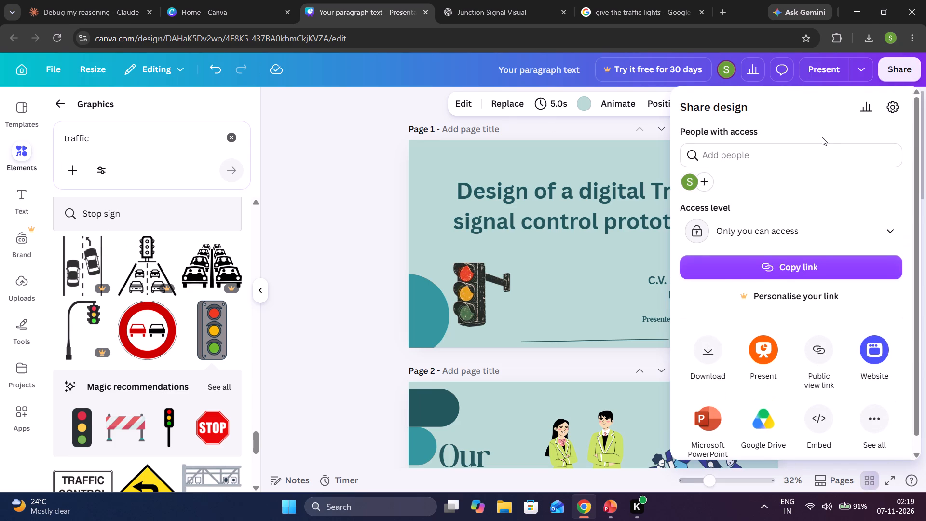
left_click(702, 341)
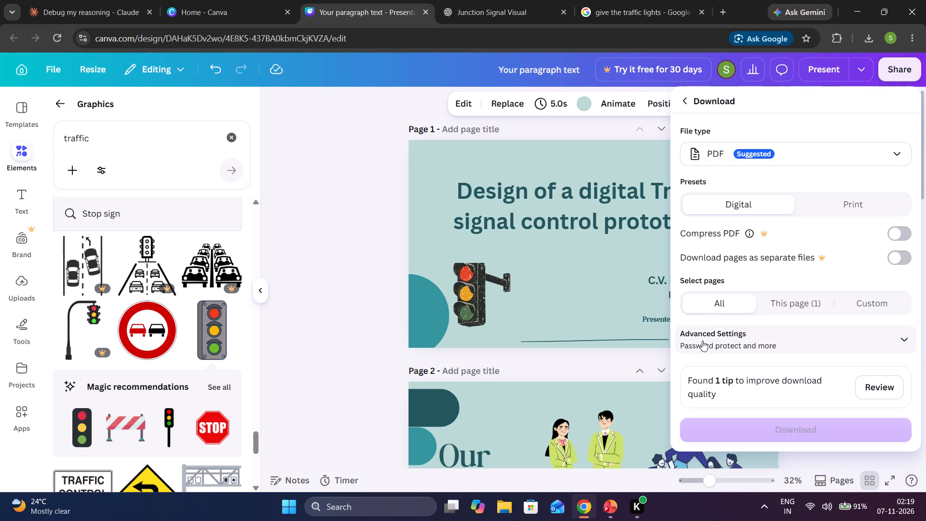
left_click(794, 157)
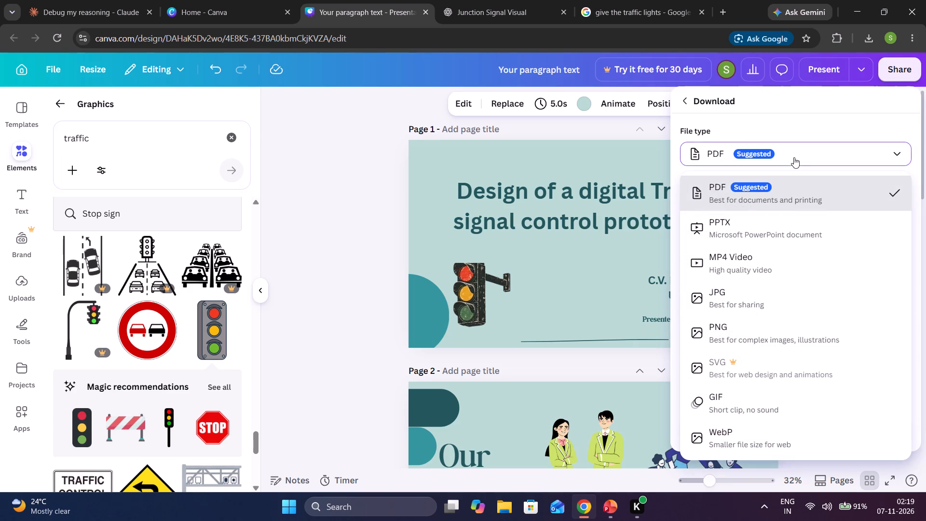
left_click(762, 231)
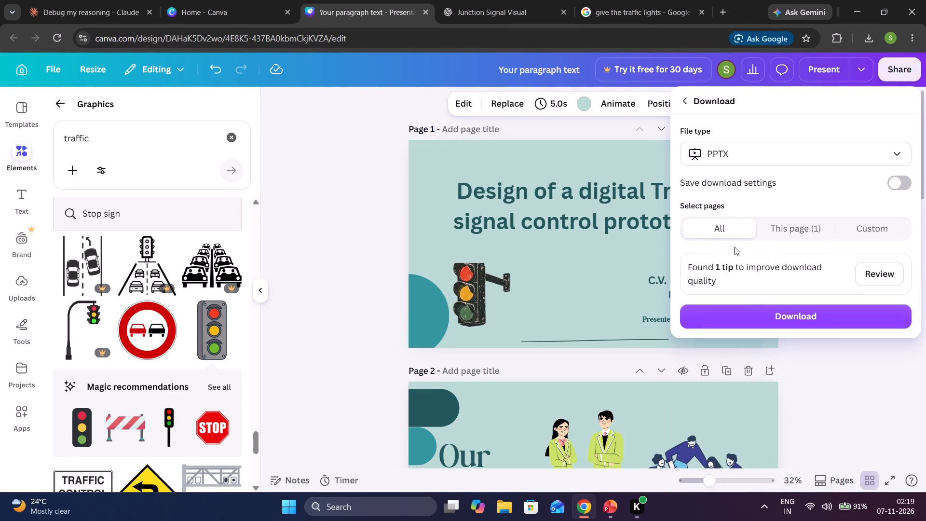
left_click(757, 309)
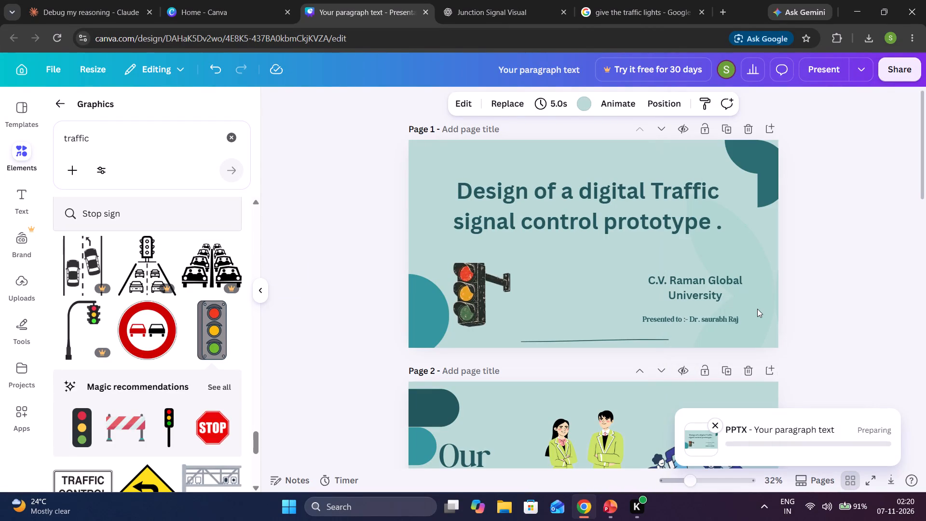
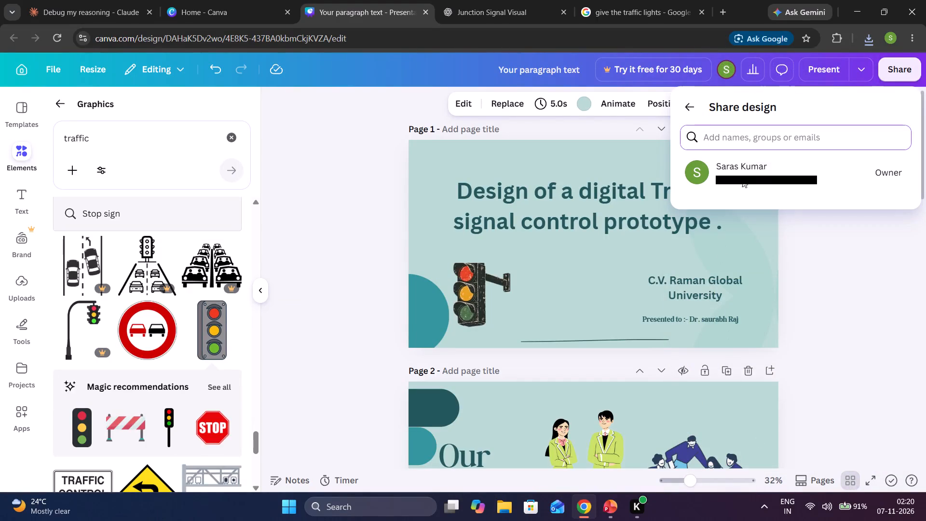
Switch to File Explorer and open the exported "Your paragraph text" presentation from the Downloads folder in PowerPoint.
left_click(747, 172)
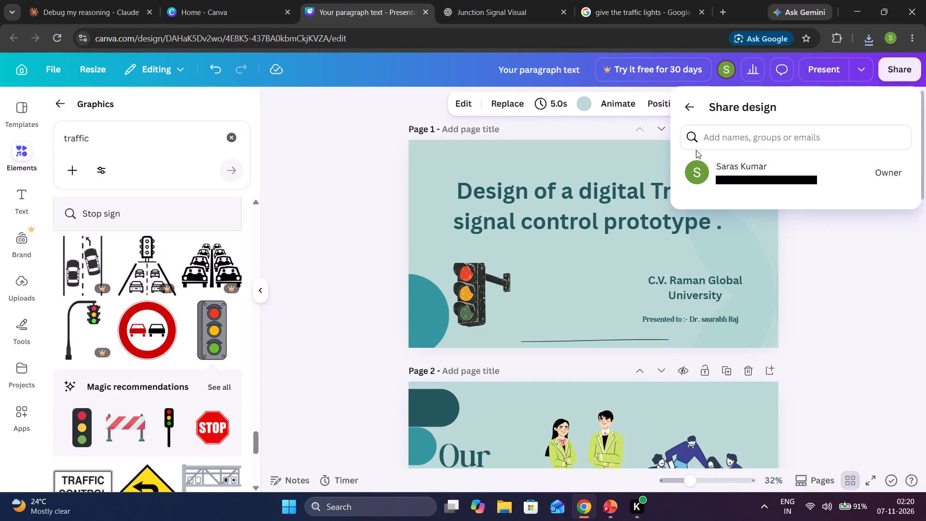
left_click(509, 515)
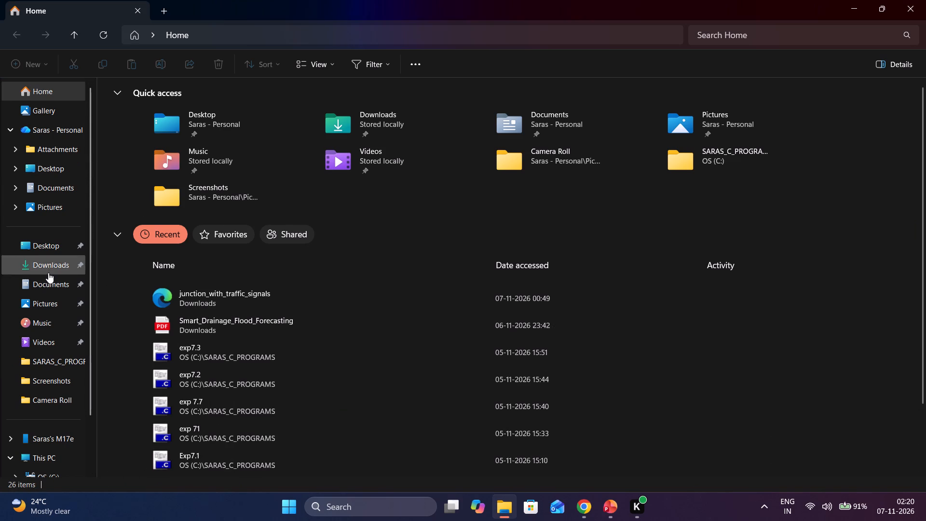
left_click(58, 260)
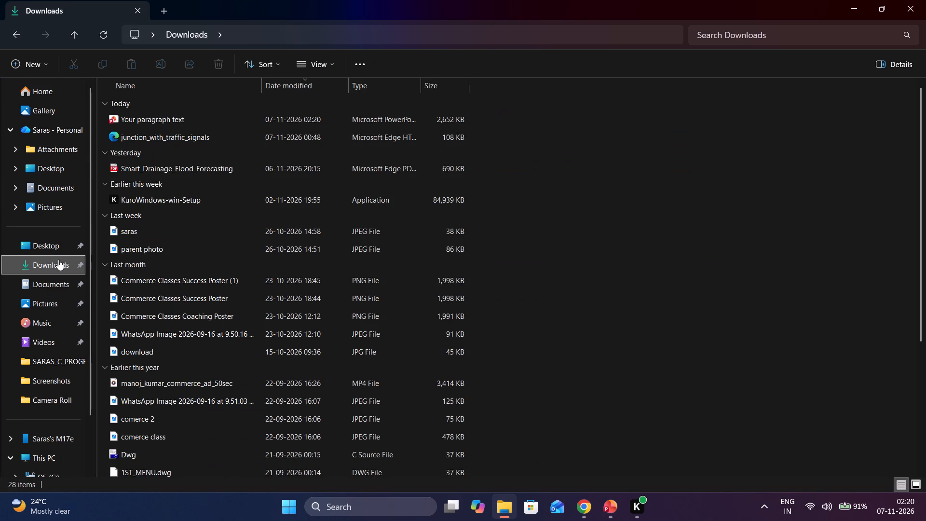
double_click(273, 112)
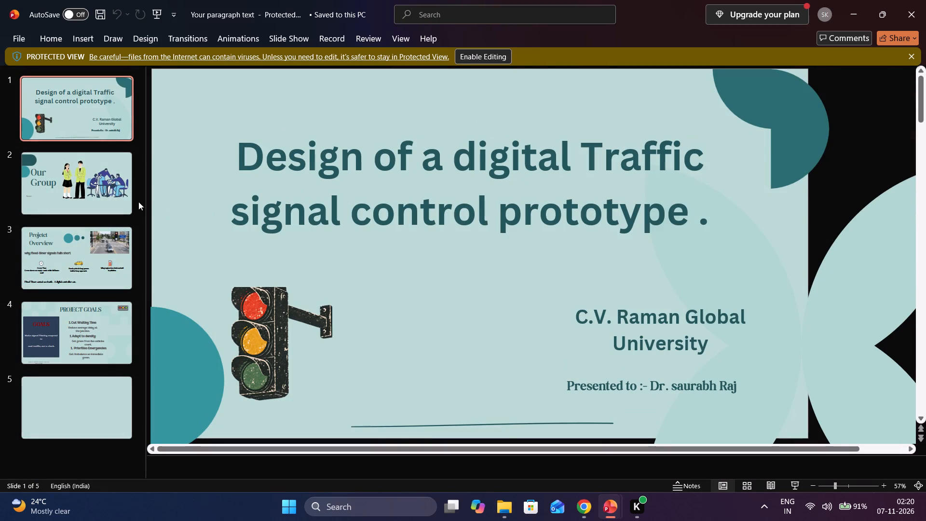
Play the exported deck as a full-screen slide show from the title slide through to the end.
left_click(795, 486)
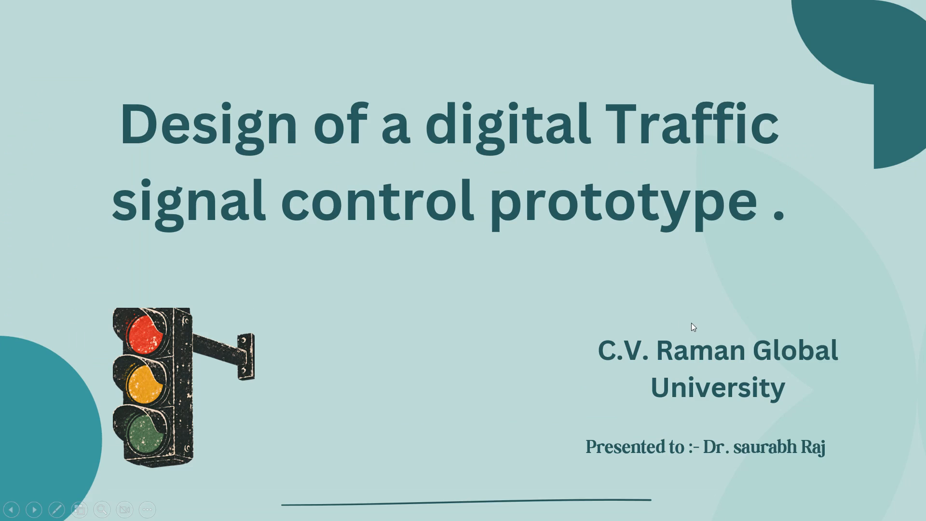
left_click(669, 315)
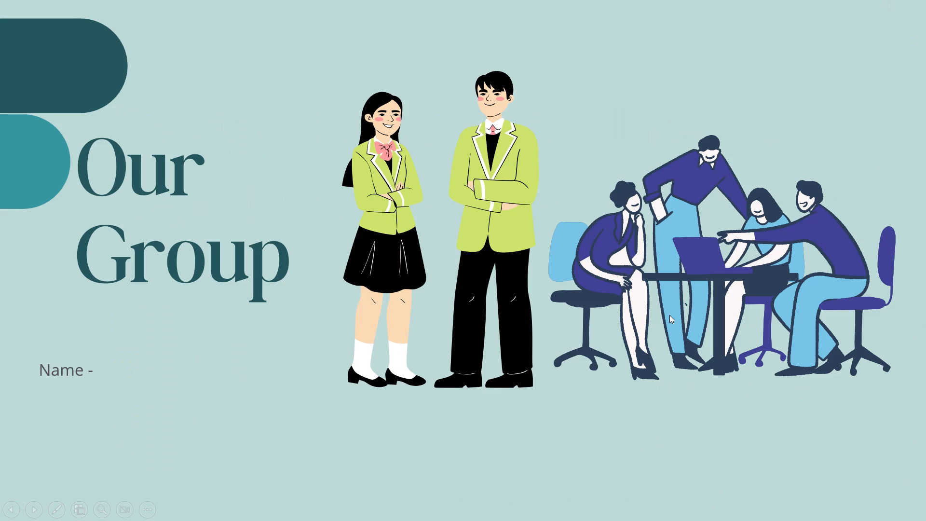
left_click(669, 315)
left_click(669, 315)
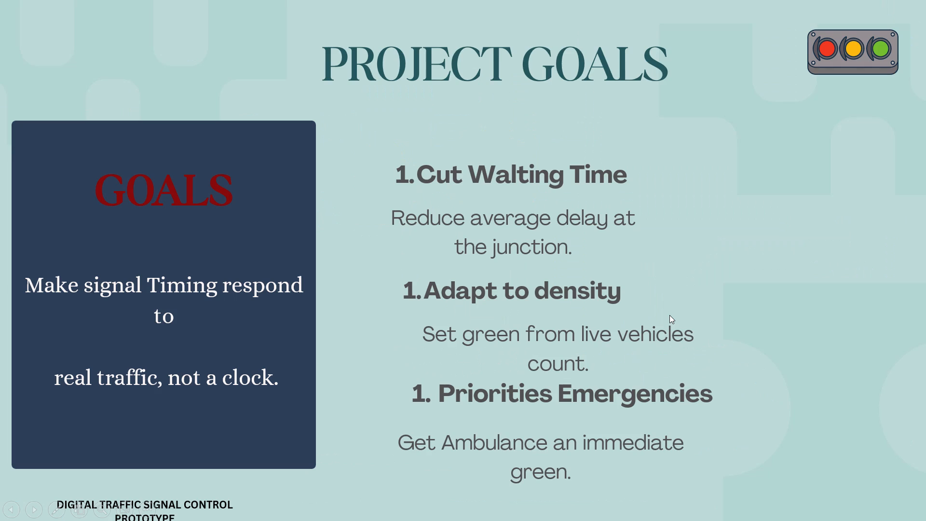
left_click(669, 315)
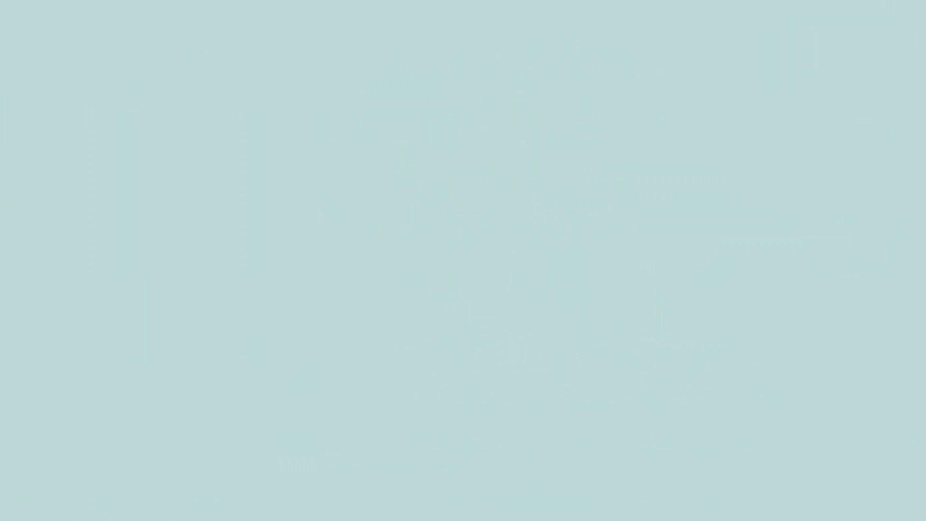
left_click(669, 315)
left_click(669, 315)
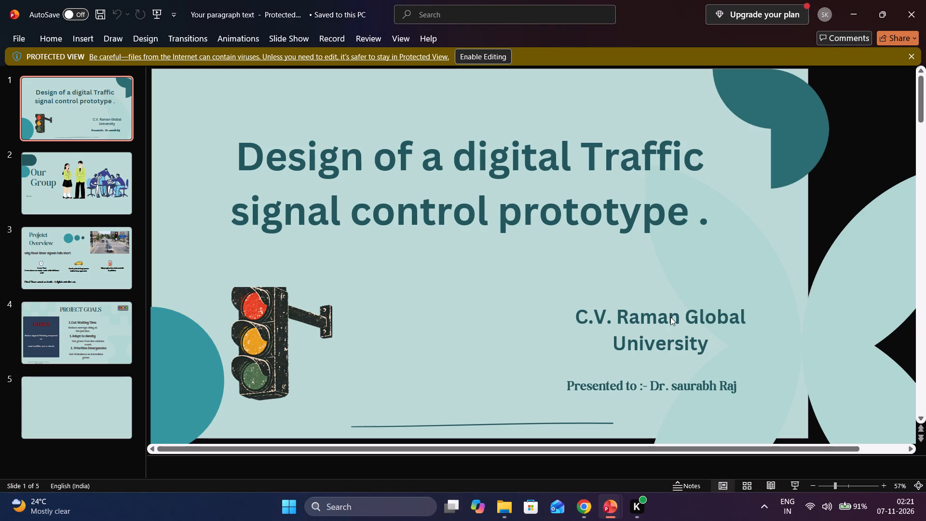
Switch back to the Canva design and review the animation settings of the PROJECT GOALS title on page 4.
left_click(586, 503)
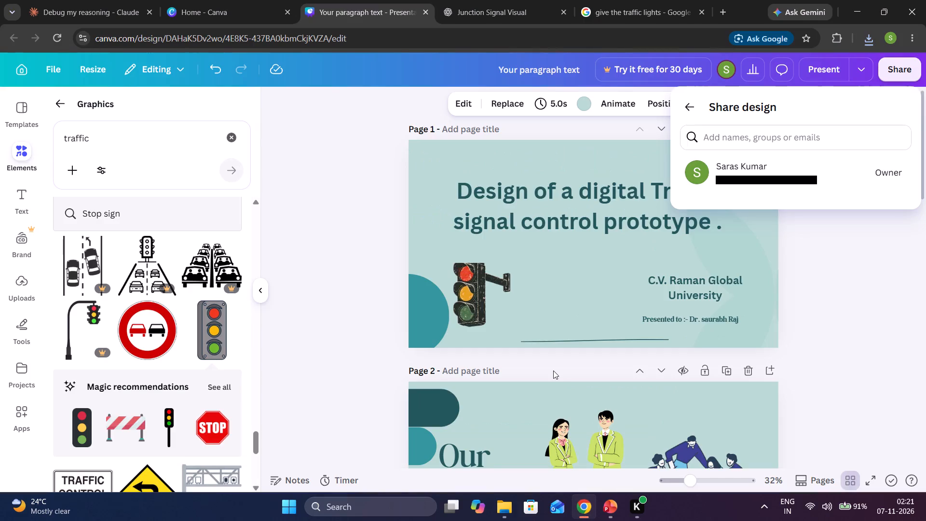
scroll(551, 370, "down", 3)
scroll(367, 332, "down", 2)
left_click(367, 332)
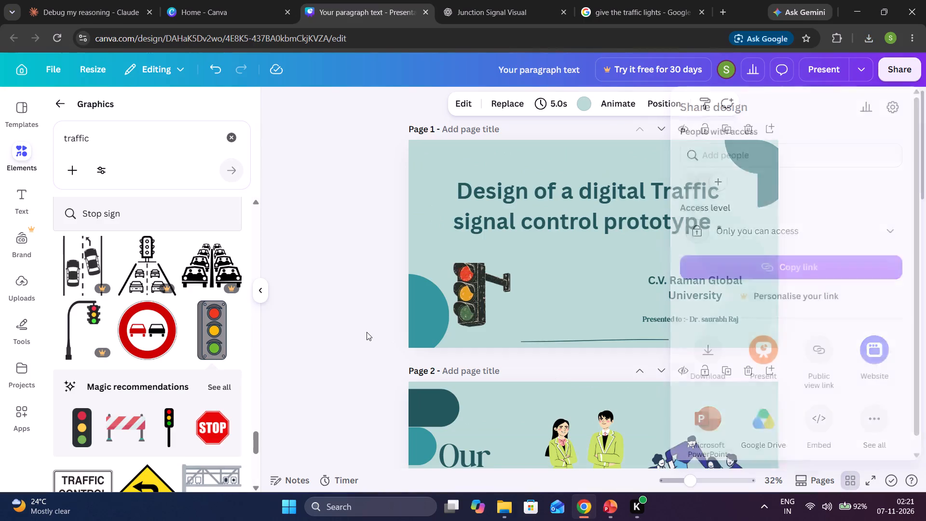
scroll(367, 332, "down", 6)
left_click_drag(367, 332, 587, 257)
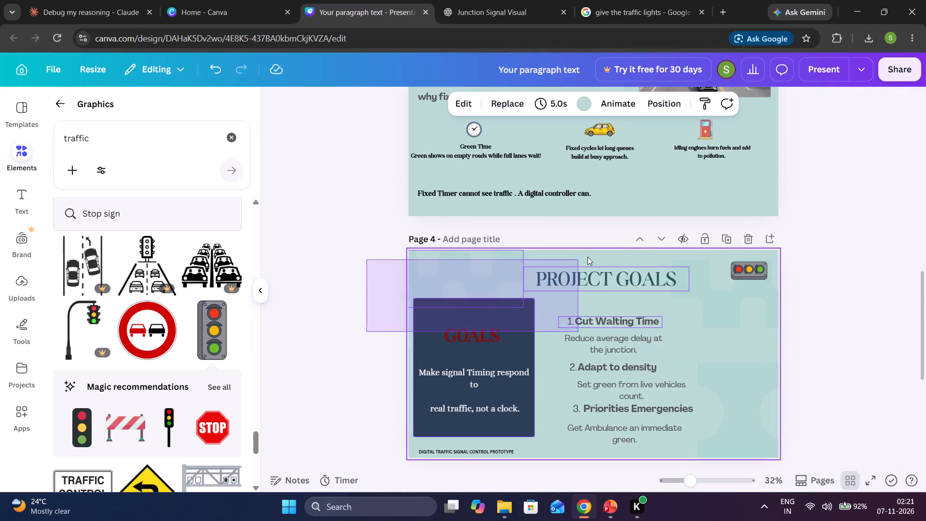
left_click_drag(587, 257, 301, 322)
left_click(301, 322)
left_click(561, 270)
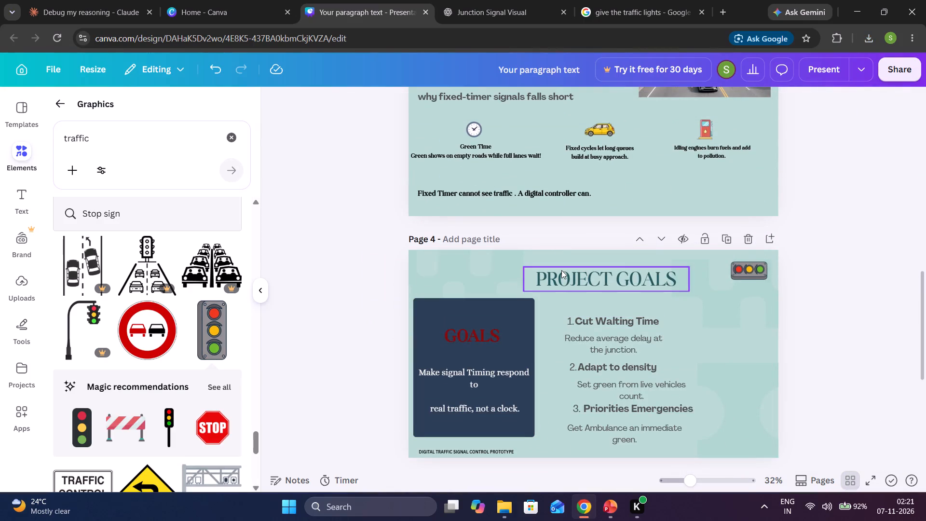
left_click(752, 102)
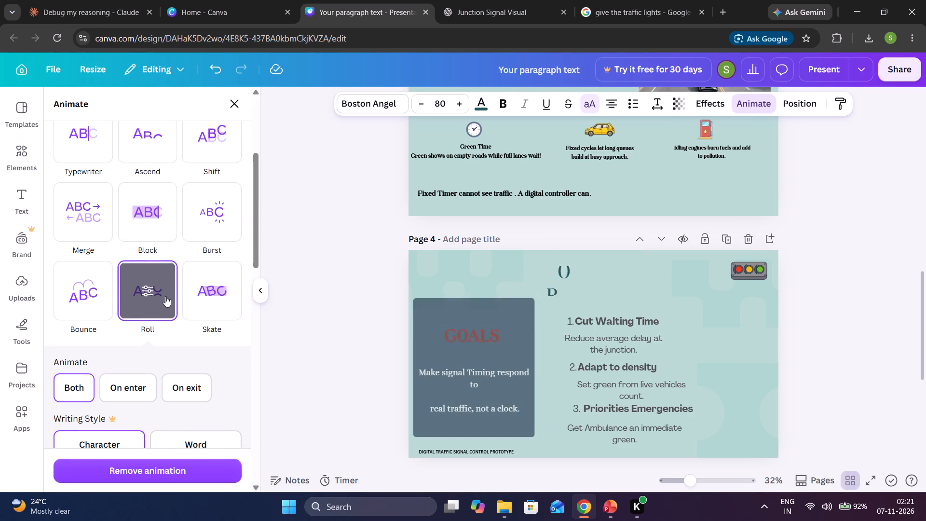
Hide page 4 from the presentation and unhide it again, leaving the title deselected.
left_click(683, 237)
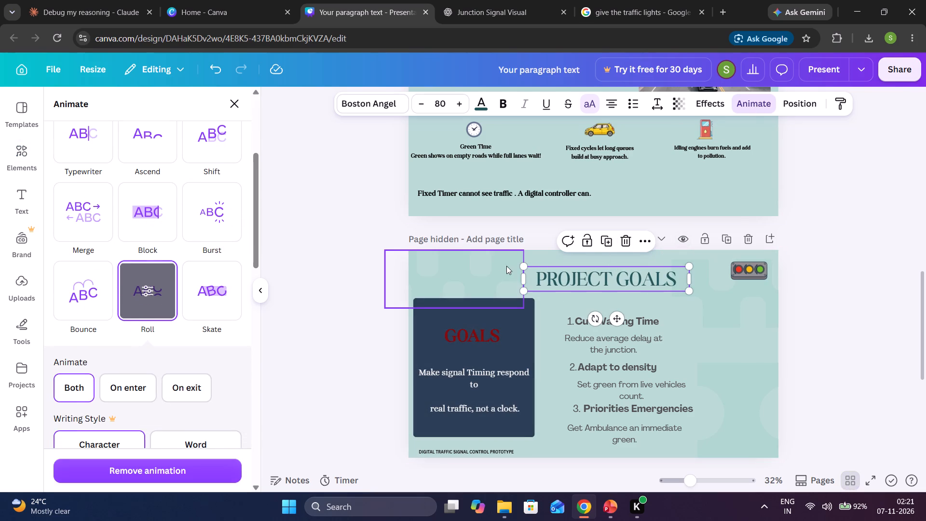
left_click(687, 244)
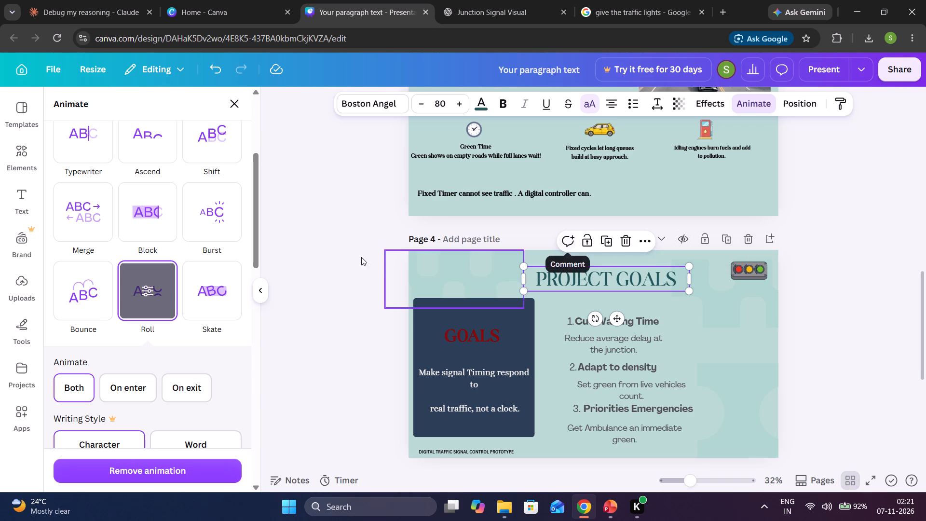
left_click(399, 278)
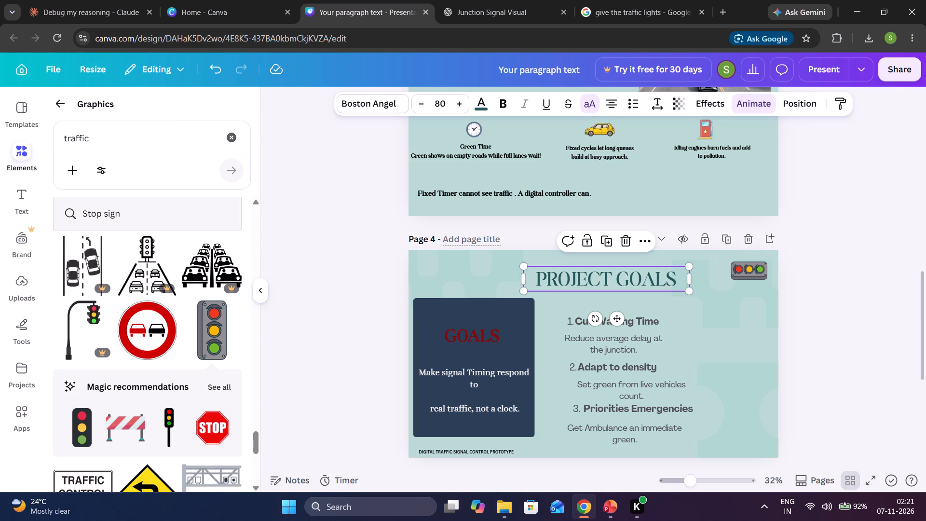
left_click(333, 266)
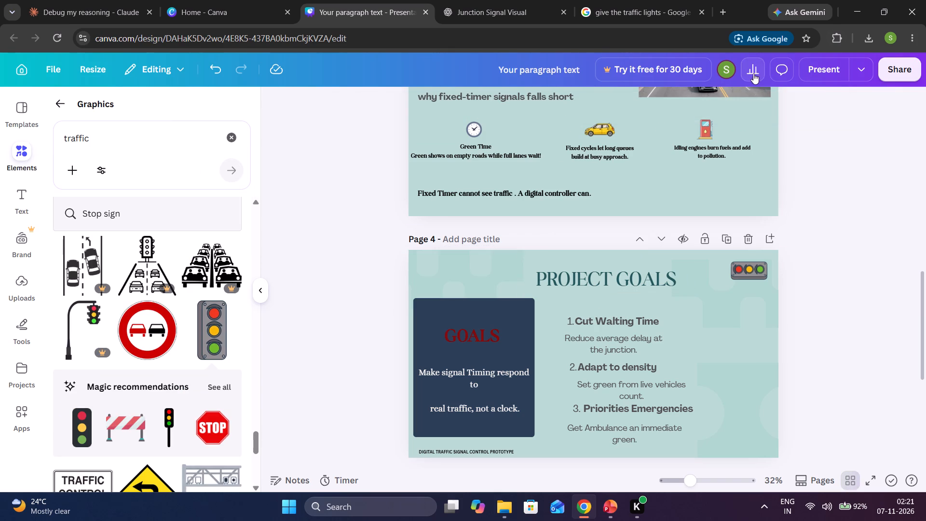
Present the Canva design full screen, go back to page 1, page through to page 5, and exit full screen.
left_click(828, 72)
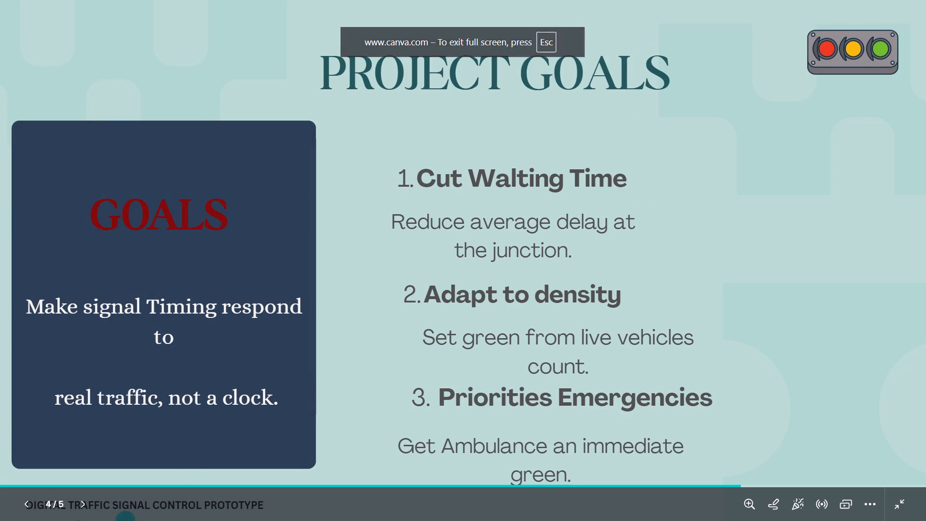
left_click(28, 506)
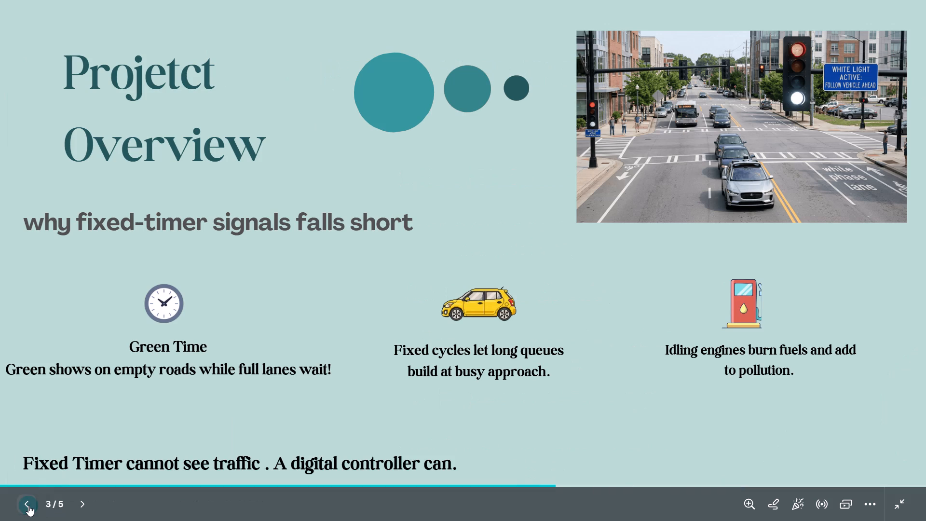
left_click(28, 506)
left_click(28, 506)
left_click(28, 506)
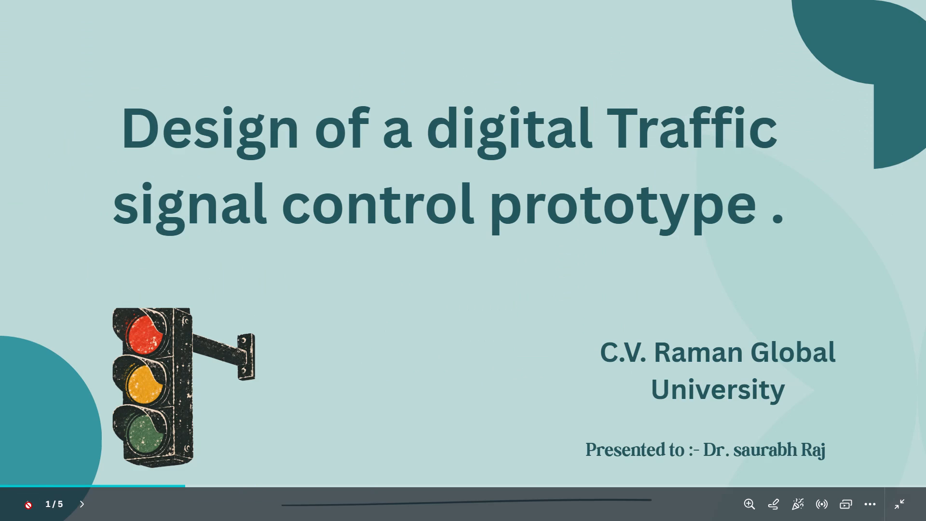
left_click(195, 350)
left_click(82, 506)
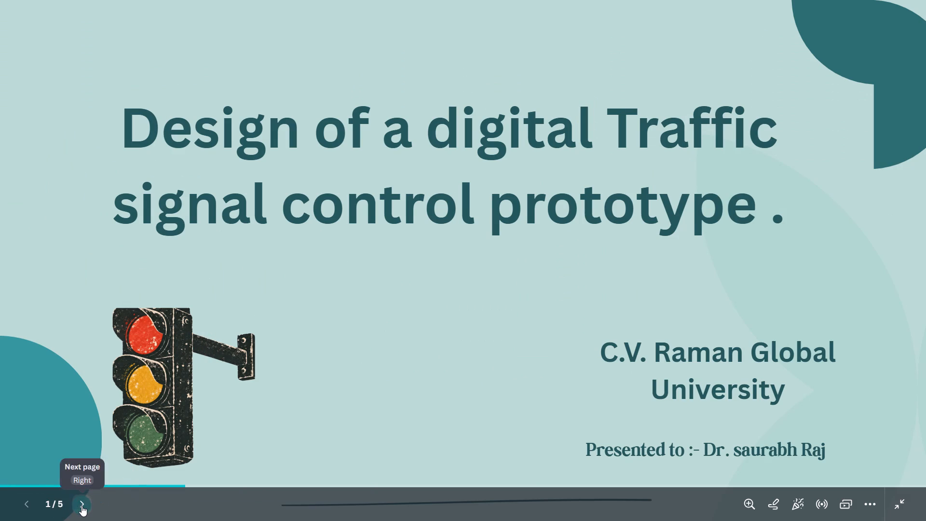
left_click(82, 506)
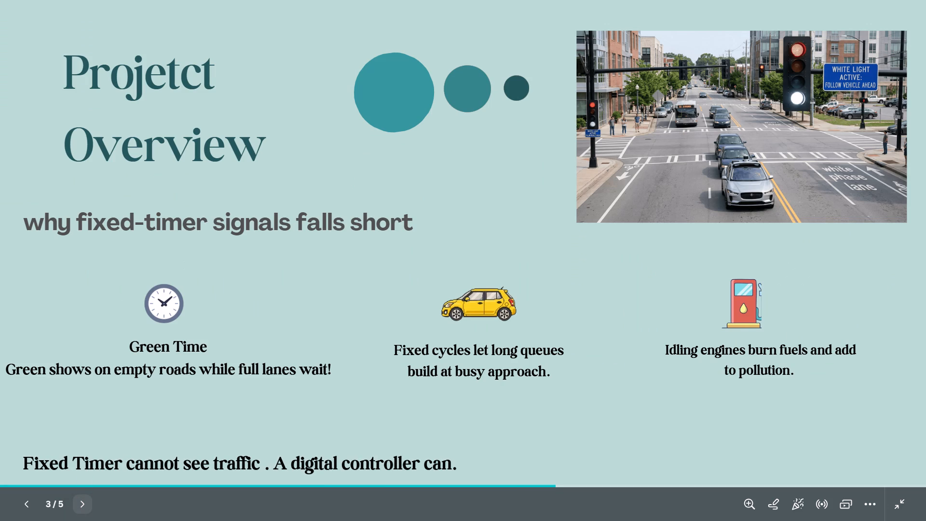
left_click(82, 506)
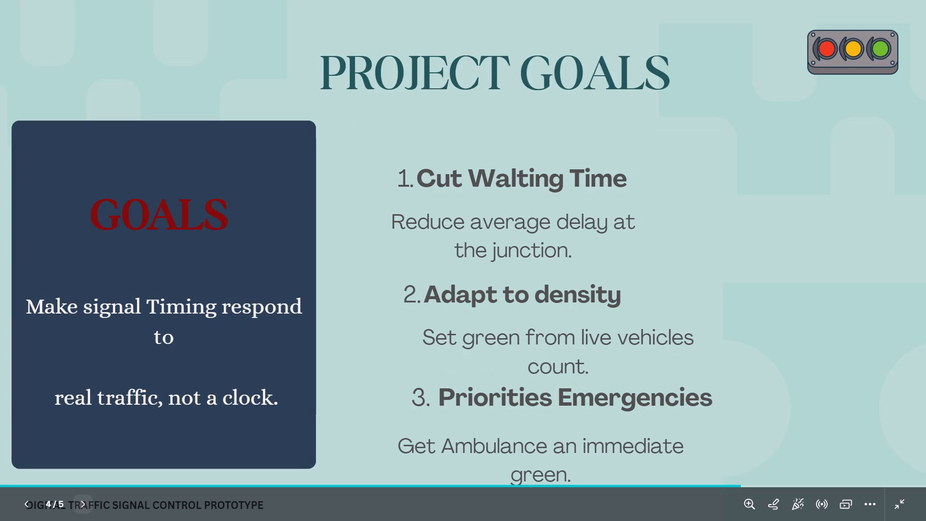
left_click(676, 242)
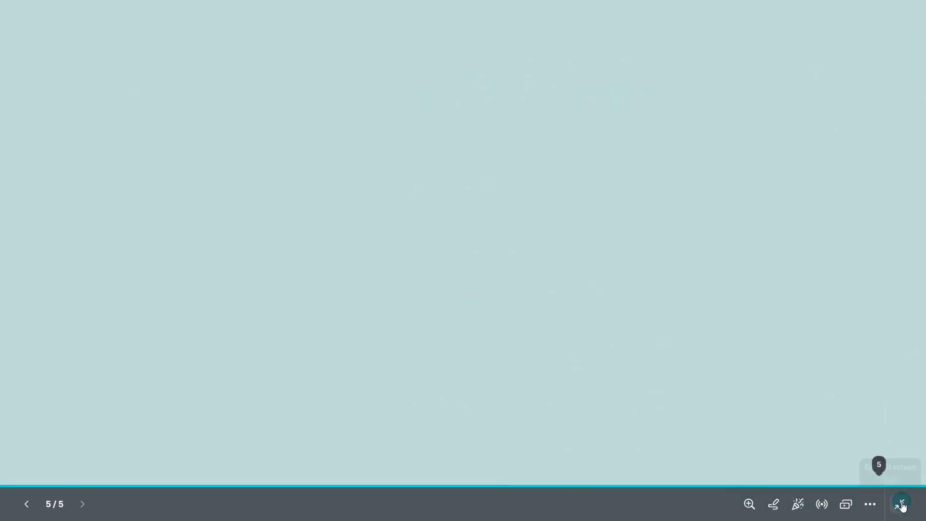
left_click(901, 502)
Download all pages of the design as a Microsoft PowerPoint document.
scroll(821, 268, "up", 1)
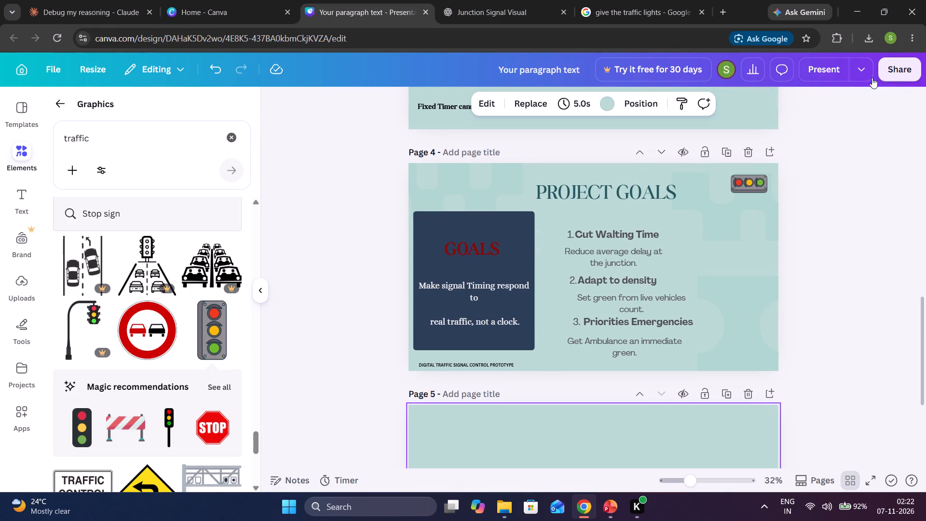
left_click(903, 61)
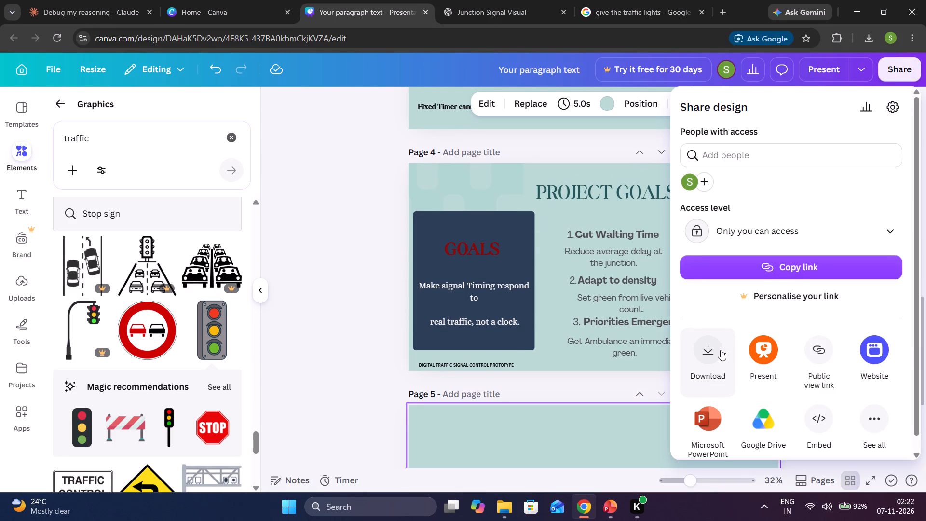
left_click(700, 418)
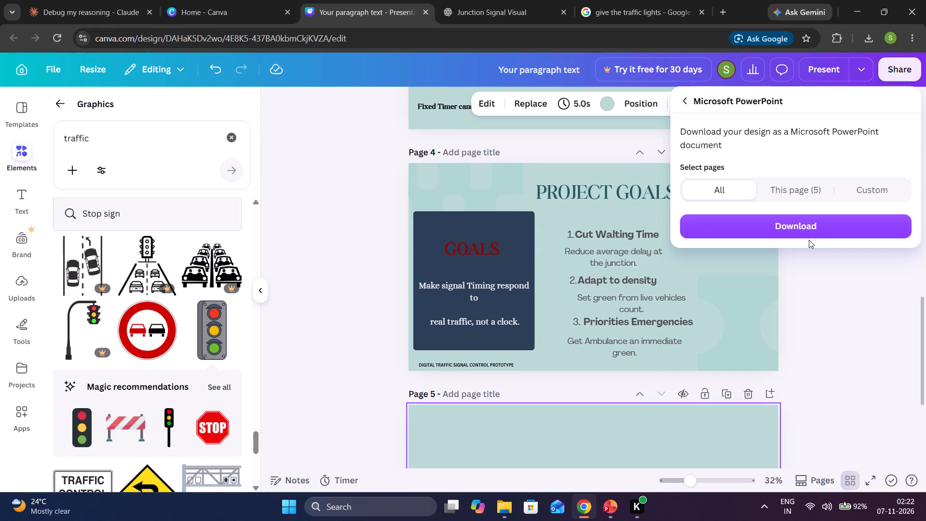
left_click(764, 230)
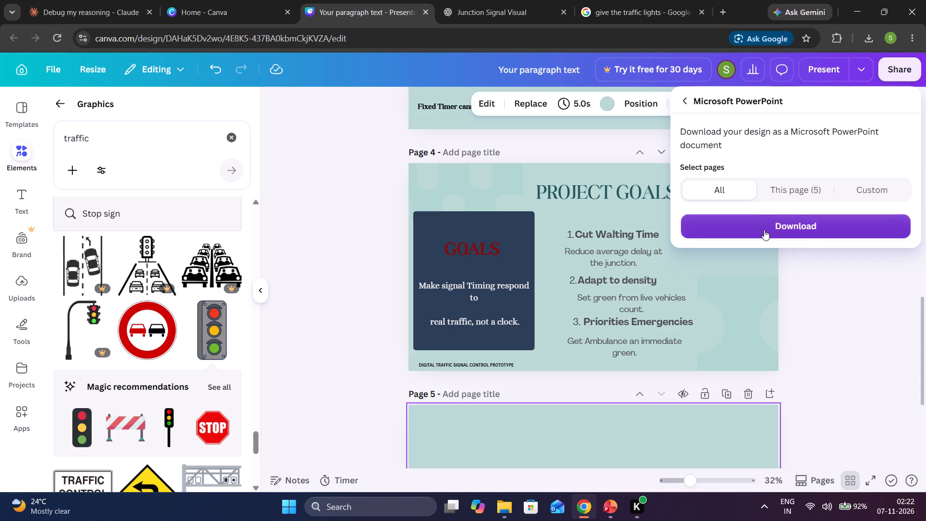